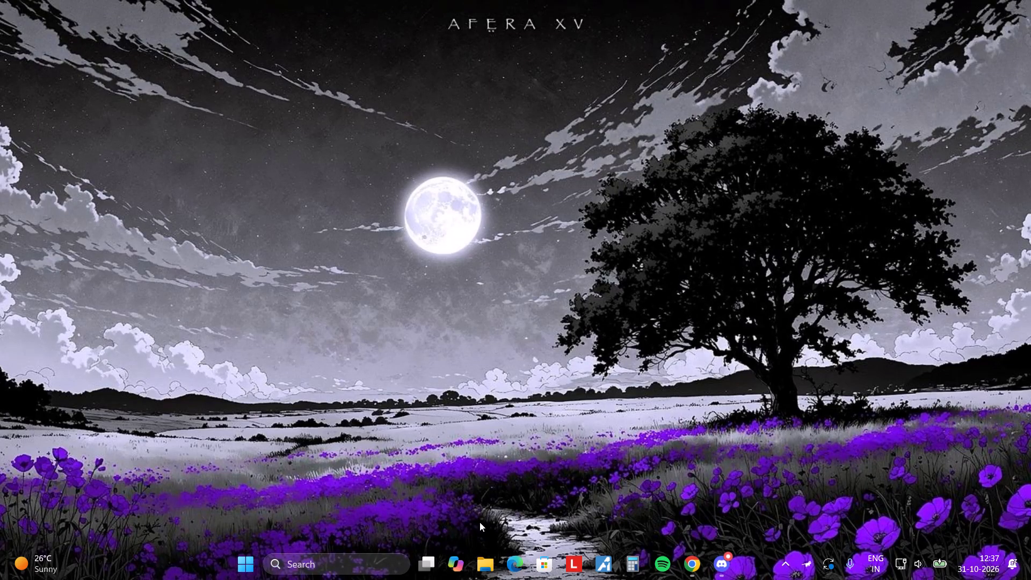
Open the Environmental_Enthusiasm_Employability presentation from the Downloads folder.
{"action": "left_click", "coordinate": [490, 565]}
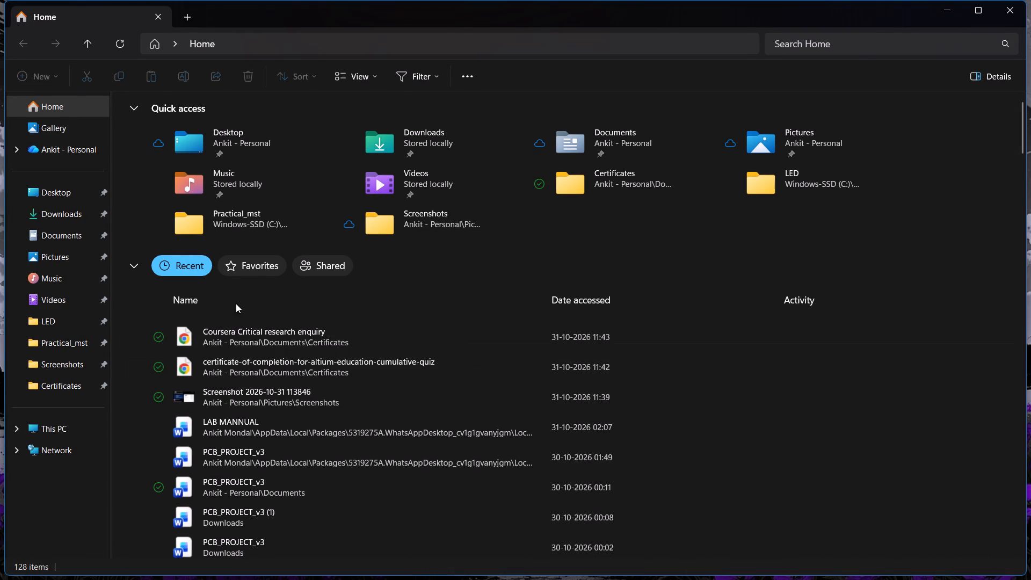
{"action": "scroll", "coordinate": [228, 311], "scroll_direction": "down", "scroll_amount": 5}
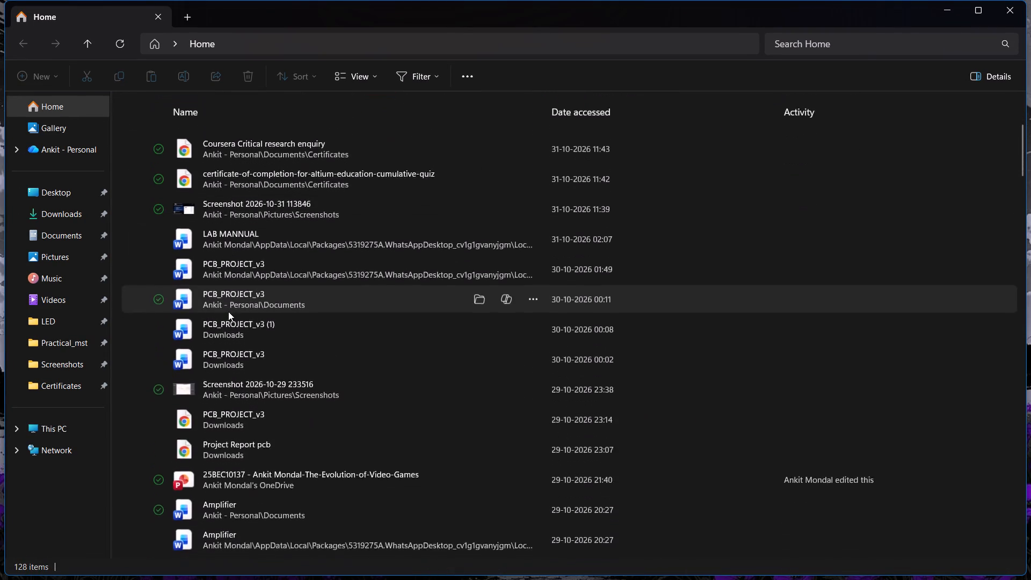
{"action": "scroll", "coordinate": [277, 433], "scroll_direction": "down", "scroll_amount": 2}
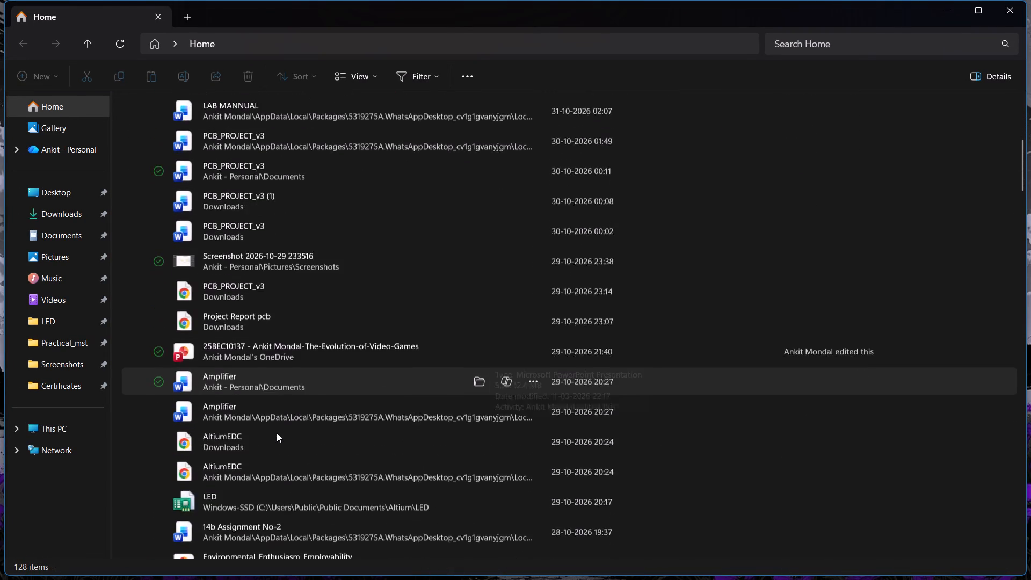
{"action": "scroll", "coordinate": [277, 433], "scroll_direction": "down", "scroll_amount": 3}
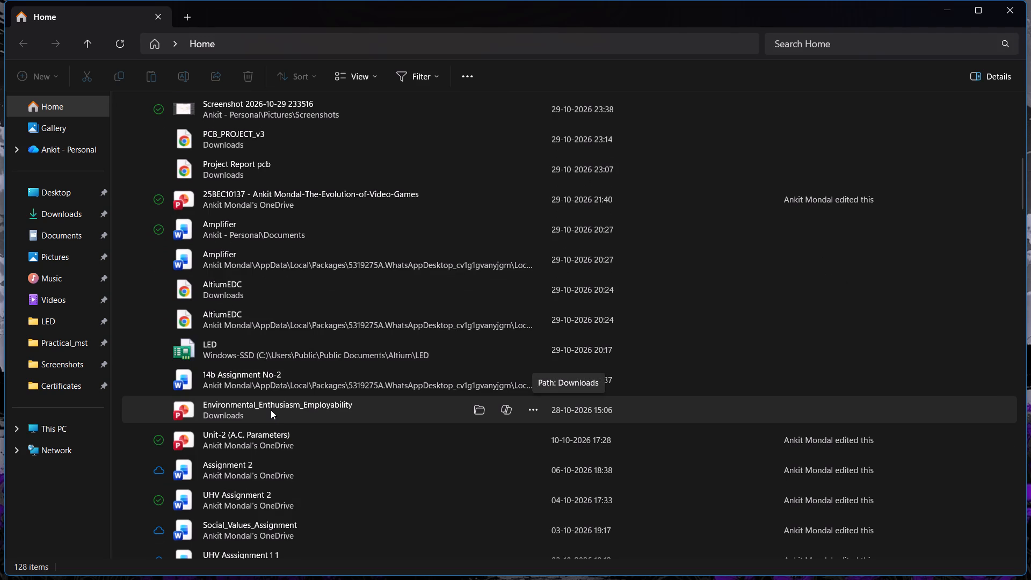
{"action": "left_click", "coordinate": [81, 221]}
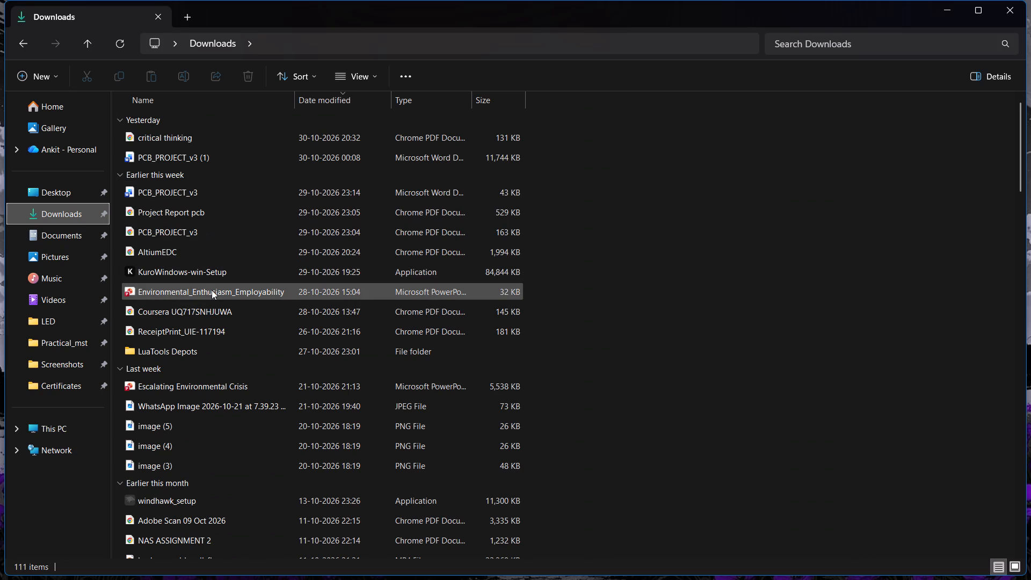
{"action": "double_click", "coordinate": [212, 290]}
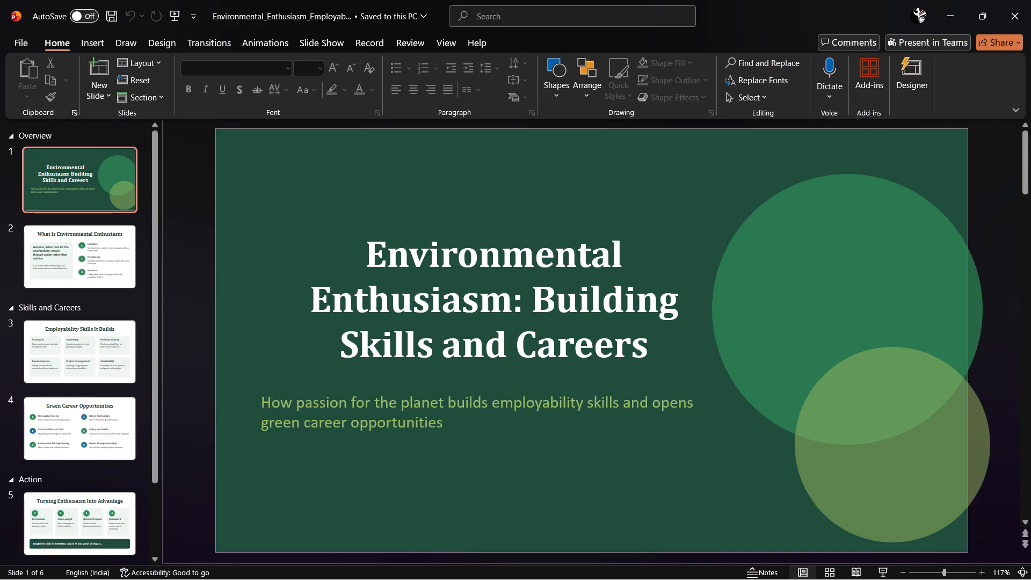
Look through the presentation's slides, from the title slide to the Key Takeaway slide, and return to slide 1.
{"action": "left_click", "coordinate": [81, 246]}
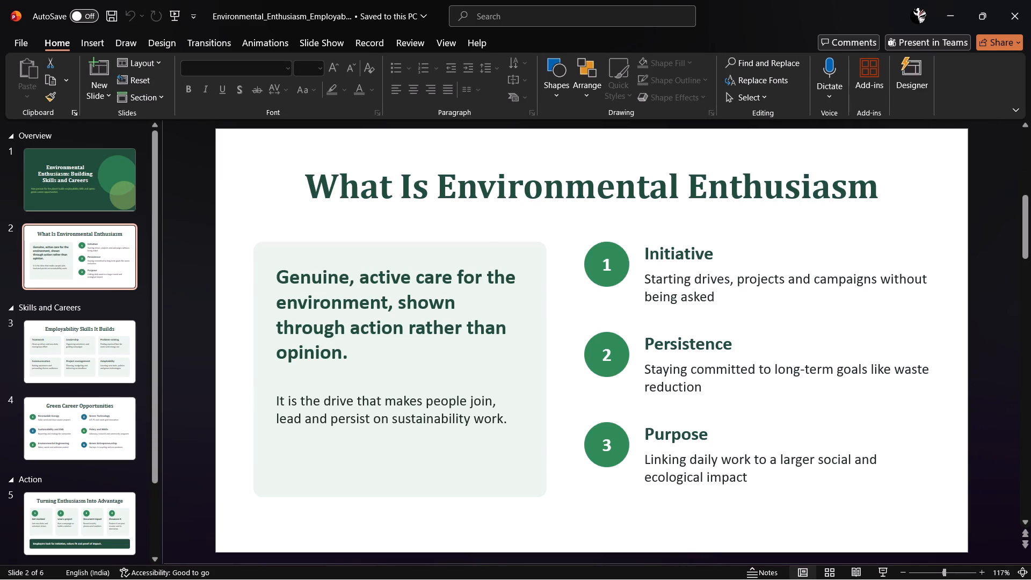
{"action": "scroll", "coordinate": [376, 263], "scroll_direction": "down", "scroll_amount": 1}
{"action": "scroll", "coordinate": [366, 263], "scroll_direction": "up", "scroll_amount": 1}
{"action": "left_click", "coordinate": [104, 192]}
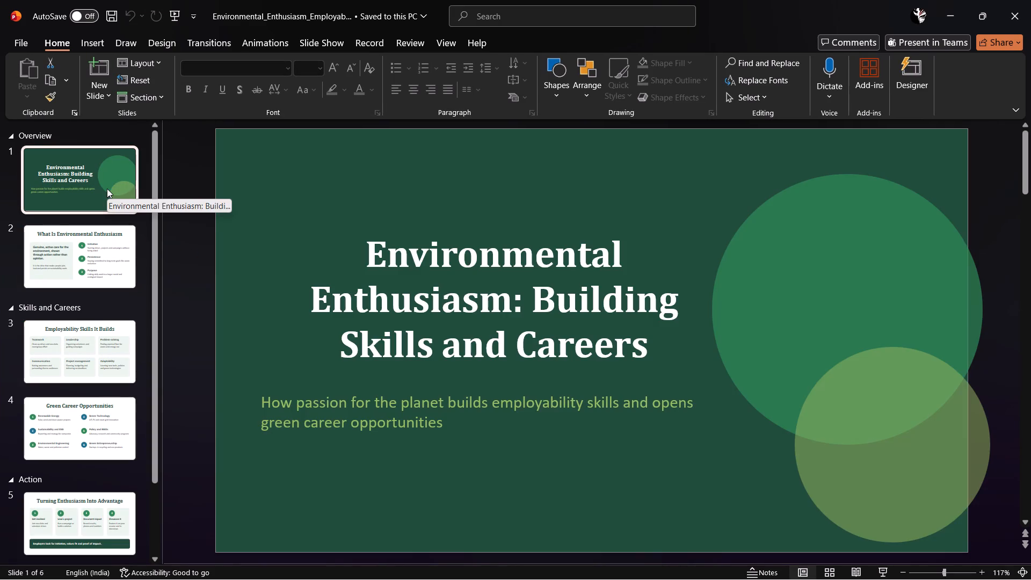
{"action": "scroll", "coordinate": [68, 310], "scroll_direction": "down", "scroll_amount": 4}
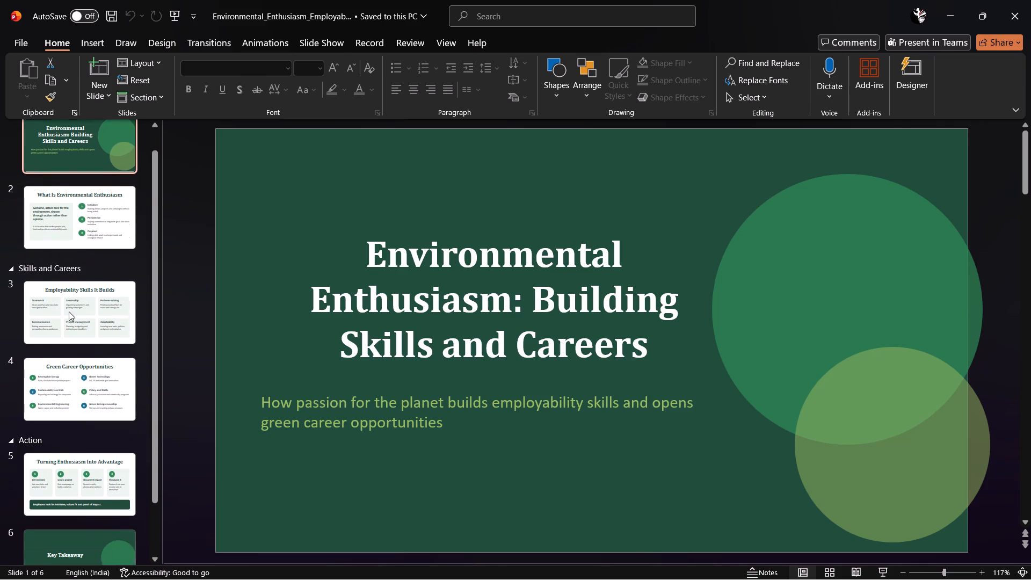
{"action": "scroll", "coordinate": [69, 311], "scroll_direction": "down", "scroll_amount": 12}
{"action": "scroll", "coordinate": [71, 328], "scroll_direction": "up", "scroll_amount": 17}
{"action": "scroll", "coordinate": [85, 338], "scroll_direction": "down", "scroll_amount": 6}
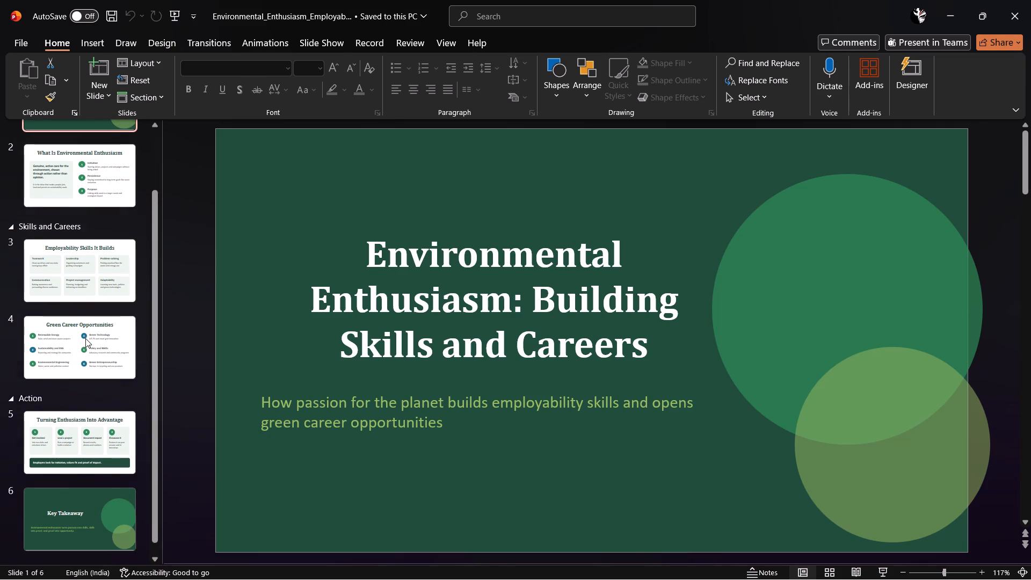
{"action": "scroll", "coordinate": [86, 363], "scroll_direction": "up", "scroll_amount": 10}
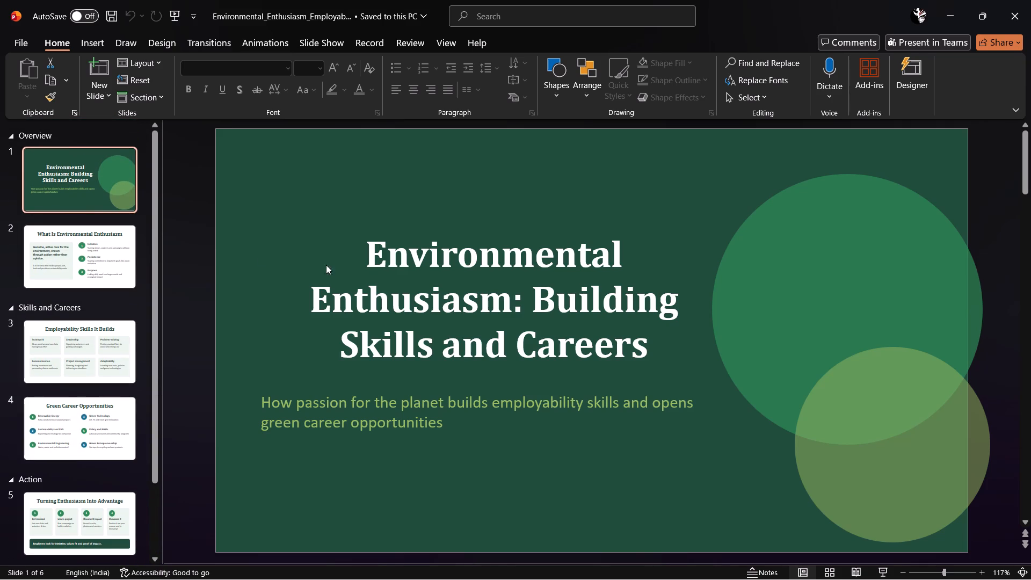
{"action": "left_click", "coordinate": [106, 256]}
{"action": "left_click", "coordinate": [106, 343]}
{"action": "left_click", "coordinate": [98, 273]}
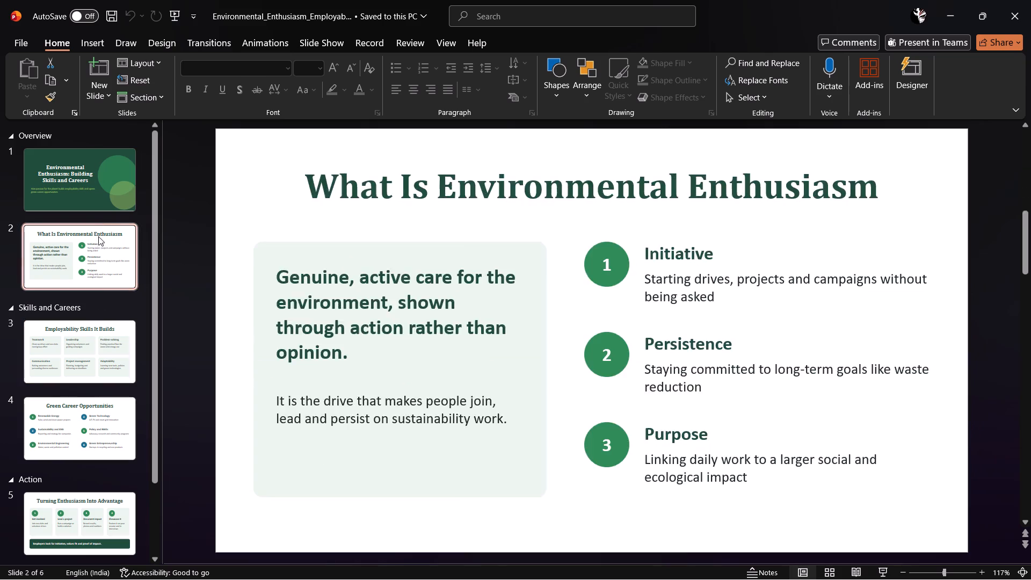
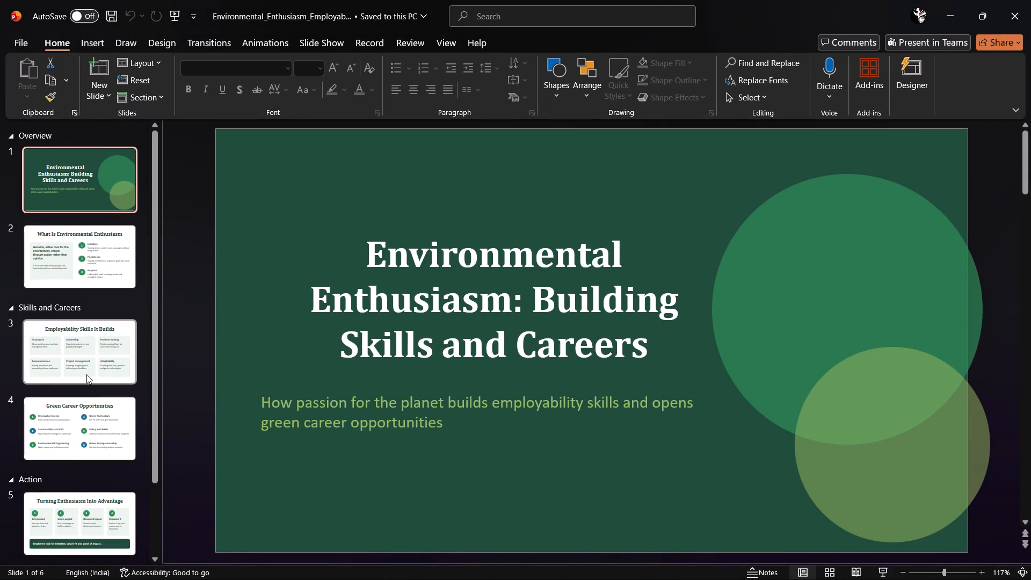
{"action": "left_click", "coordinate": [76, 271]}
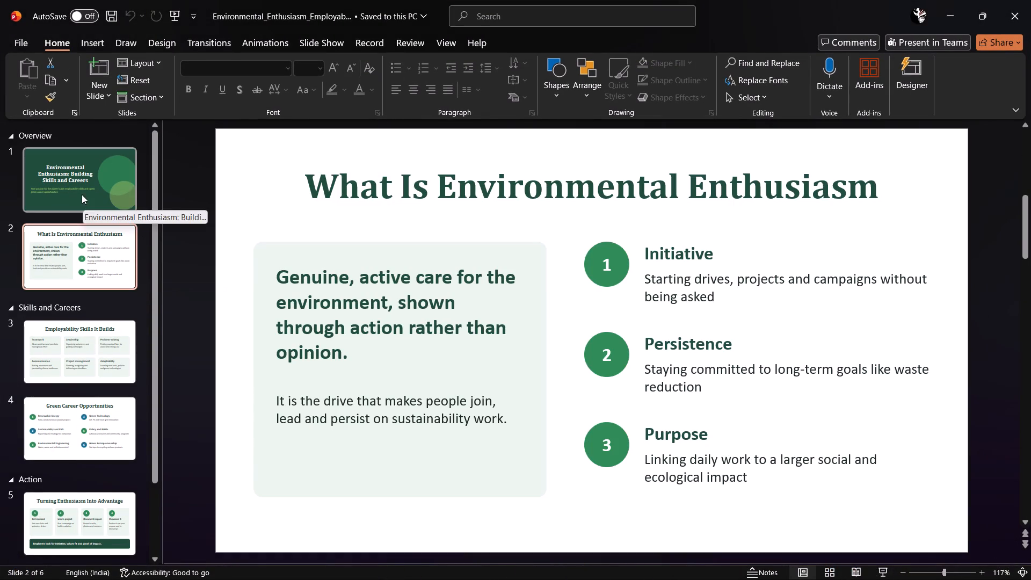
{"action": "left_click", "coordinate": [75, 423]}
{"action": "left_click", "coordinate": [74, 368]}
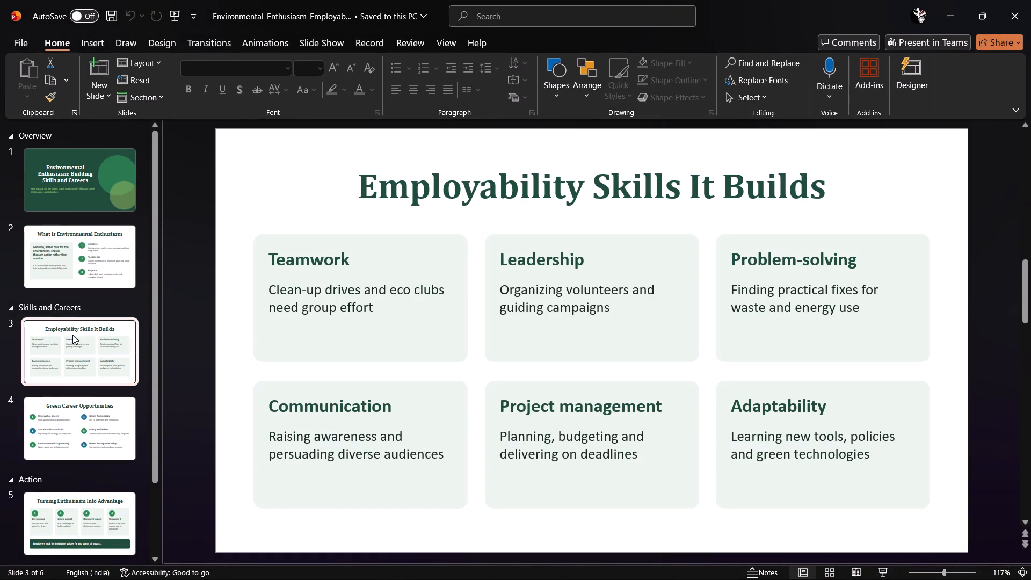
{"action": "left_click", "coordinate": [69, 296]}
{"action": "left_click", "coordinate": [70, 281]}
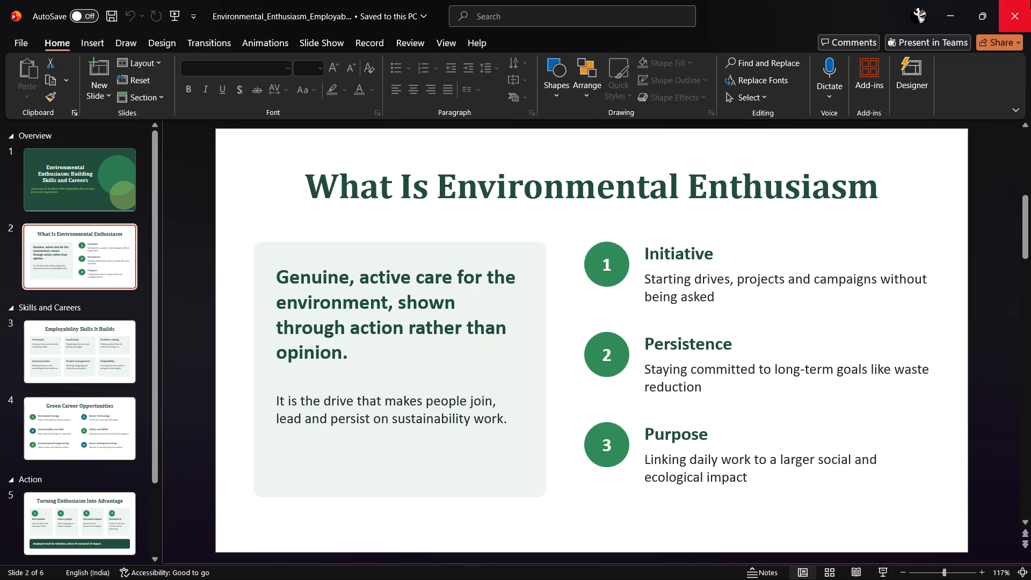
{"action": "left_click", "coordinate": [1016, 0]}
Open the Environmental_Enthusiasm_Employability presentation stored in the Documents folder.
{"action": "left_click", "coordinate": [481, 568]}
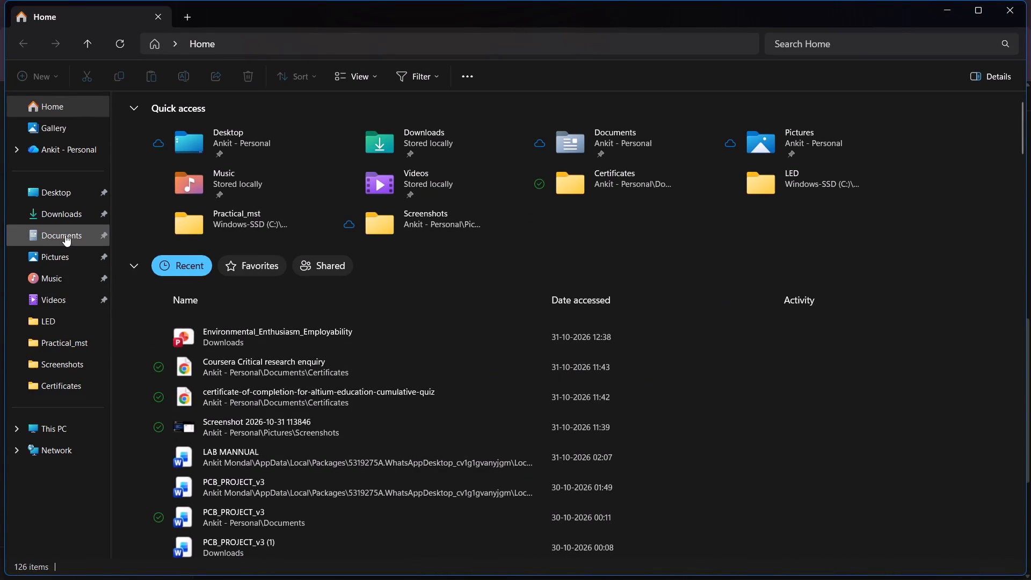
{"action": "left_click", "coordinate": [66, 236]}
{"action": "scroll", "coordinate": [274, 307], "scroll_direction": "down", "scroll_amount": 1}
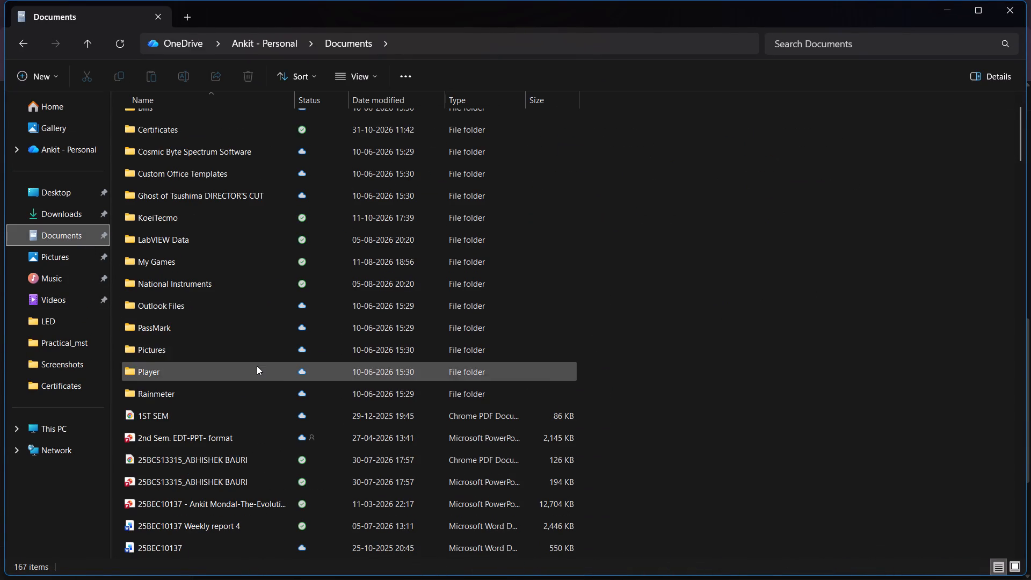
{"action": "scroll", "coordinate": [256, 366], "scroll_direction": "down", "scroll_amount": 1}
{"action": "scroll", "coordinate": [224, 421], "scroll_direction": "down", "scroll_amount": 19}
{"action": "scroll", "coordinate": [224, 421], "scroll_direction": "down", "scroll_amount": 10}
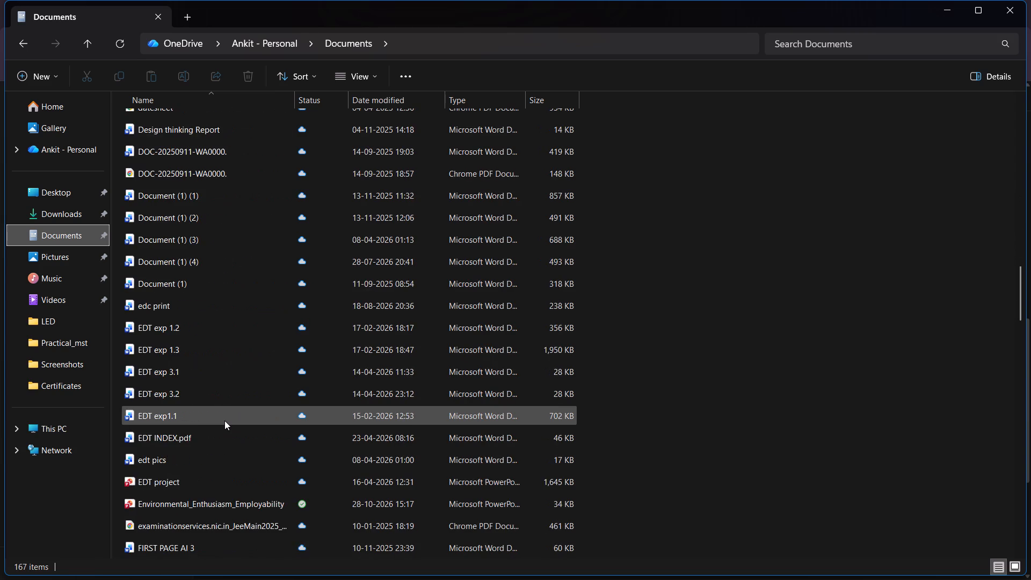
{"action": "scroll", "coordinate": [224, 421], "scroll_direction": "down", "scroll_amount": 1}
{"action": "double_click", "coordinate": [235, 463]}
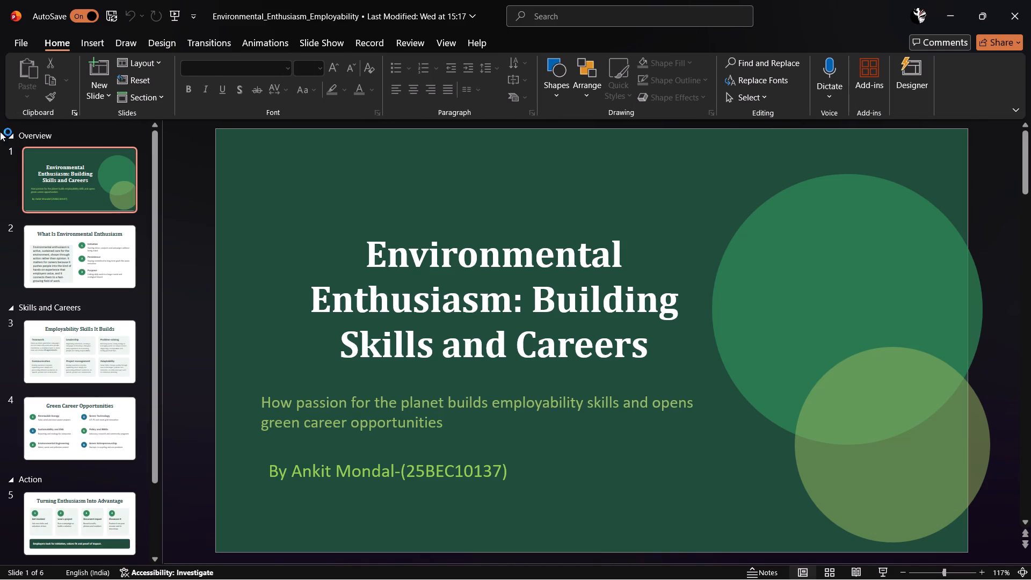
Look through the Documents version of the presentation from the What Is Environmental Enthusiasm slide onward.
{"action": "left_click", "coordinate": [52, 235]}
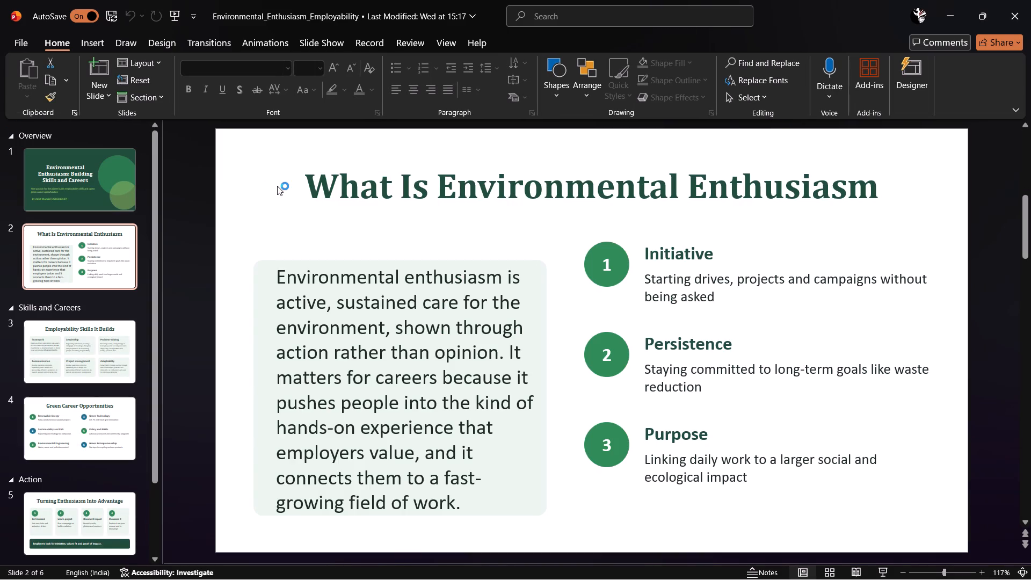
{"action": "left_click", "coordinate": [76, 368]}
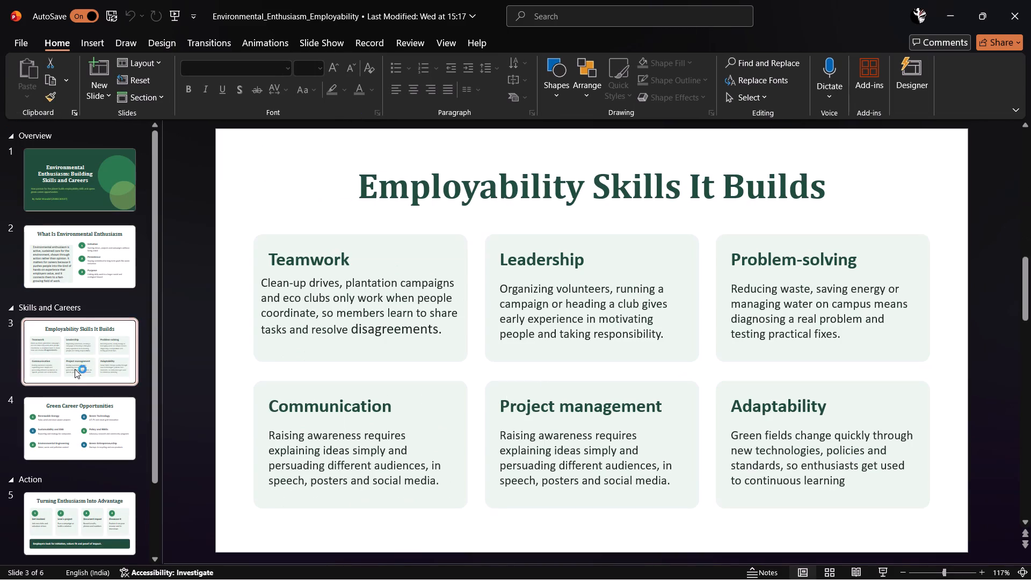
{"action": "left_click", "coordinate": [99, 414]}
{"action": "scroll", "coordinate": [99, 414], "scroll_direction": "down", "scroll_amount": 6}
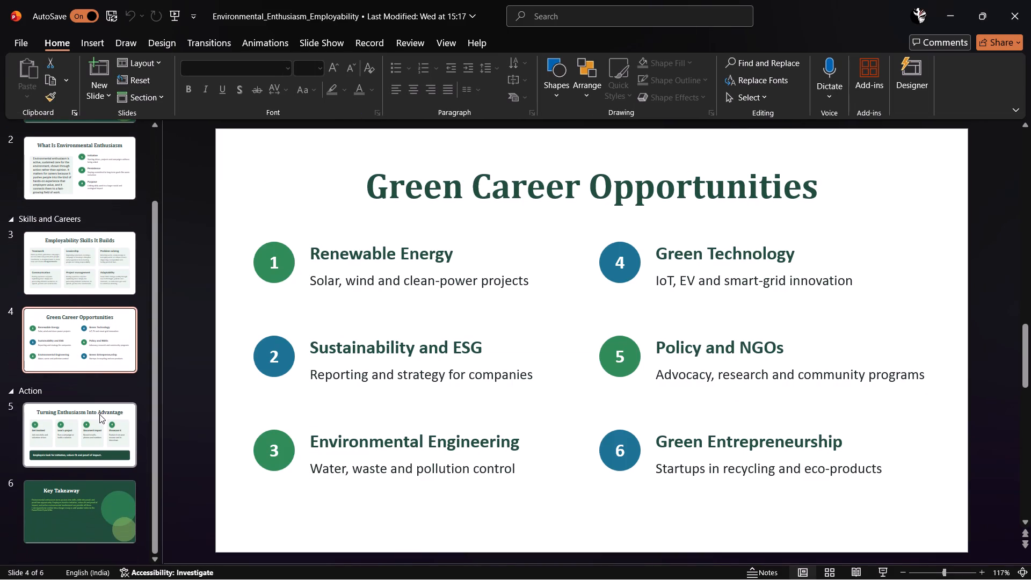
{"action": "left_click", "coordinate": [96, 427]}
Duplicate the Green Career Opportunities slide.
{"action": "scroll", "coordinate": [96, 427], "scroll_direction": "up", "scroll_amount": 1}
{"action": "right_click", "coordinate": [54, 362]}
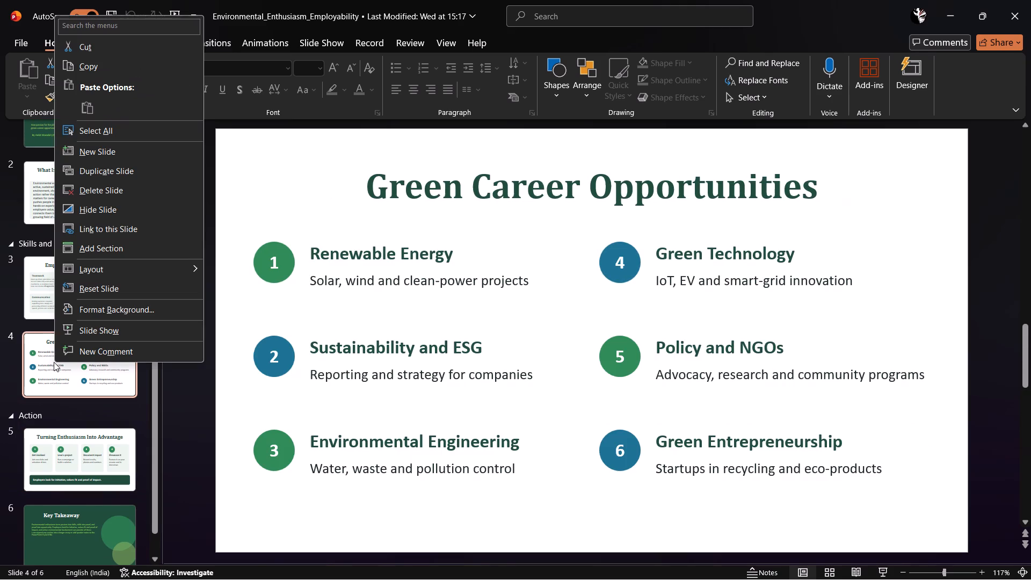
{"action": "left_click", "coordinate": [113, 169]}
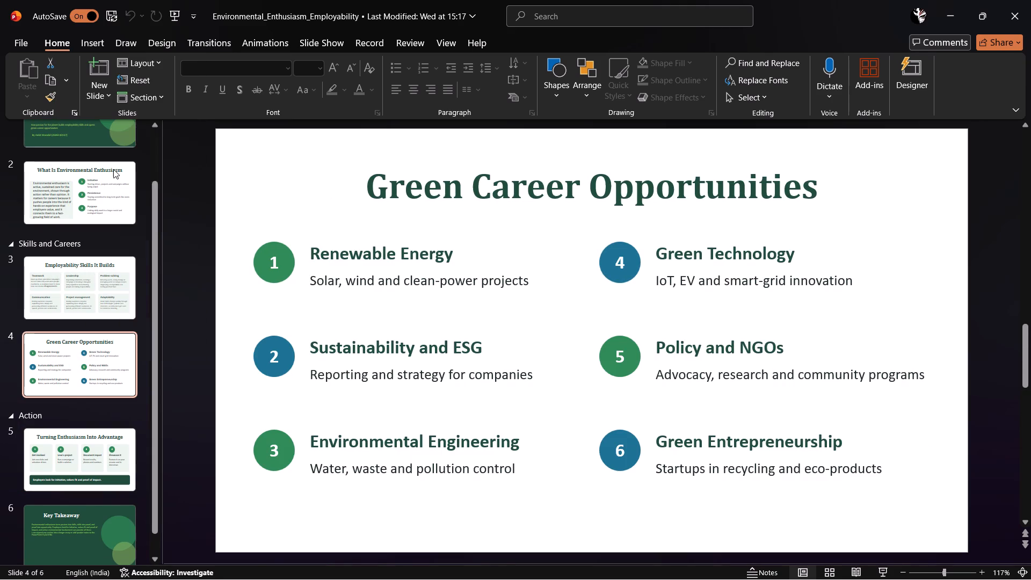
{"action": "left_click", "coordinate": [104, 448]}
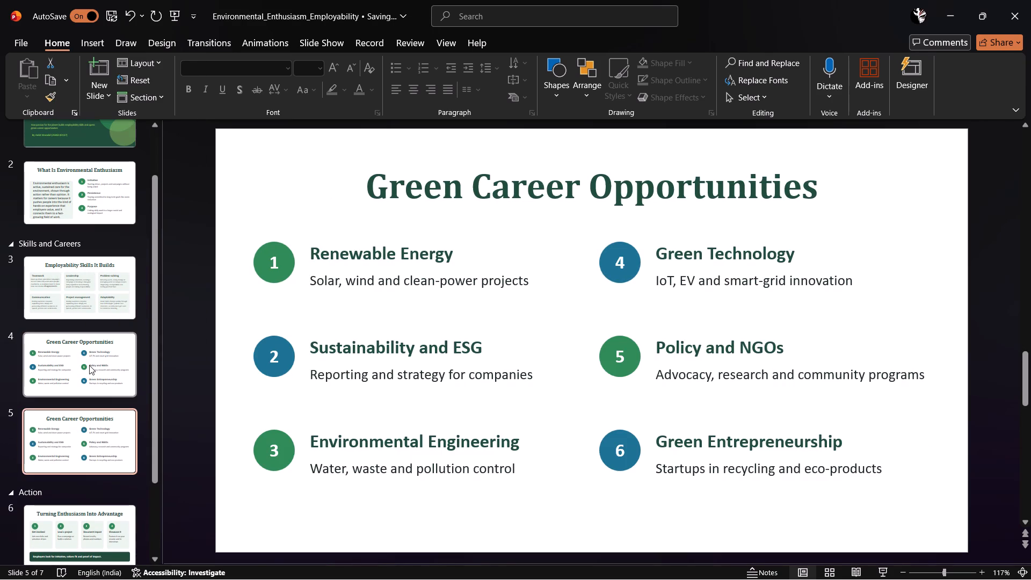
Try to move the duplicated Green Career Opportunities slide up to just after slide 2, and close the presentation.
{"action": "left_click_drag", "start_coordinate": [89, 439], "coordinate": [100, 222]}
{"action": "left_click", "coordinate": [1002, 0]}
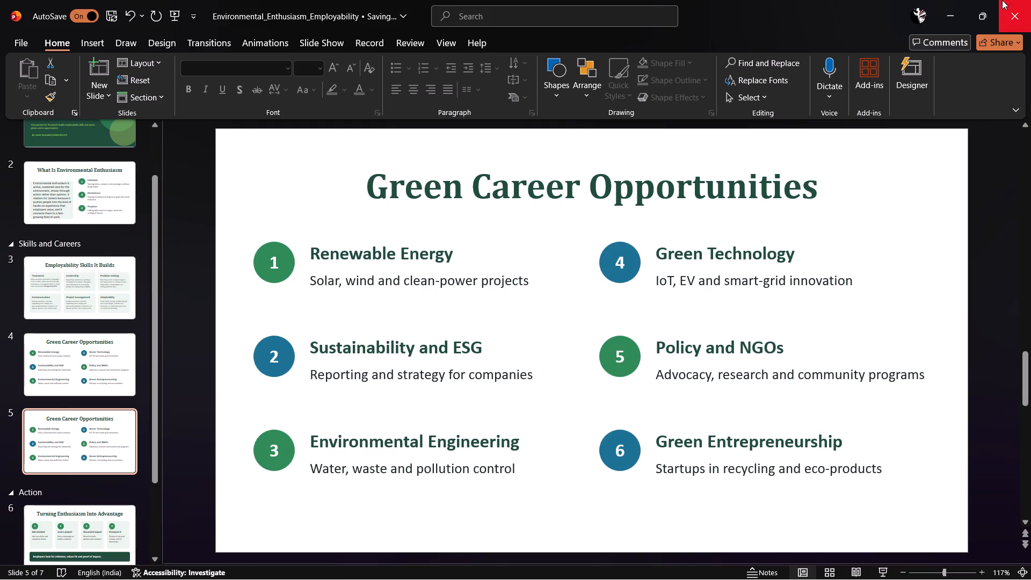
Switch to Google Chrome and open Canva's templates page in a new tab.
{"action": "left_click", "coordinate": [692, 566]}
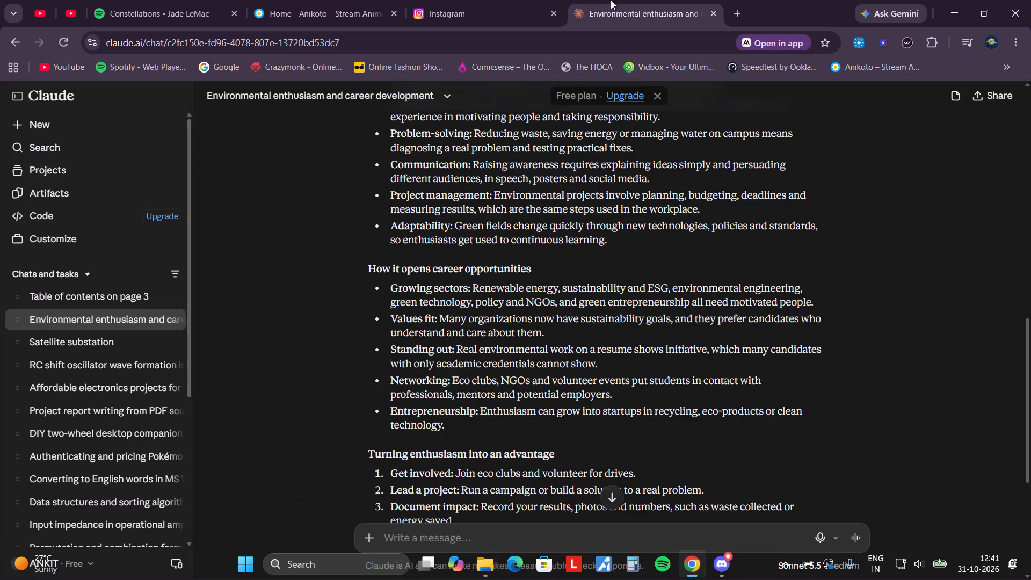
{"action": "left_click", "coordinate": [745, 14]}
{"action": "left_click", "coordinate": [685, 47]}
{"action": "type", "text": "cam"}
{"action": "key", "text": "BackSpace"}
{"action": "key", "text": "BackSpace"}
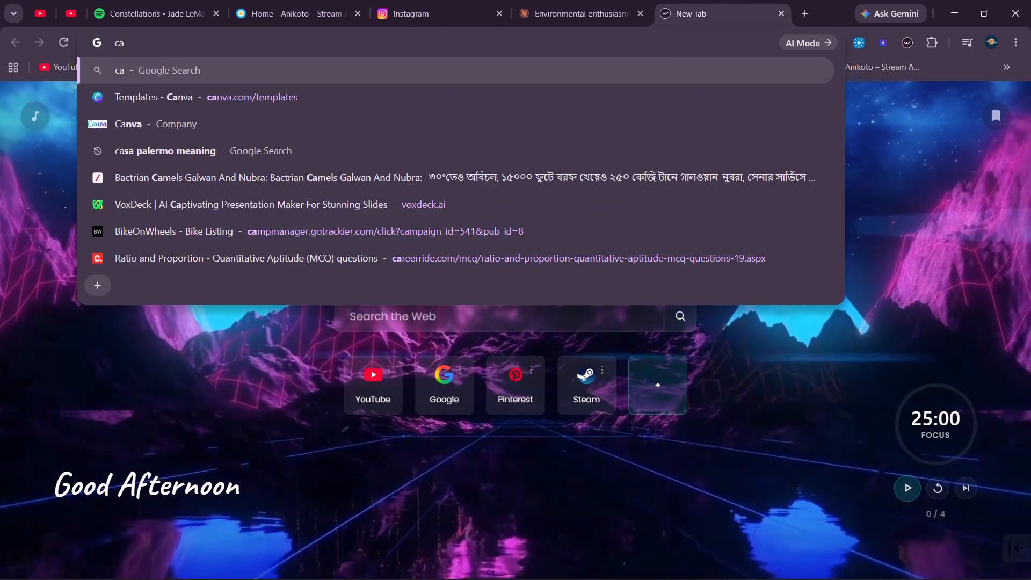
{"action": "type", "text": "nva"}
{"action": "key", "text": "Return"}
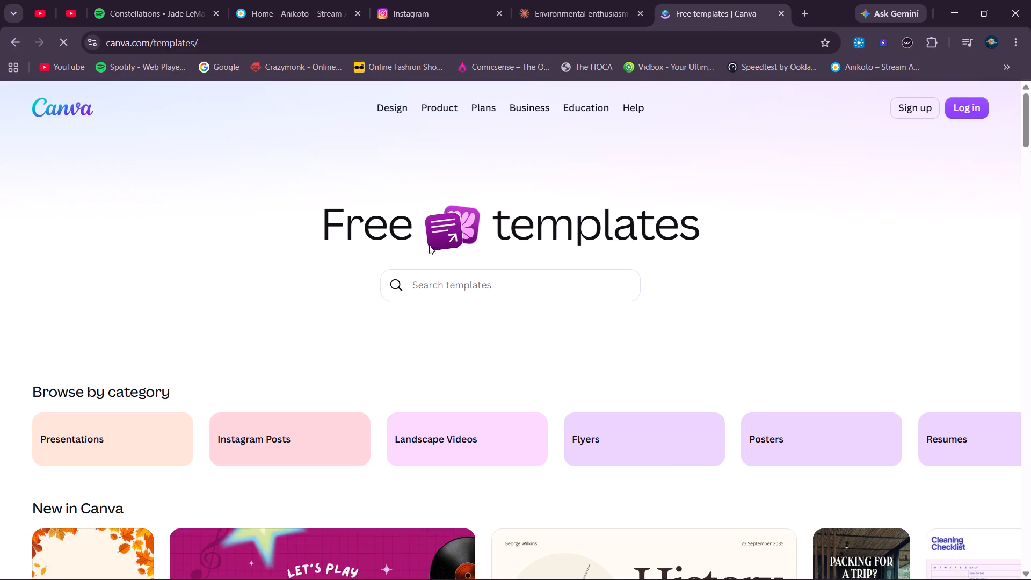
Log in to Canva with the suggested Google account and skip adding a passkey.
{"action": "left_click", "coordinate": [965, 113]}
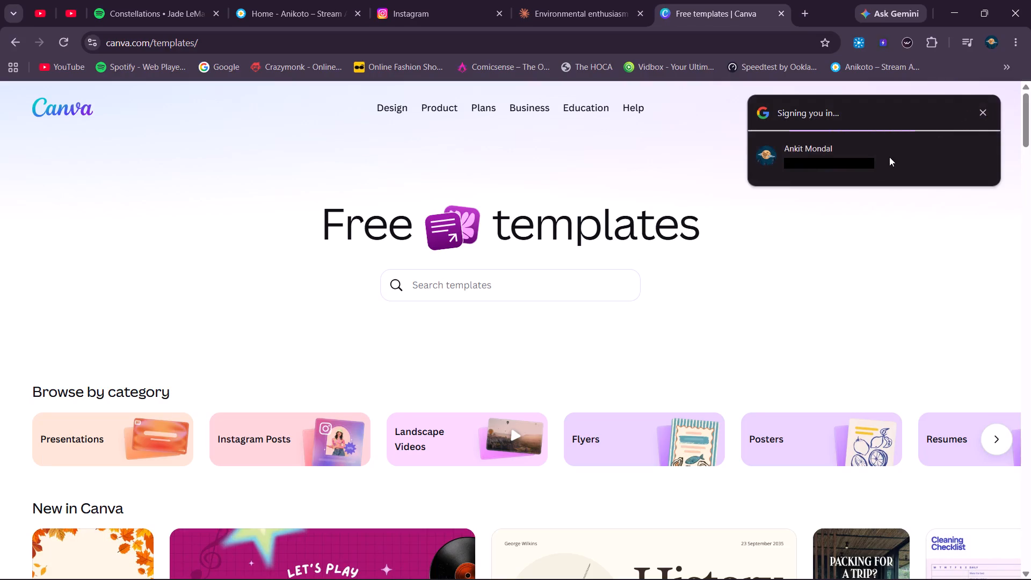
{"action": "left_click", "coordinate": [877, 164]}
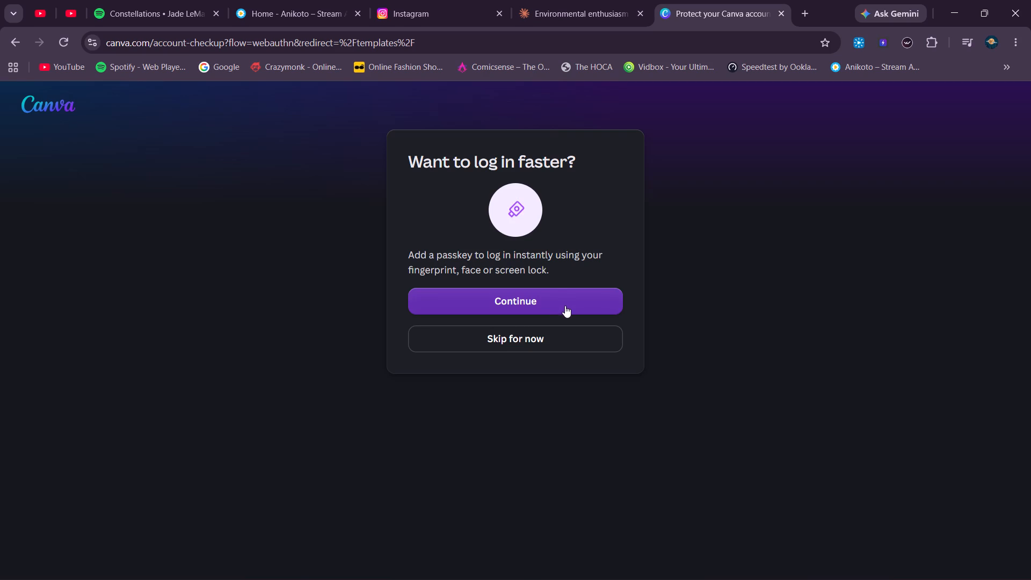
{"action": "left_click", "coordinate": [545, 348]}
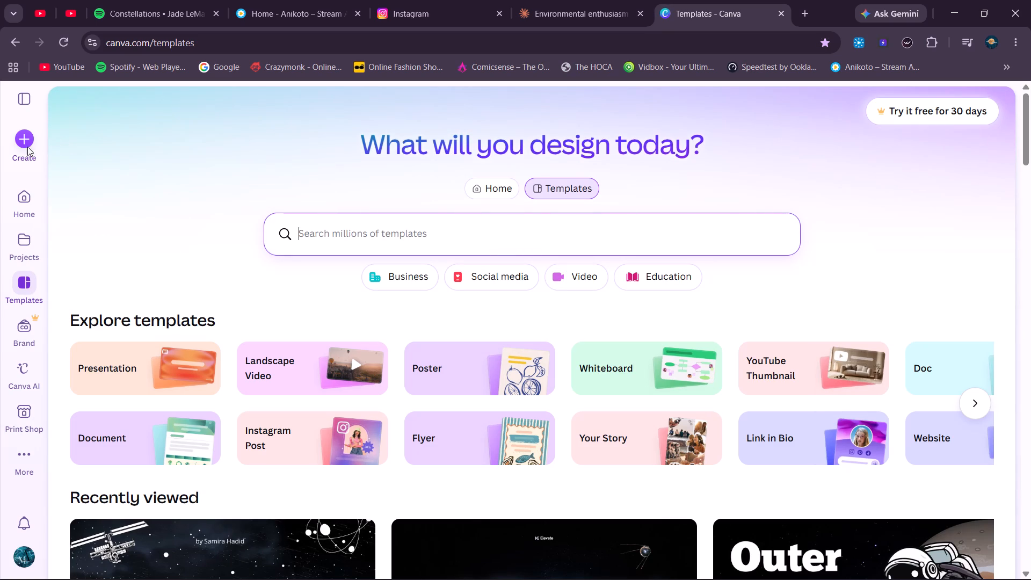
Start creating a design in Canva and bring up its file upload option.
{"action": "left_click", "coordinate": [21, 146]}
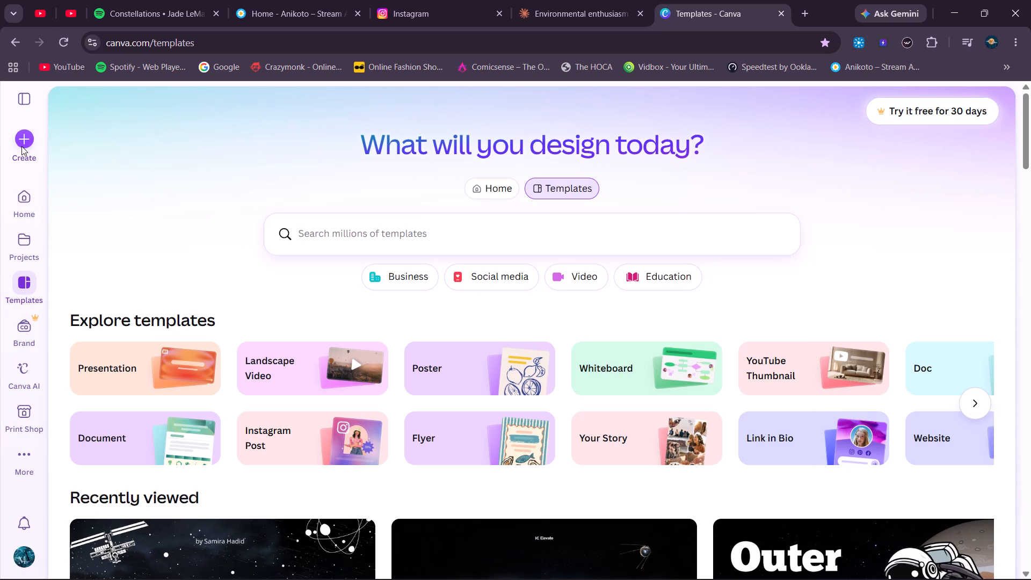
{"action": "scroll", "coordinate": [247, 300], "scroll_direction": "down", "scroll_amount": 6}
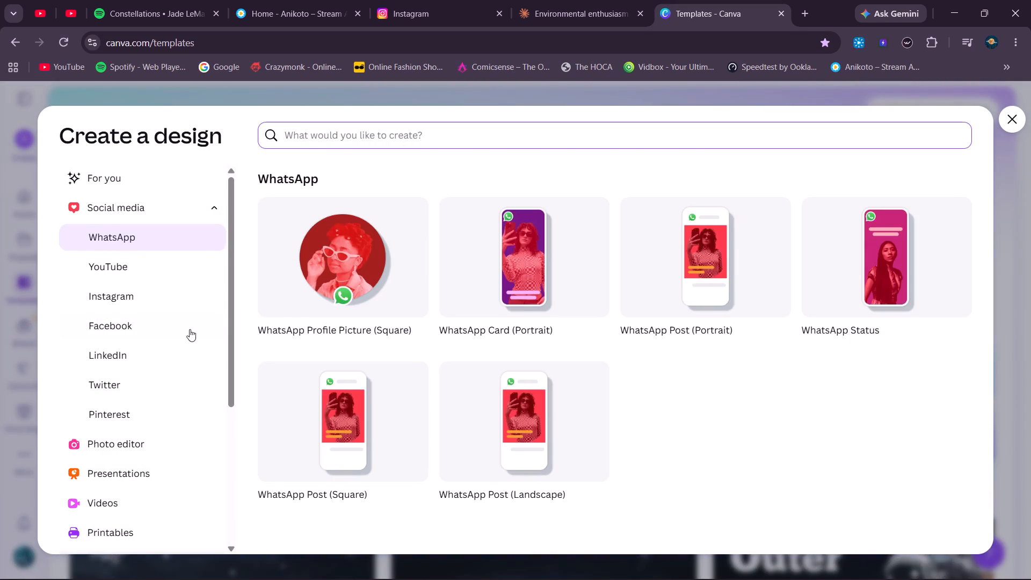
{"action": "scroll", "coordinate": [190, 329], "scroll_direction": "down", "scroll_amount": 10}
{"action": "left_click", "coordinate": [121, 511]}
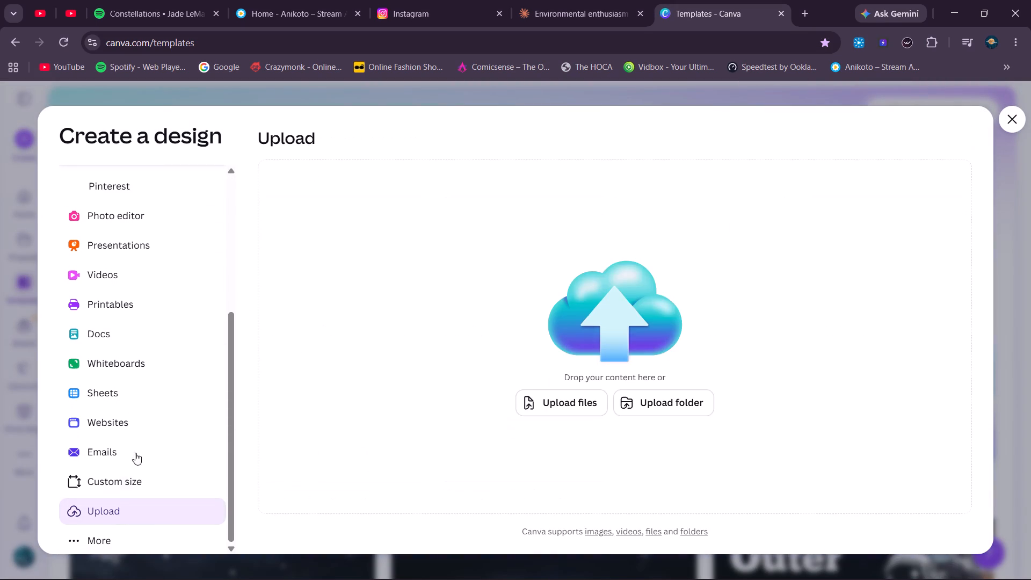
Upload the Environmental_Enthusiasm_Employability presentation from the Documents folder to Canva.
{"action": "left_click", "coordinate": [551, 408]}
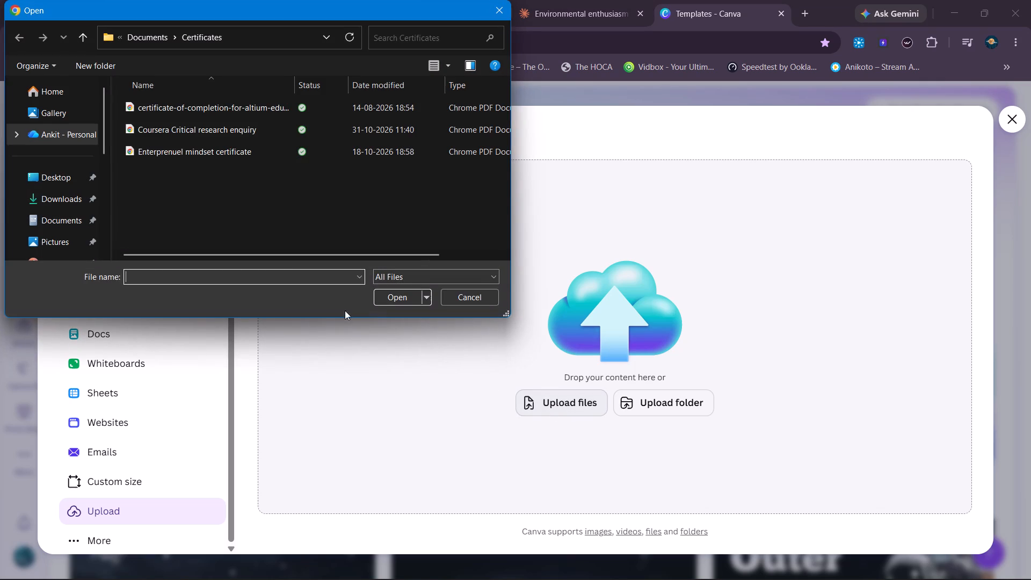
{"action": "left_click", "coordinate": [63, 136]}
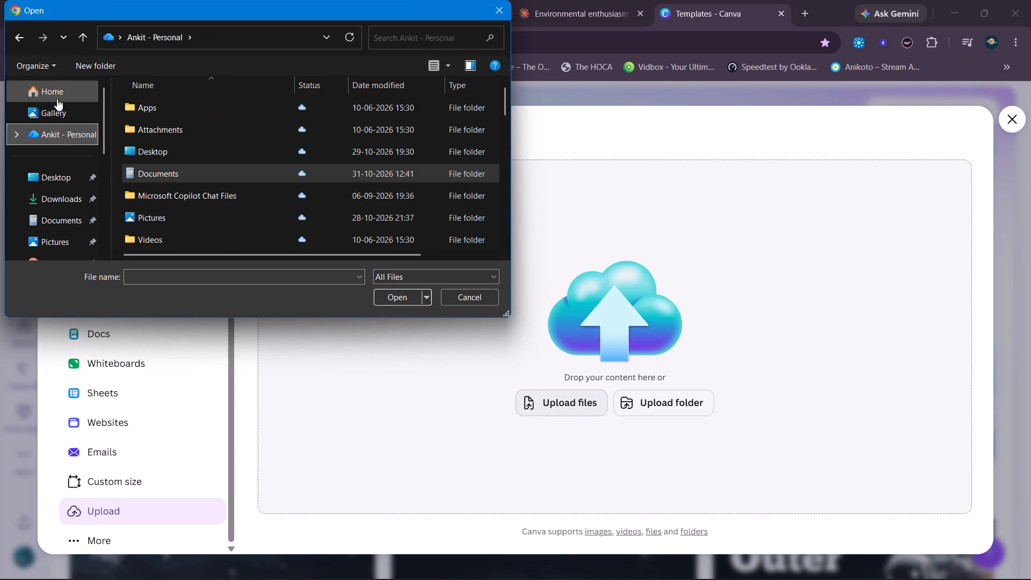
{"action": "scroll", "coordinate": [150, 197], "scroll_direction": "down", "scroll_amount": 4}
{"action": "scroll", "coordinate": [75, 223], "scroll_direction": "down", "scroll_amount": 2}
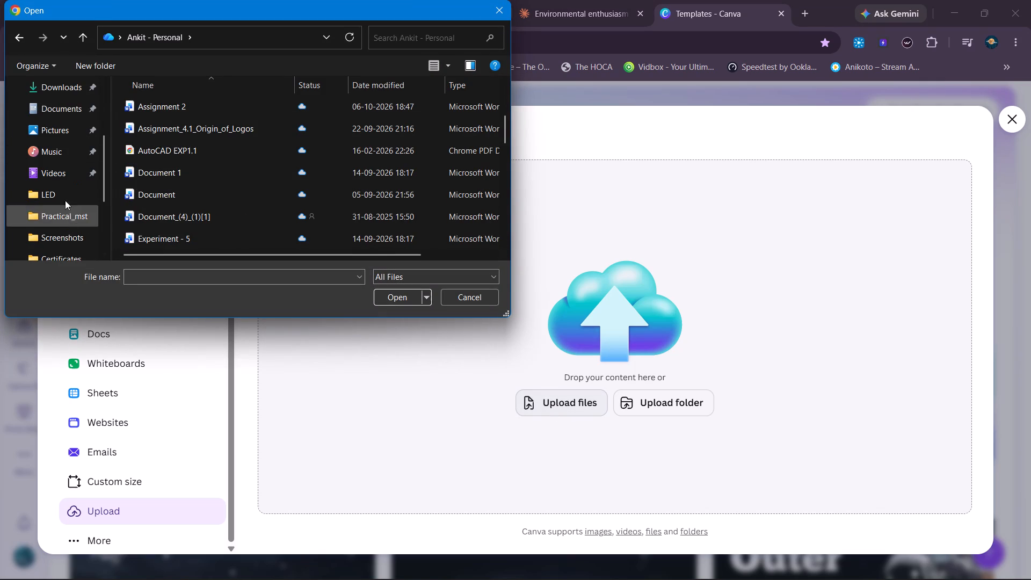
{"action": "left_click", "coordinate": [54, 111]}
{"action": "scroll", "coordinate": [170, 159], "scroll_direction": "down", "scroll_amount": 1}
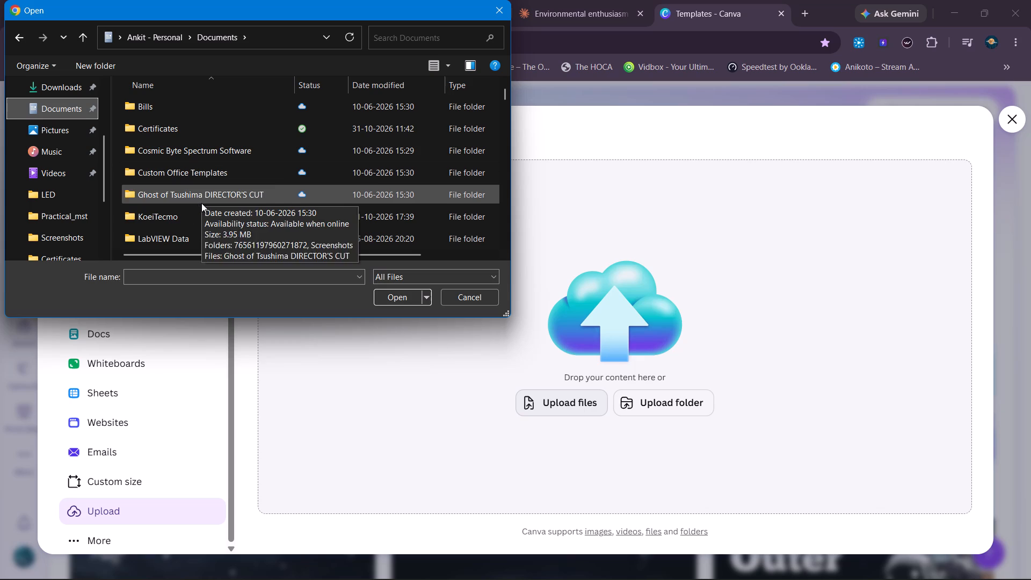
{"action": "scroll", "coordinate": [172, 198], "scroll_direction": "down", "scroll_amount": 17}
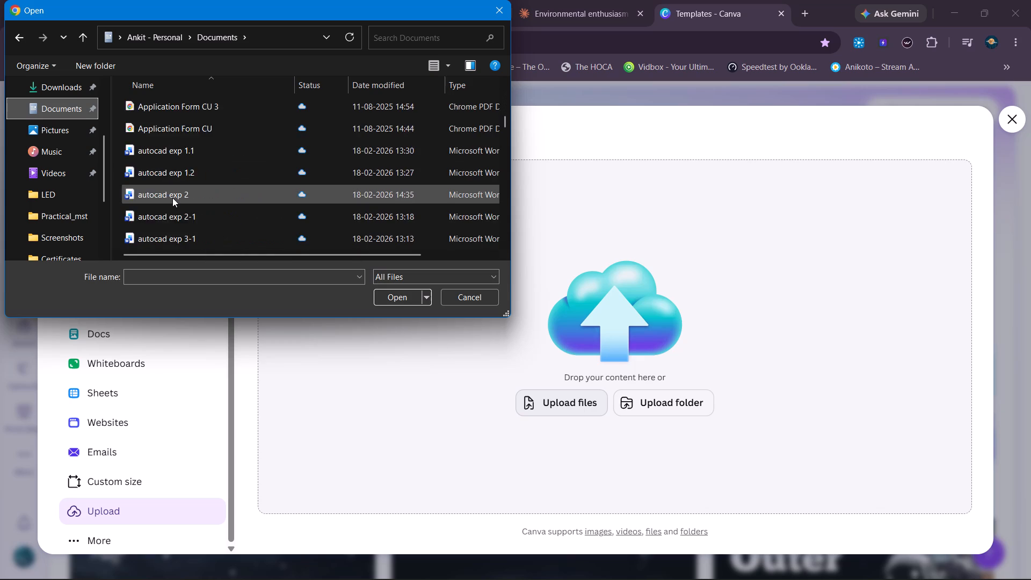
{"action": "scroll", "coordinate": [172, 198], "scroll_direction": "down", "scroll_amount": 6}
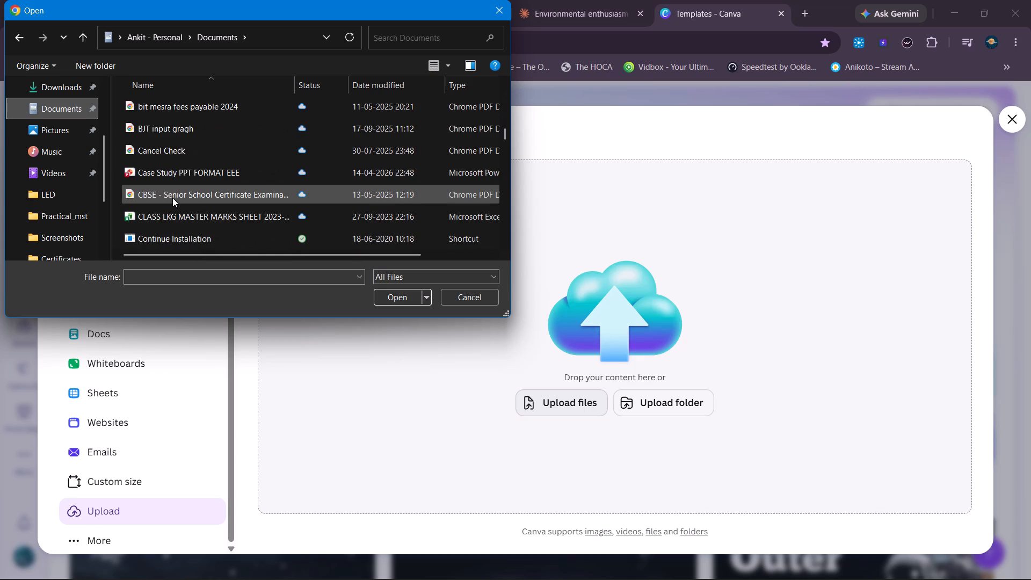
{"action": "scroll", "coordinate": [172, 198], "scroll_direction": "down", "scroll_amount": 10}
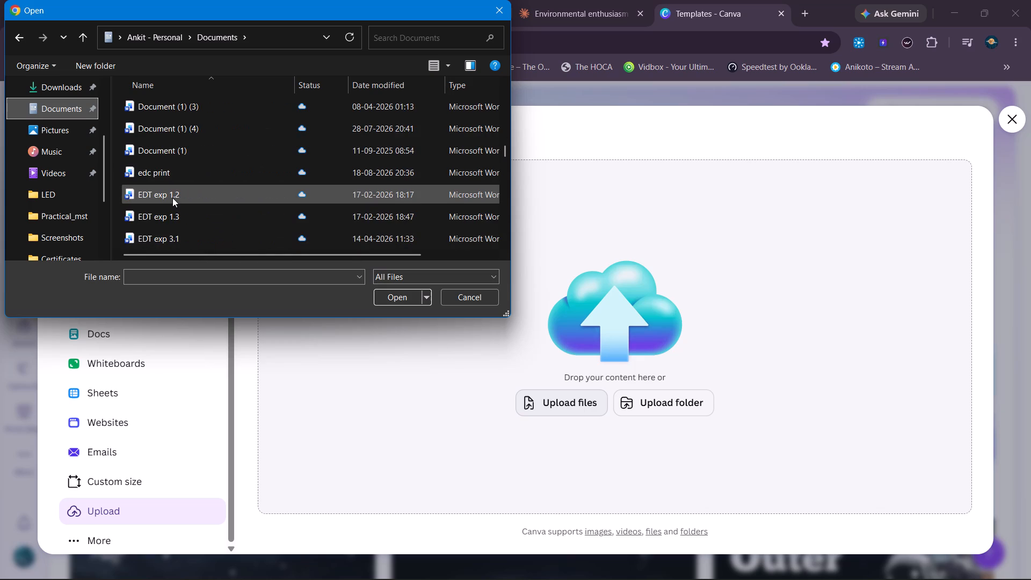
{"action": "scroll", "coordinate": [172, 198], "scroll_direction": "down", "scroll_amount": 4}
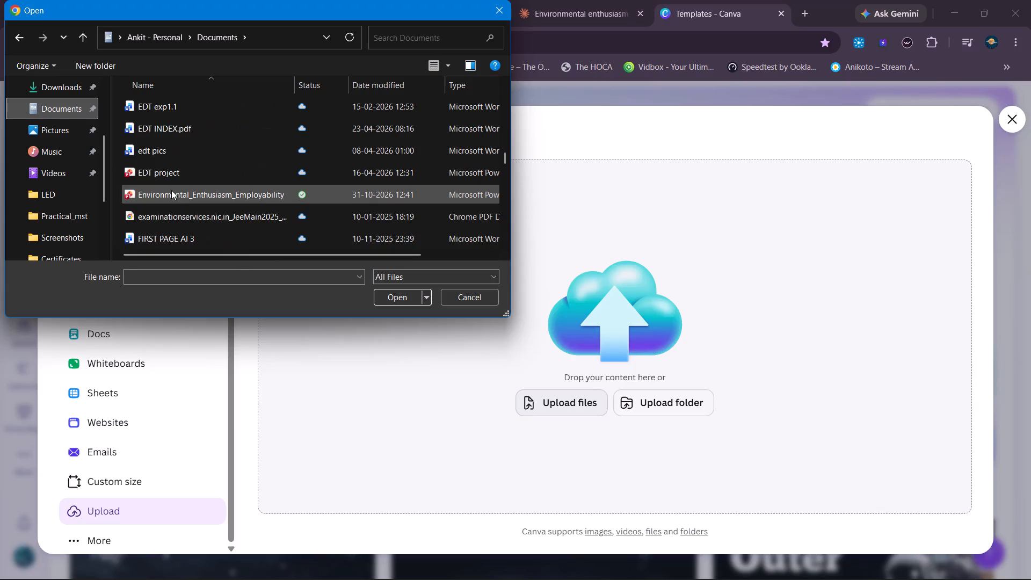
{"action": "left_click", "coordinate": [171, 189]}
{"action": "left_click", "coordinate": [404, 294]}
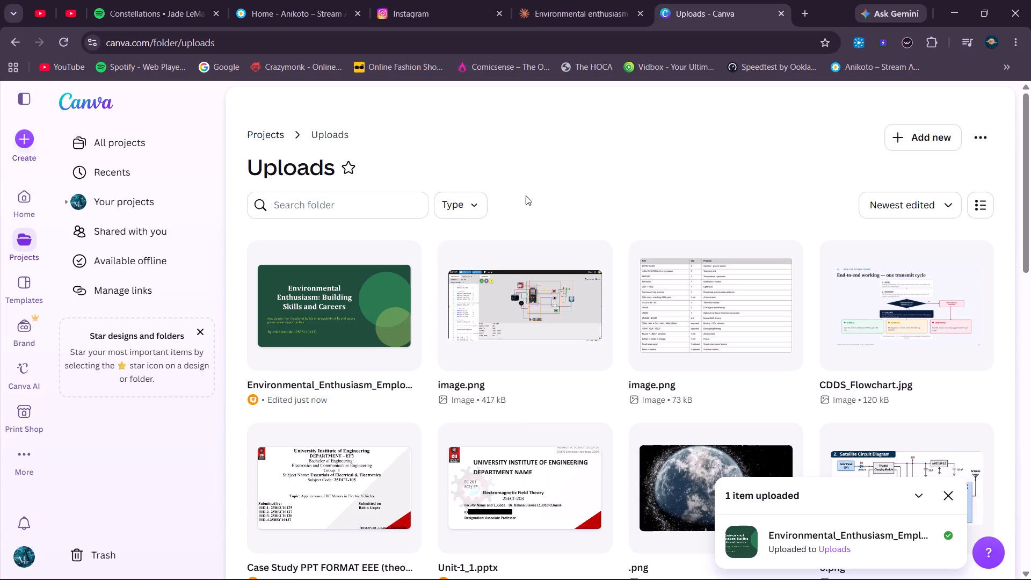
Open the uploaded Environmental_Enthusiasm_Employability presentation from the Uploads folder for editing.
{"action": "scroll", "coordinate": [526, 195], "scroll_direction": "down", "scroll_amount": 2}
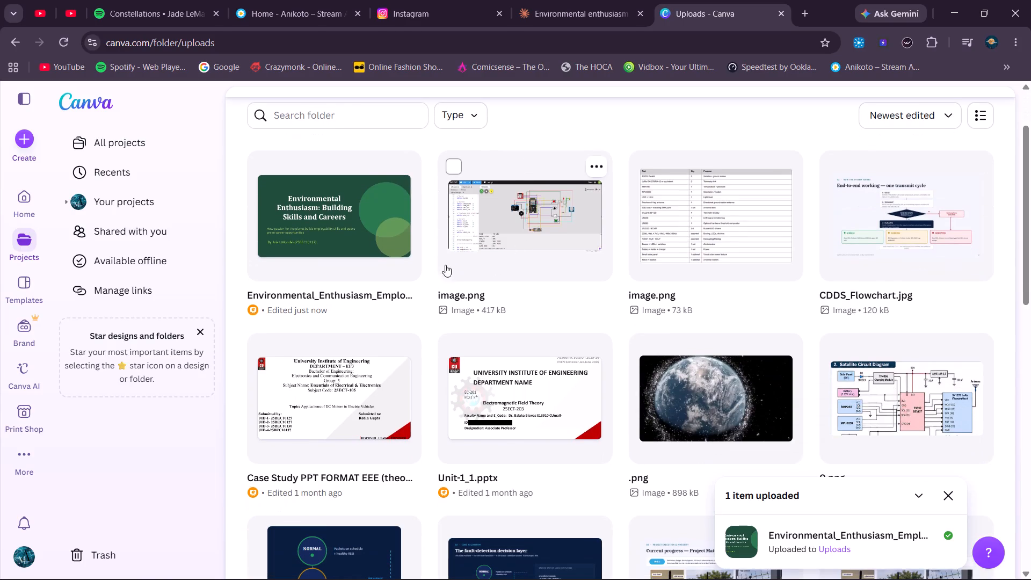
{"action": "left_click", "coordinate": [309, 202]}
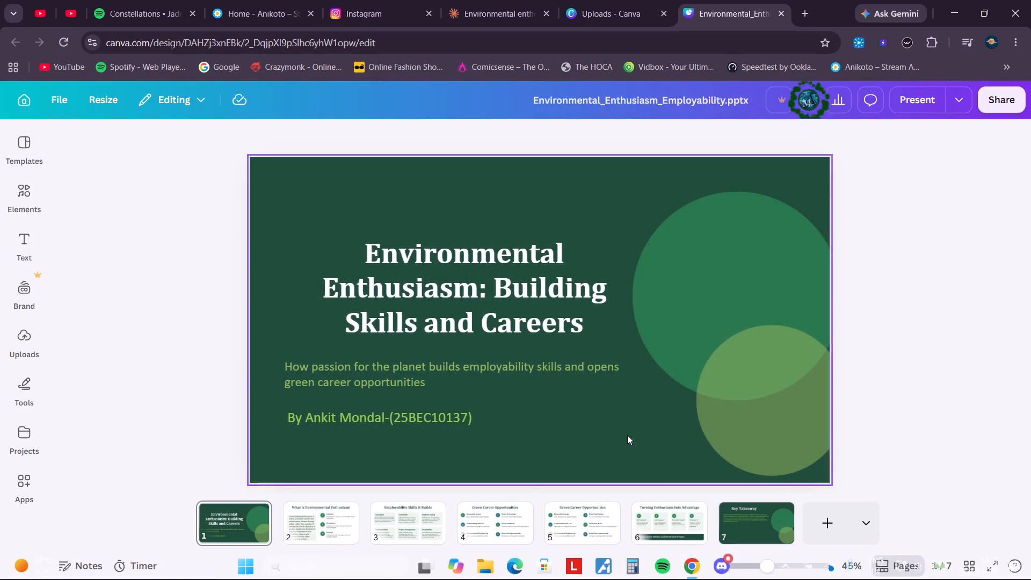
{"action": "left_click", "coordinate": [441, 207]}
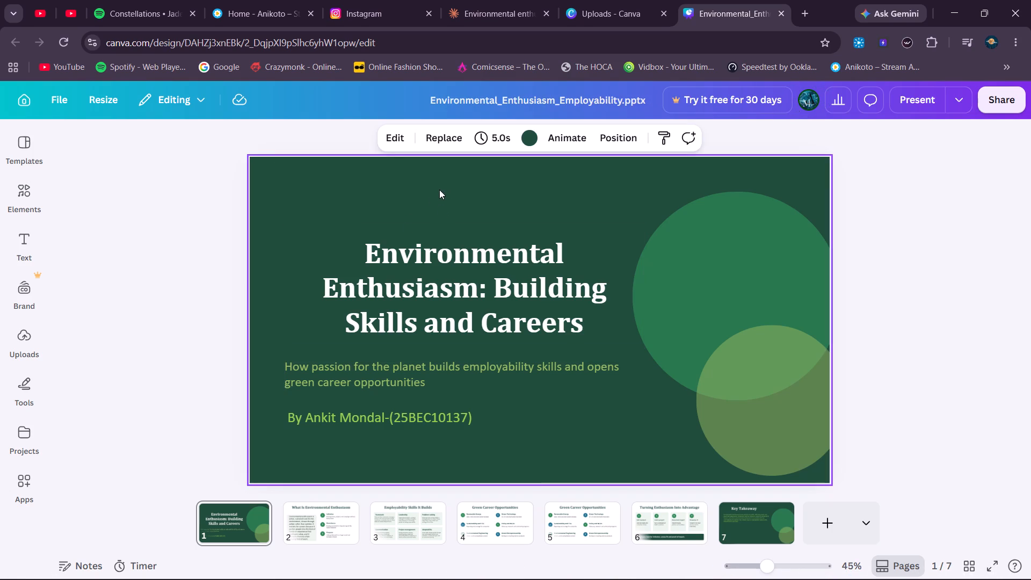
Add a text box to the first slide and place it centred above the main title.
{"action": "left_click", "coordinate": [24, 247]}
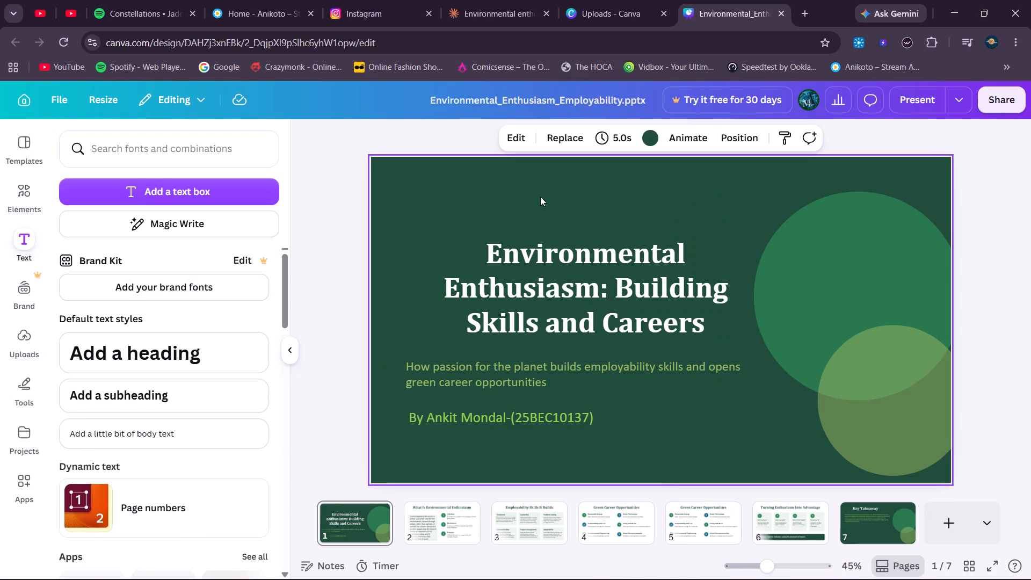
{"action": "left_click", "coordinate": [229, 184]}
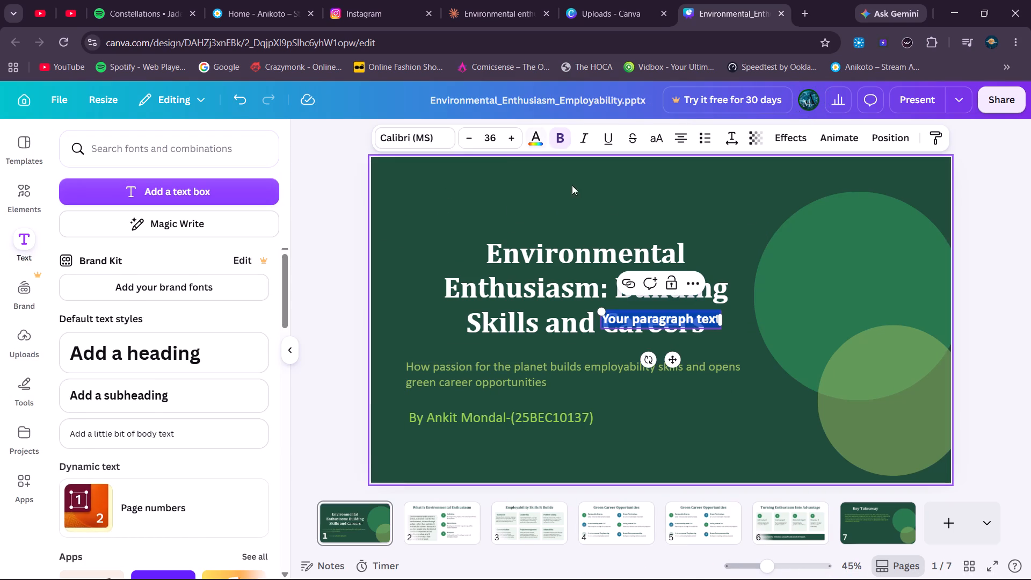
{"action": "left_click", "coordinate": [582, 207]}
{"action": "left_click_drag", "start_coordinate": [665, 324], "coordinate": [648, 285]}
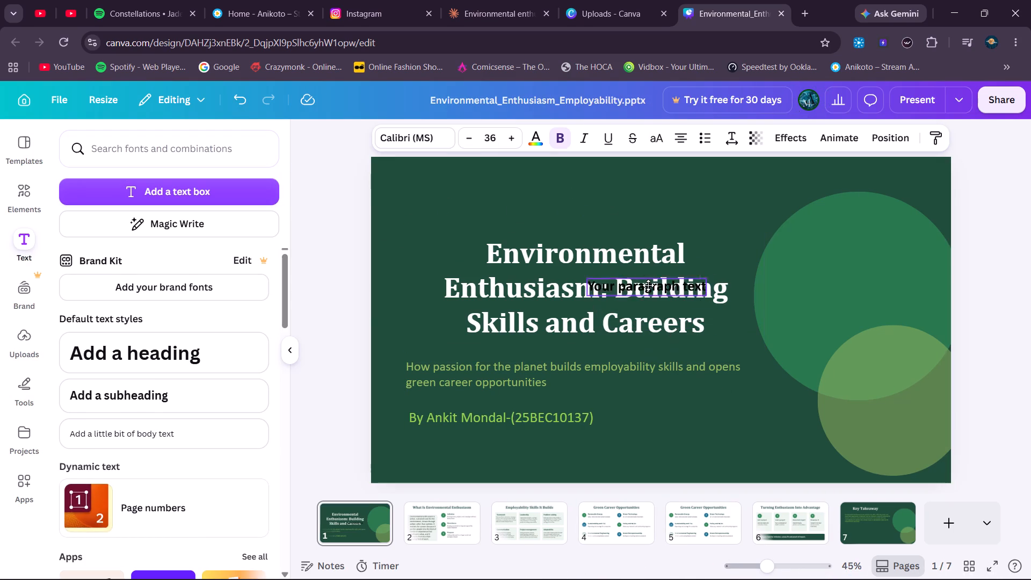
{"action": "left_click_drag", "start_coordinate": [648, 285], "coordinate": [619, 200]}
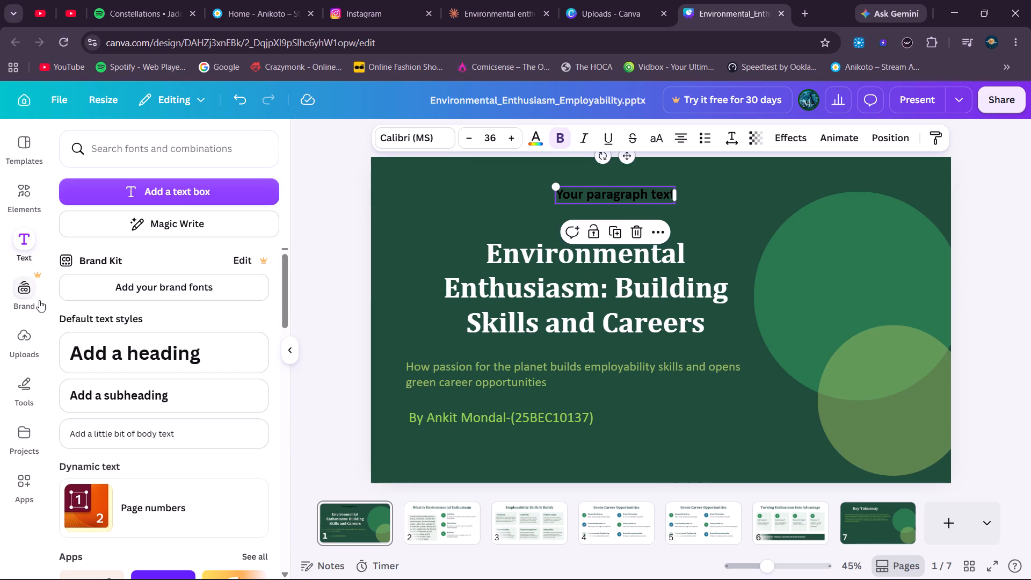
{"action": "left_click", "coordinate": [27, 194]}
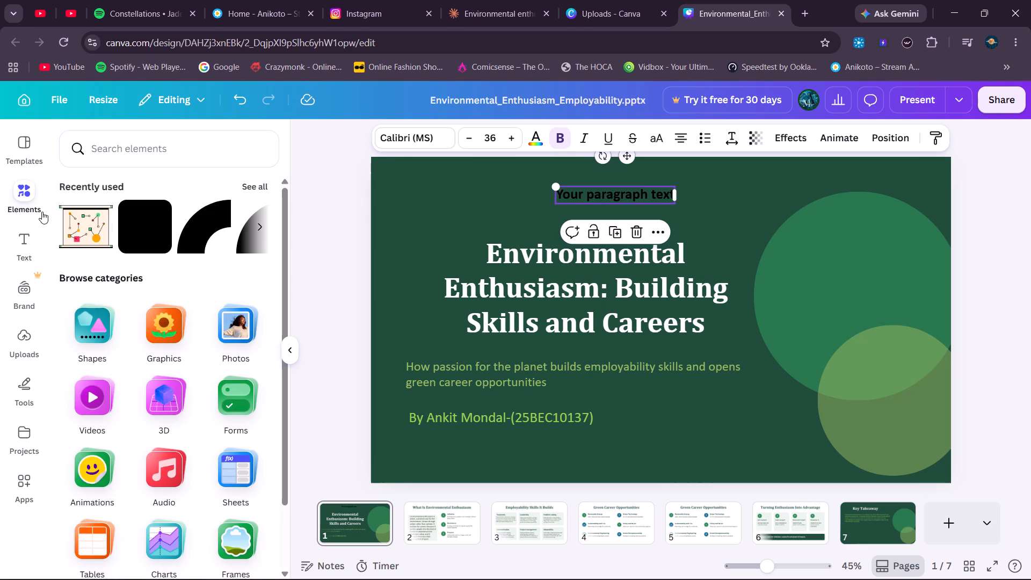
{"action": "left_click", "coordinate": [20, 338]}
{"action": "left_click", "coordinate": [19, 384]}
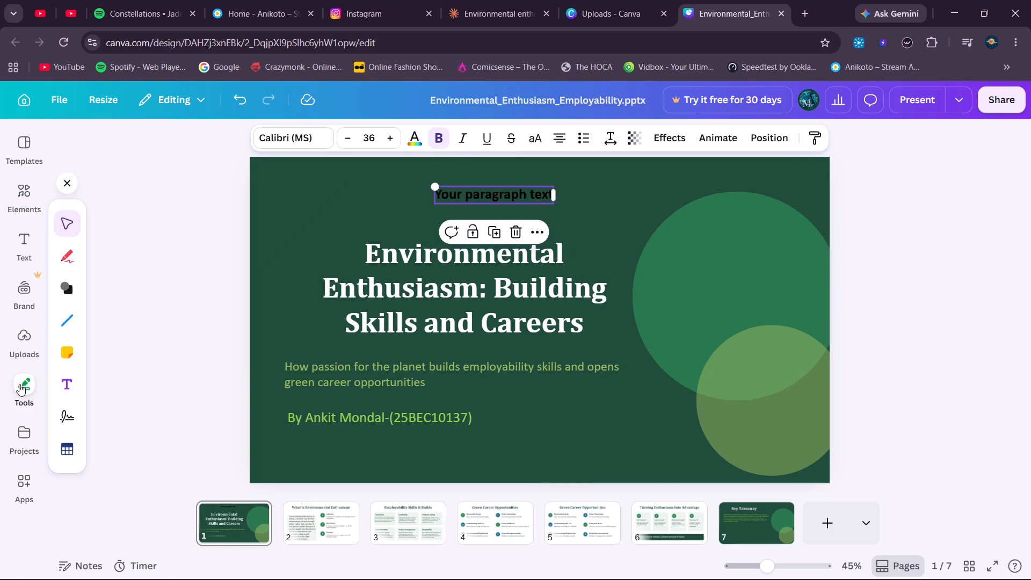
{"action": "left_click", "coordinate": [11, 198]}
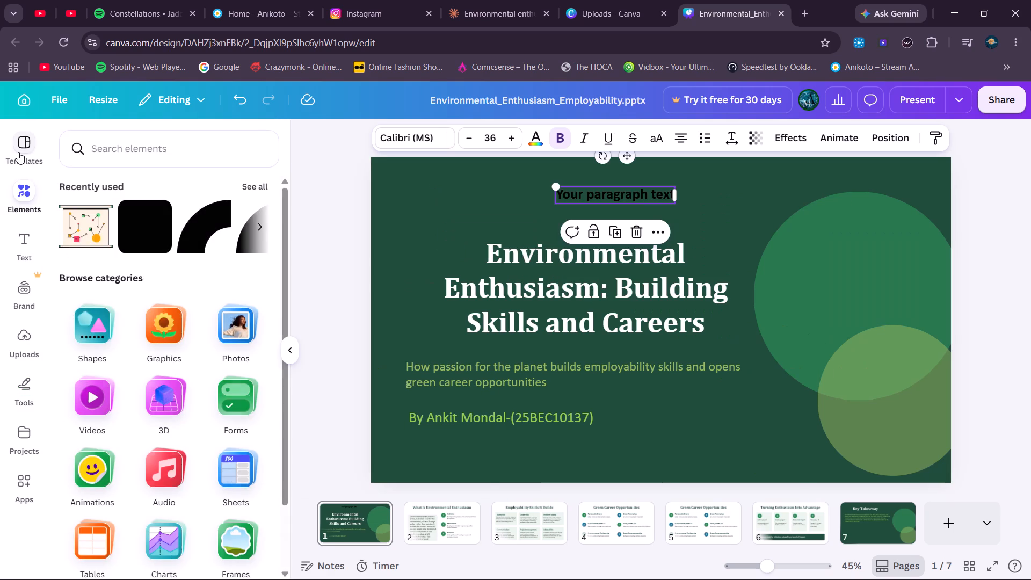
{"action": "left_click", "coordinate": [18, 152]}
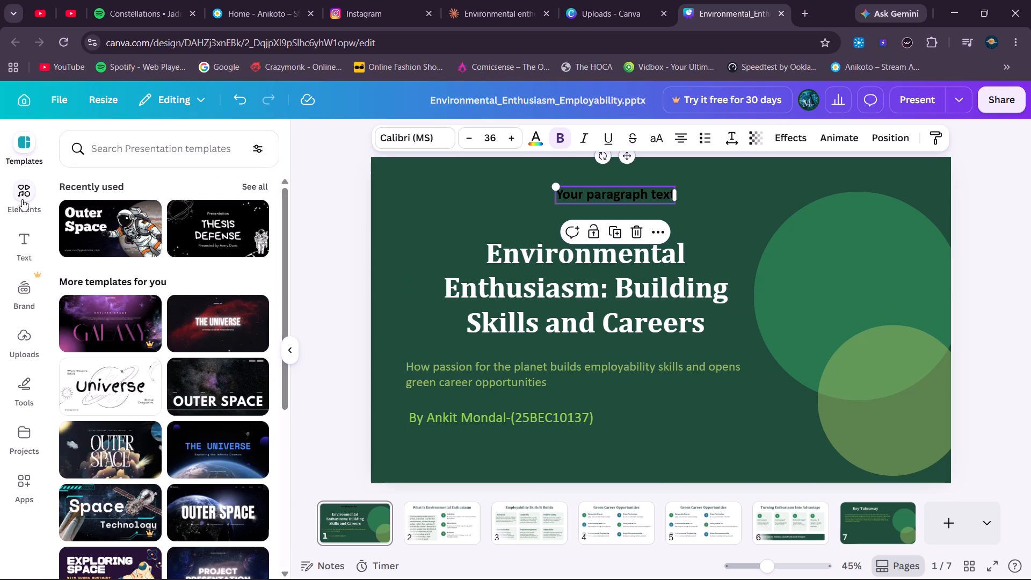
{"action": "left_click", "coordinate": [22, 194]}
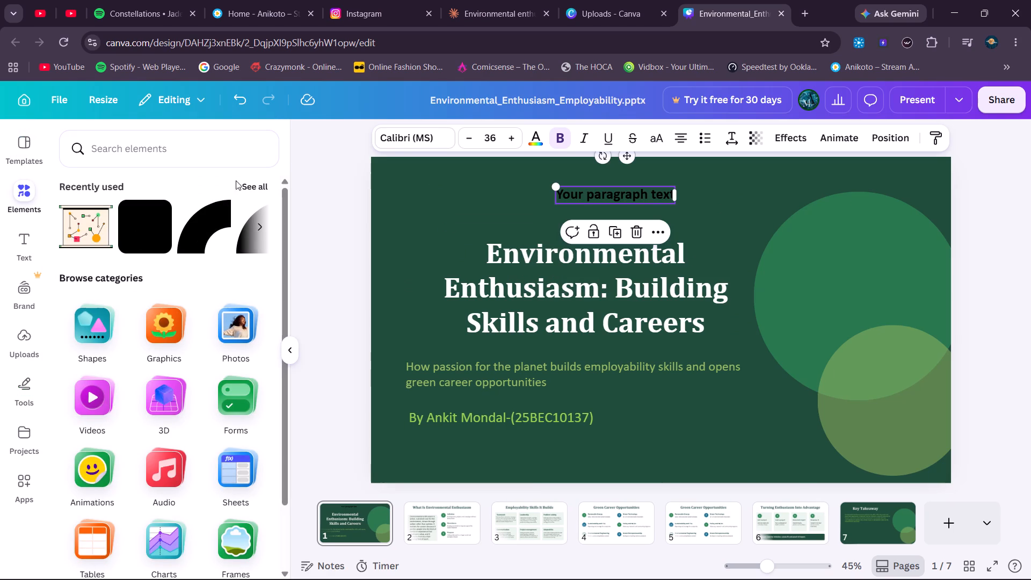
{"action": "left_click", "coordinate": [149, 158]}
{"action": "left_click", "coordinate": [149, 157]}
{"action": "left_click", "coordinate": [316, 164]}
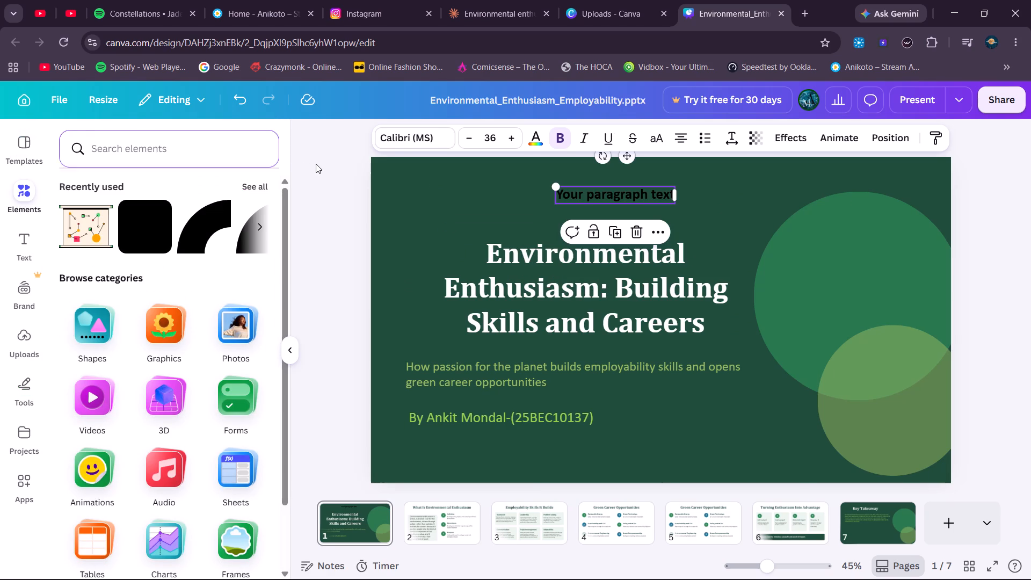
Change the new text box's placeholder text colour to the bright green used for the author line.
{"action": "left_click", "coordinate": [643, 197]}
{"action": "double_click", "coordinate": [643, 197]}
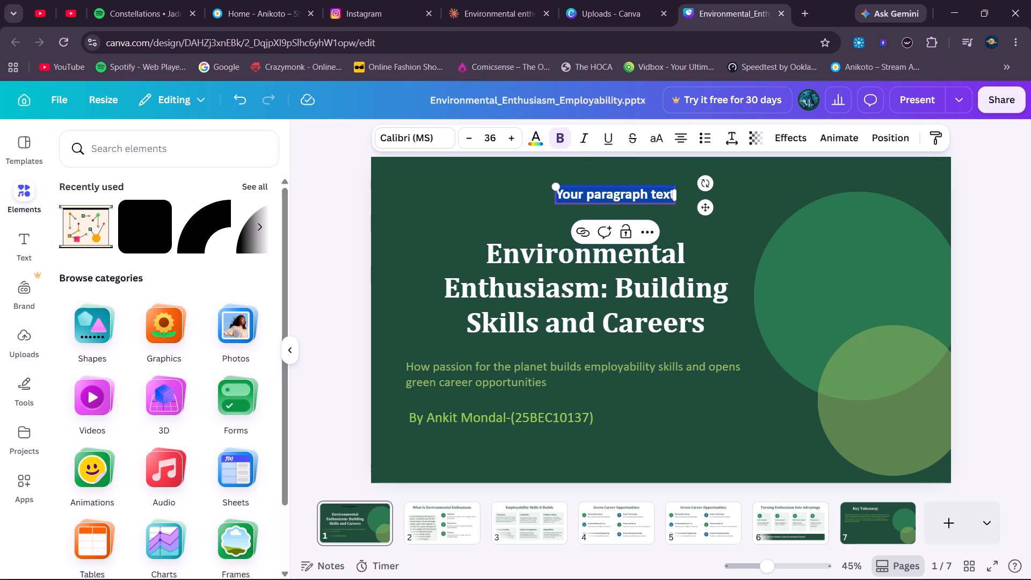
{"action": "left_click", "coordinate": [643, 197]}
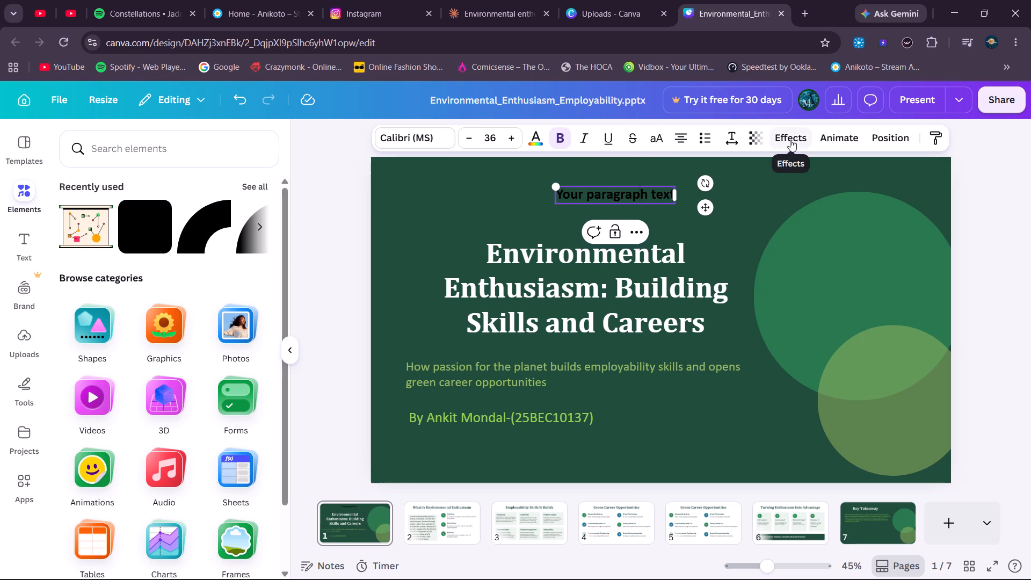
{"action": "left_click", "coordinate": [790, 140]}
{"action": "left_click", "coordinate": [822, 139]}
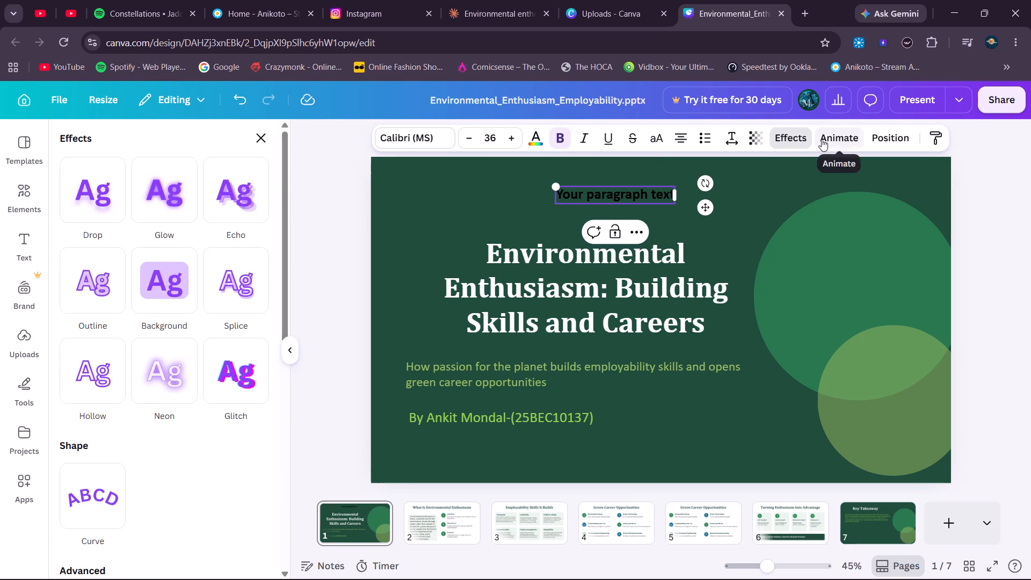
{"action": "left_click", "coordinate": [528, 138]}
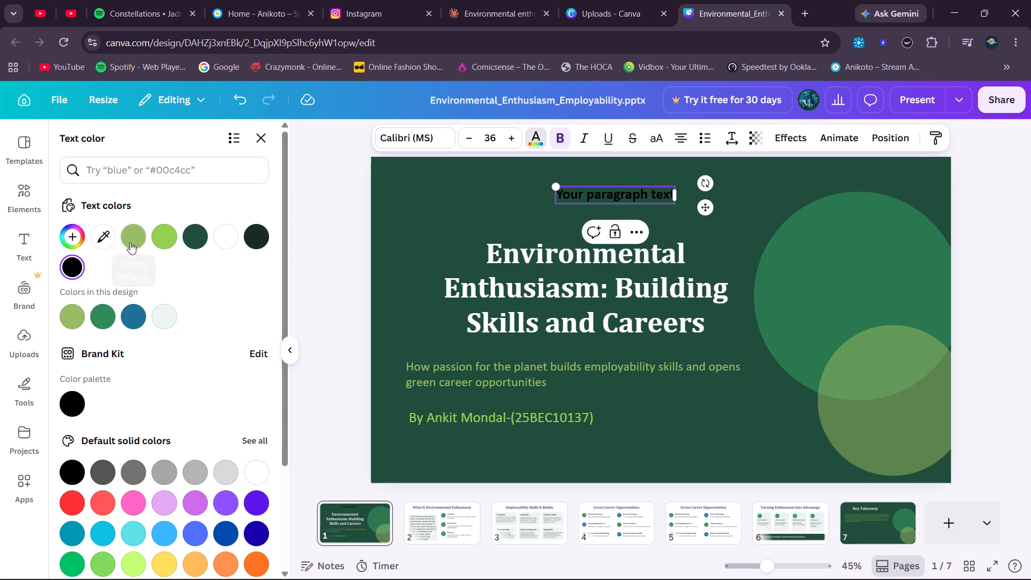
{"action": "left_click", "coordinate": [136, 237]}
{"action": "left_click", "coordinate": [641, 187]}
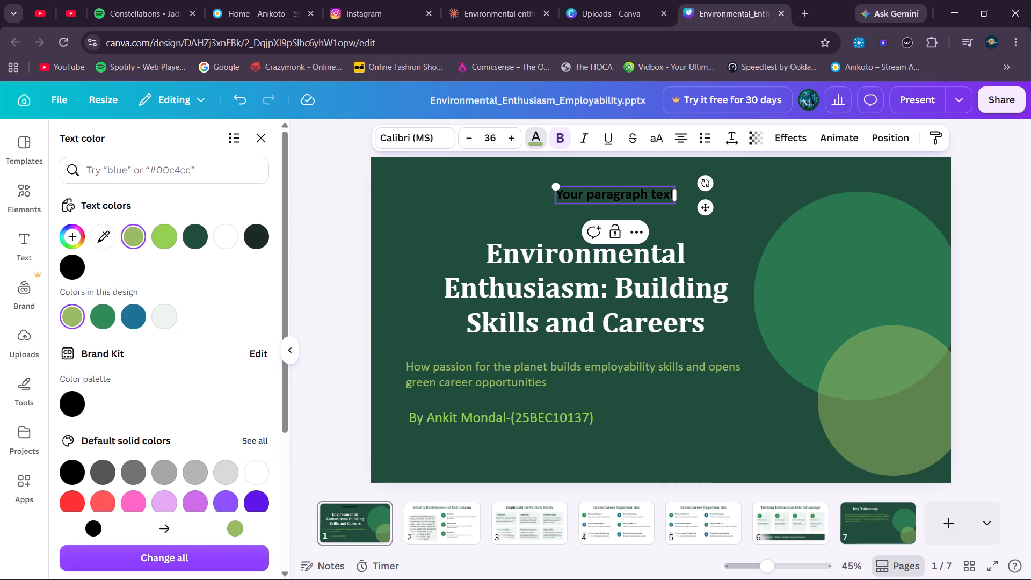
{"action": "triple_click", "coordinate": [645, 197]}
{"action": "left_click", "coordinate": [171, 237]}
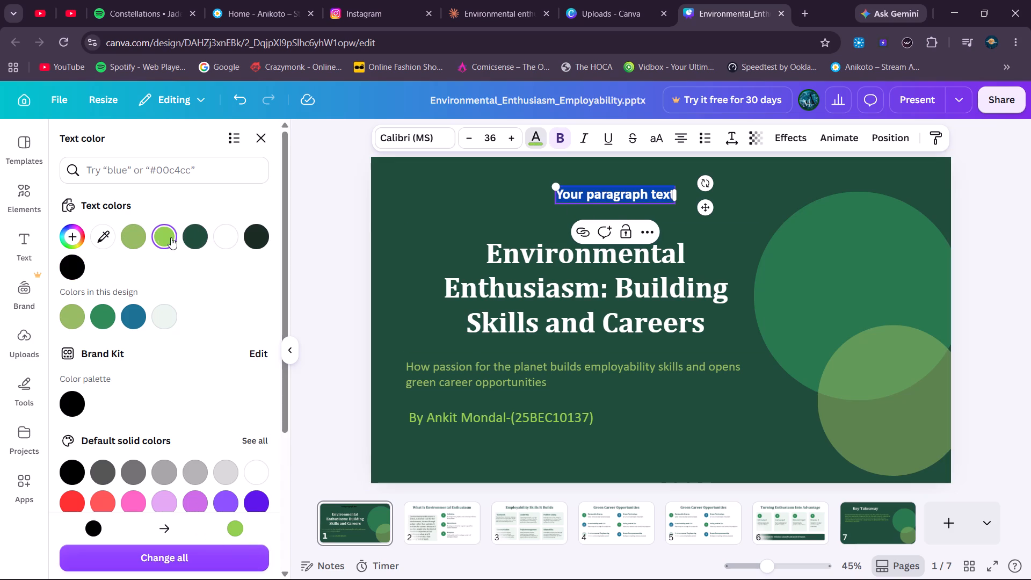
{"action": "left_click", "coordinate": [562, 209]}
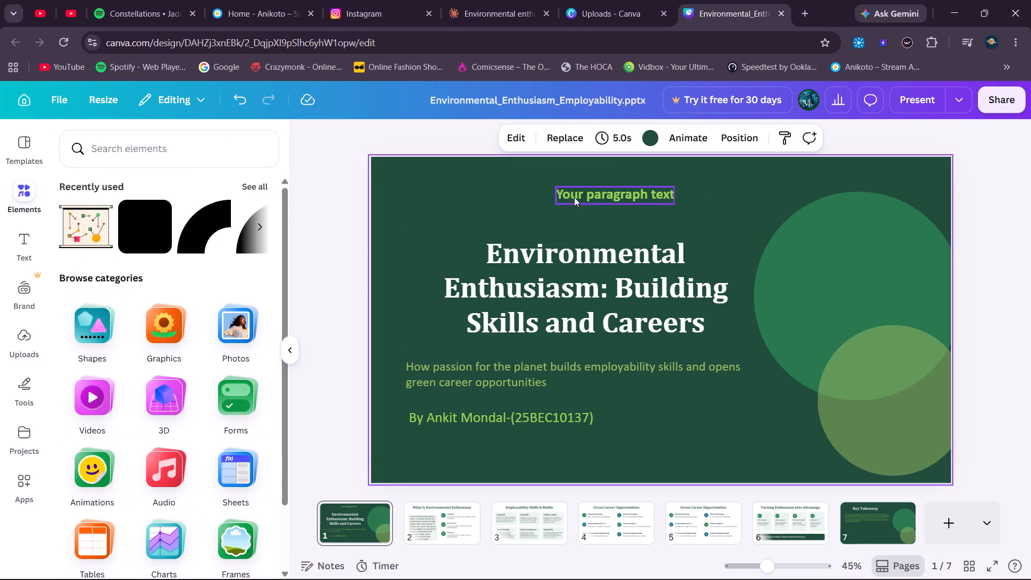
Replace the placeholder text above the title with "Activity-6".
{"action": "left_click", "coordinate": [583, 190]}
{"action": "left_click", "coordinate": [583, 190]}
{"action": "double_click", "coordinate": [583, 190]}
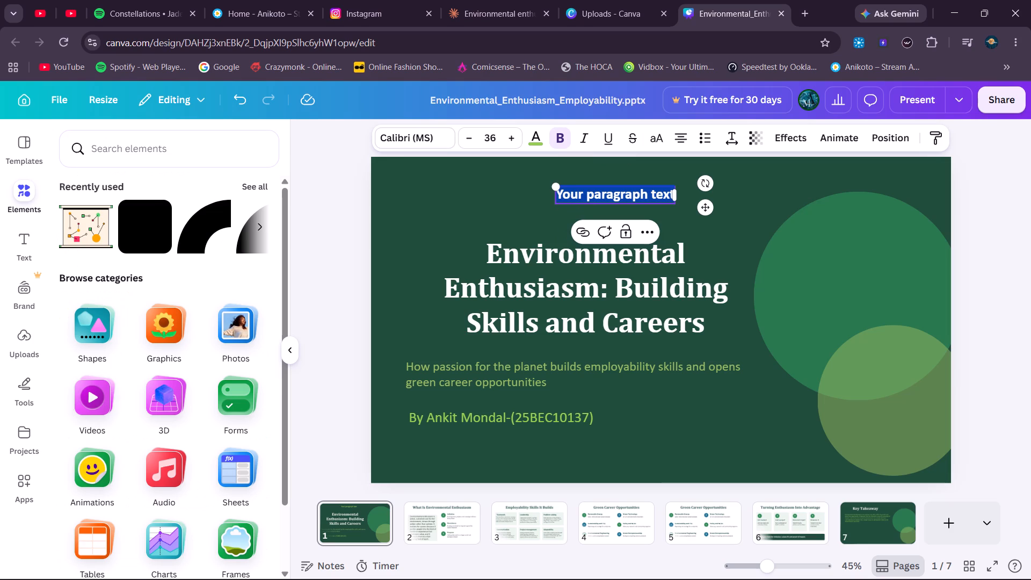
{"action": "key", "text": "BackSpace"}
{"action": "type", "text": "ctivity"}
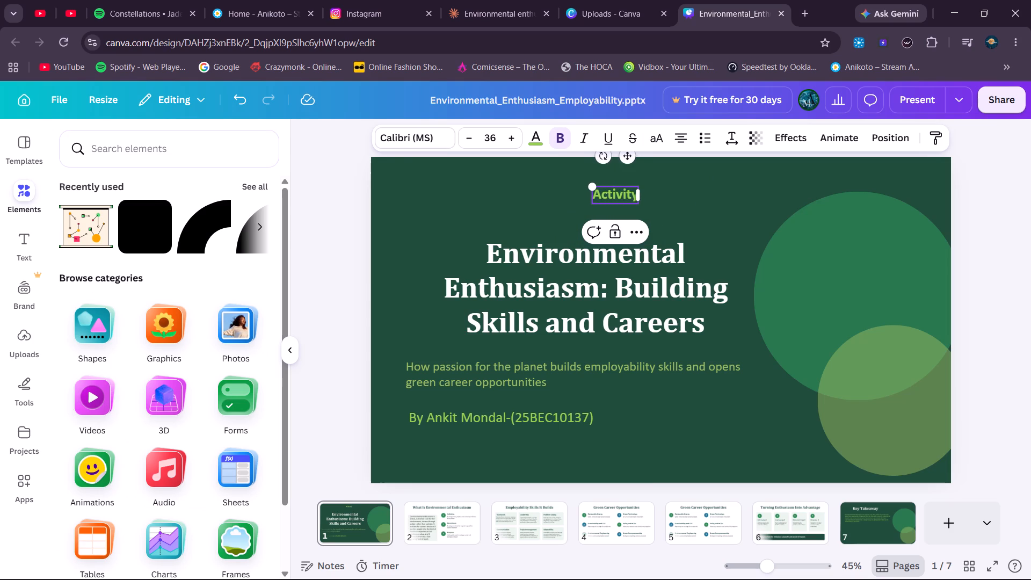
{"action": "type", "text": "-6"}
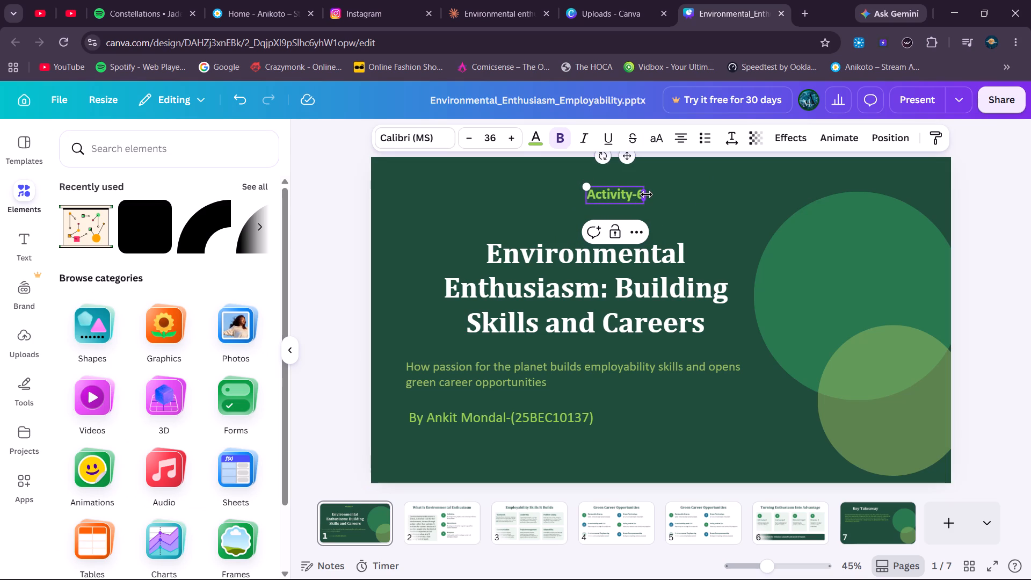
Widen the Activity-6 text box and increase its font size to 52.
{"action": "left_click_drag", "start_coordinate": [646, 194], "coordinate": [687, 200]}
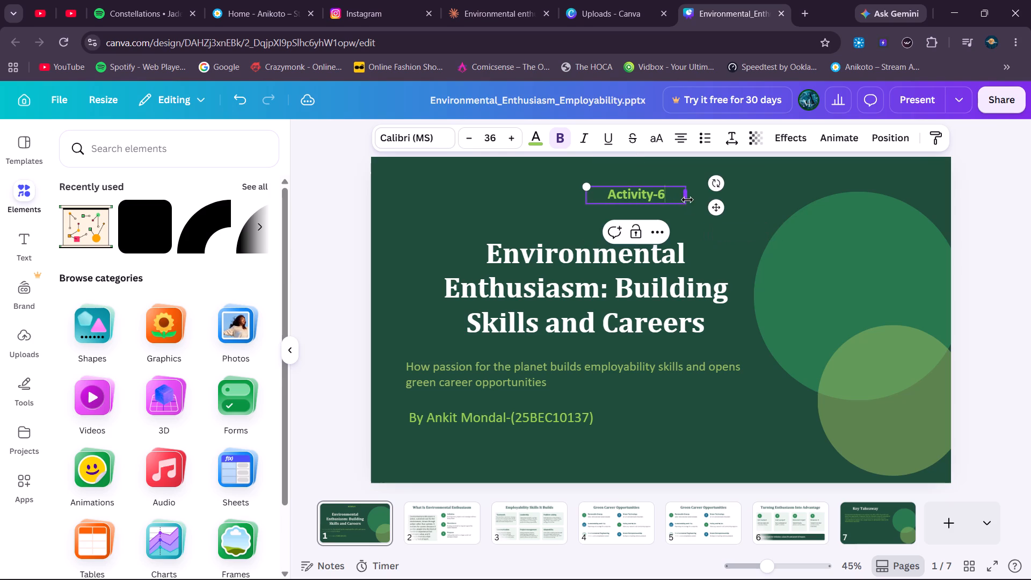
{"action": "triple_click", "coordinate": [509, 137]}
{"action": "triple_click", "coordinate": [509, 137]}
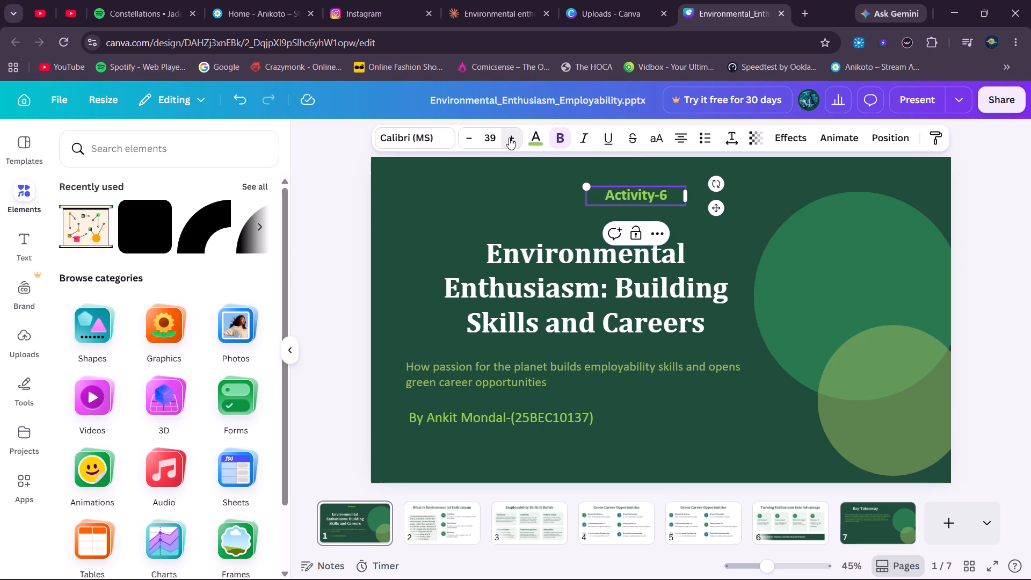
{"action": "triple_click", "coordinate": [509, 137]}
{"action": "left_click", "coordinate": [509, 137]}
{"action": "triple_click", "coordinate": [509, 137]}
{"action": "triple_click", "coordinate": [509, 137]}
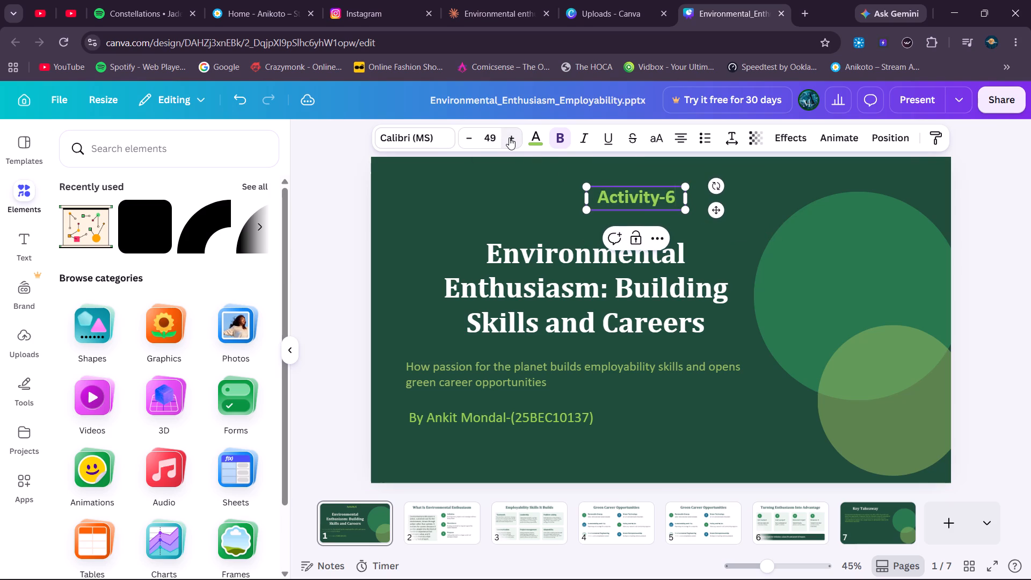
Move the Activity-6 text box slightly higher and to the right above the title, and deselect it.
{"action": "left_click_drag", "start_coordinate": [625, 199], "coordinate": [626, 189]}
{"action": "left_click", "coordinate": [626, 189]}
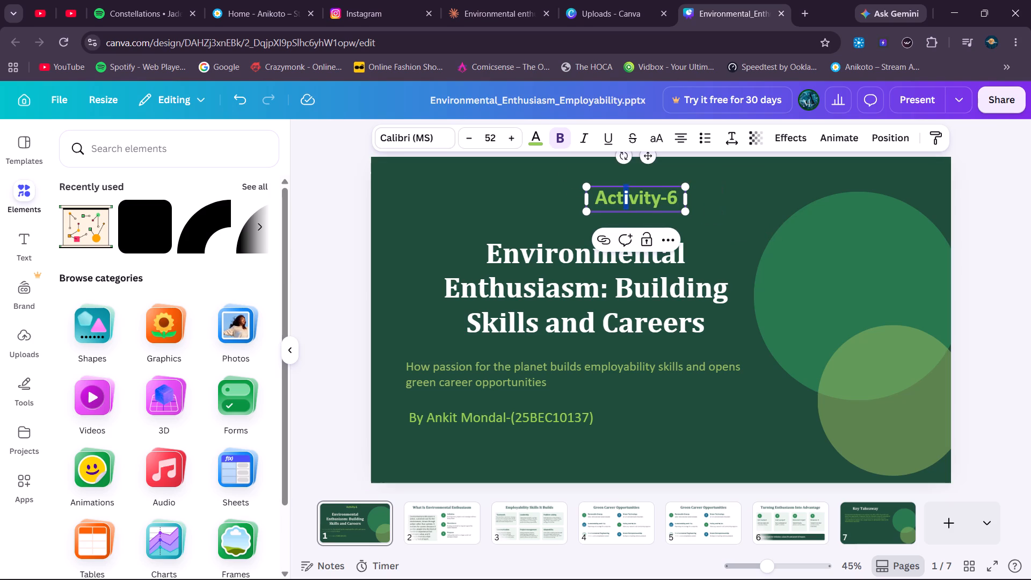
{"action": "left_click", "coordinate": [543, 198]}
{"action": "left_click_drag", "start_coordinate": [600, 202], "coordinate": [606, 191]}
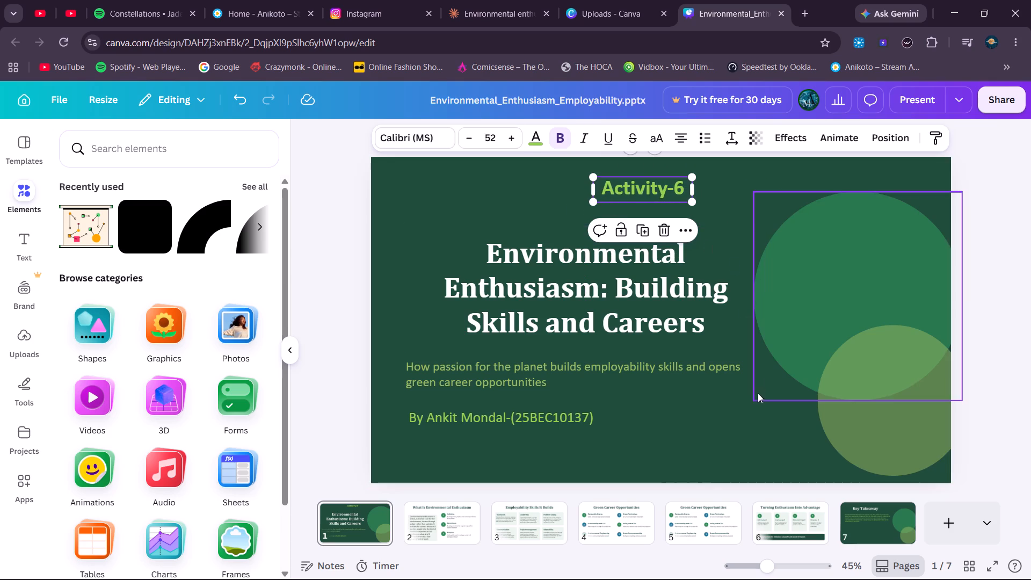
{"action": "left_click", "coordinate": [758, 393]}
{"action": "left_click", "coordinate": [735, 430]}
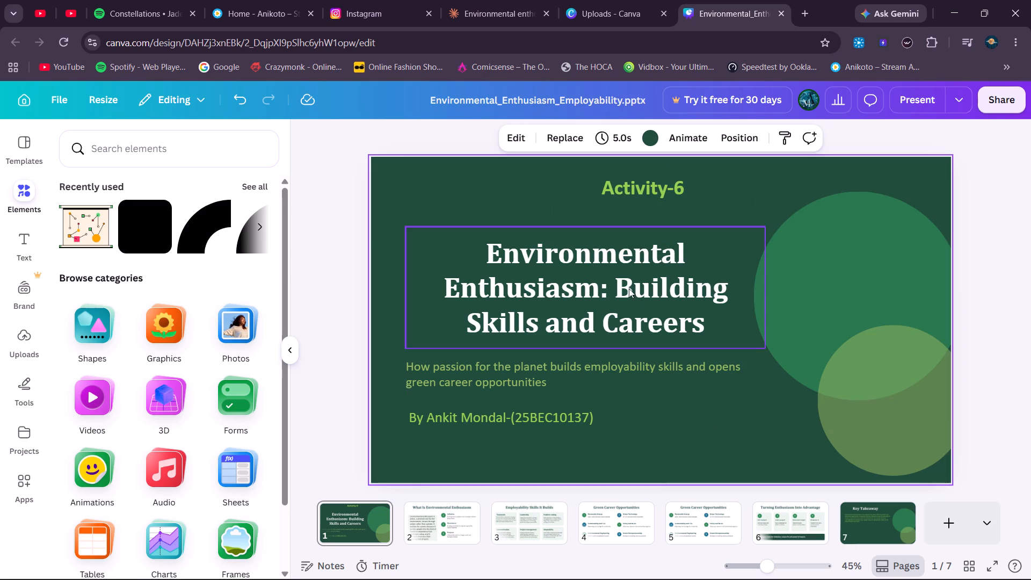
Search Canva's photo elements for "environmental enthusiasm building skills".
{"action": "left_click", "coordinate": [126, 149]}
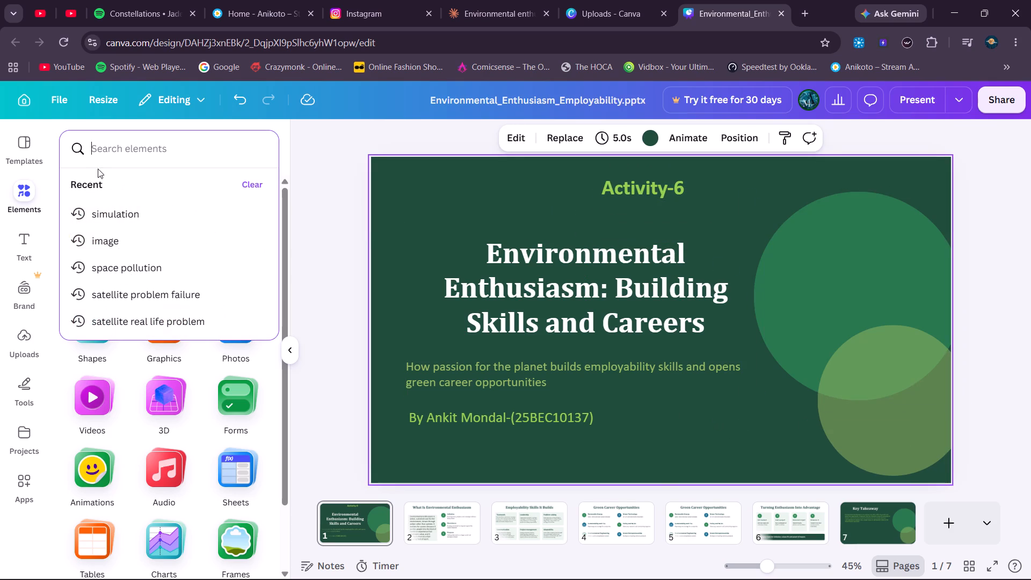
{"action": "left_click", "coordinate": [231, 354]}
{"action": "left_click", "coordinate": [155, 171]}
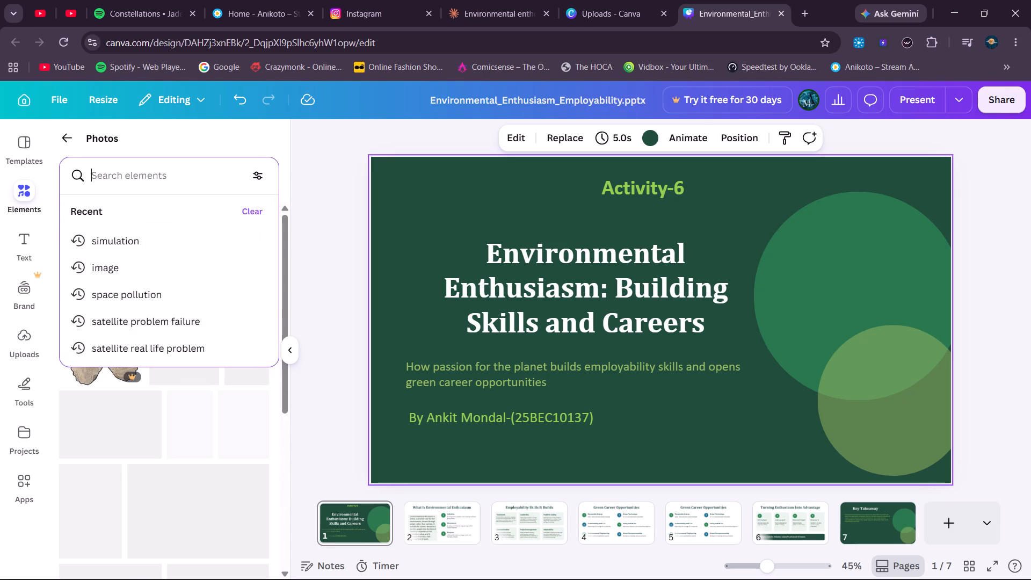
{"action": "type", "text": "environmental"}
{"action": "key", "text": "space"}
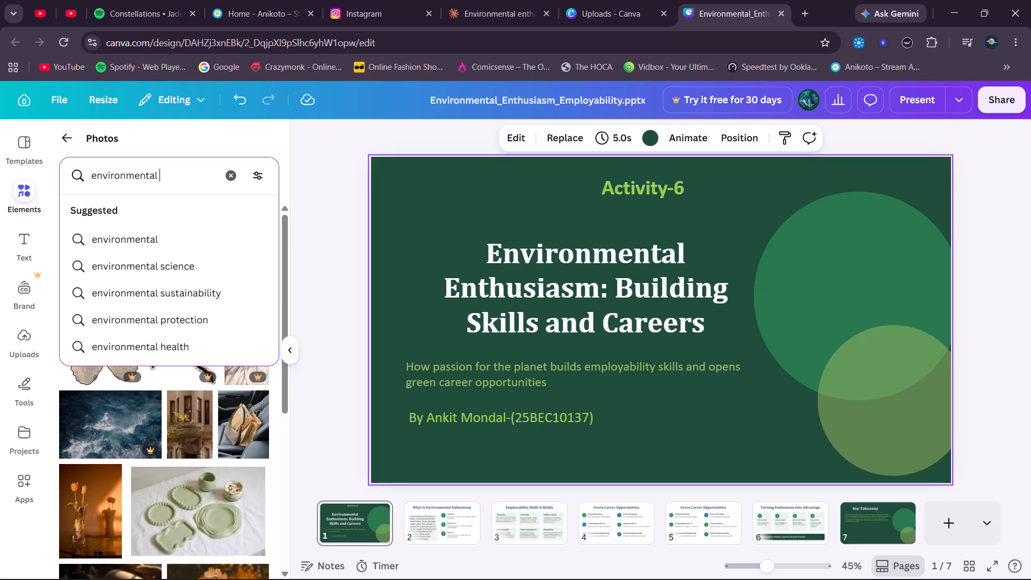
{"action": "type", "text": "enthusiasm"}
{"action": "key", "text": "space"}
{"action": "type", "text": "building"}
{"action": "key", "text": "space"}
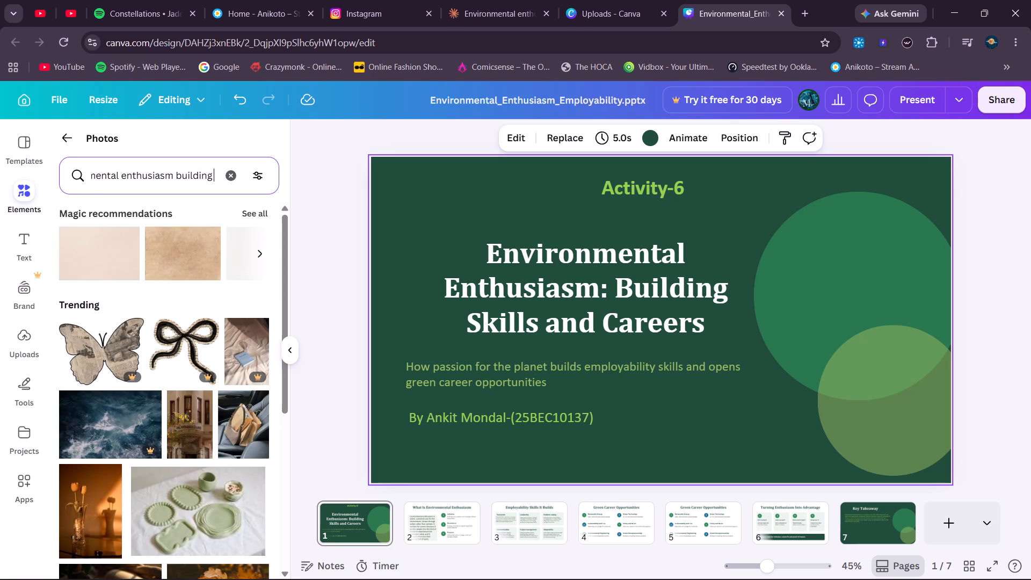
{"action": "type", "text": "skills"}
{"action": "key", "text": "Return"}
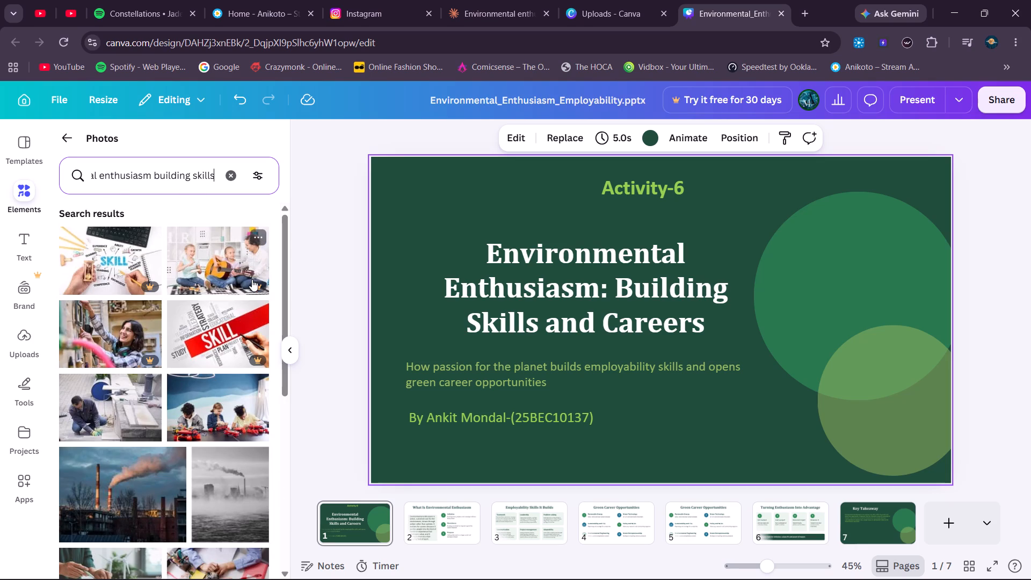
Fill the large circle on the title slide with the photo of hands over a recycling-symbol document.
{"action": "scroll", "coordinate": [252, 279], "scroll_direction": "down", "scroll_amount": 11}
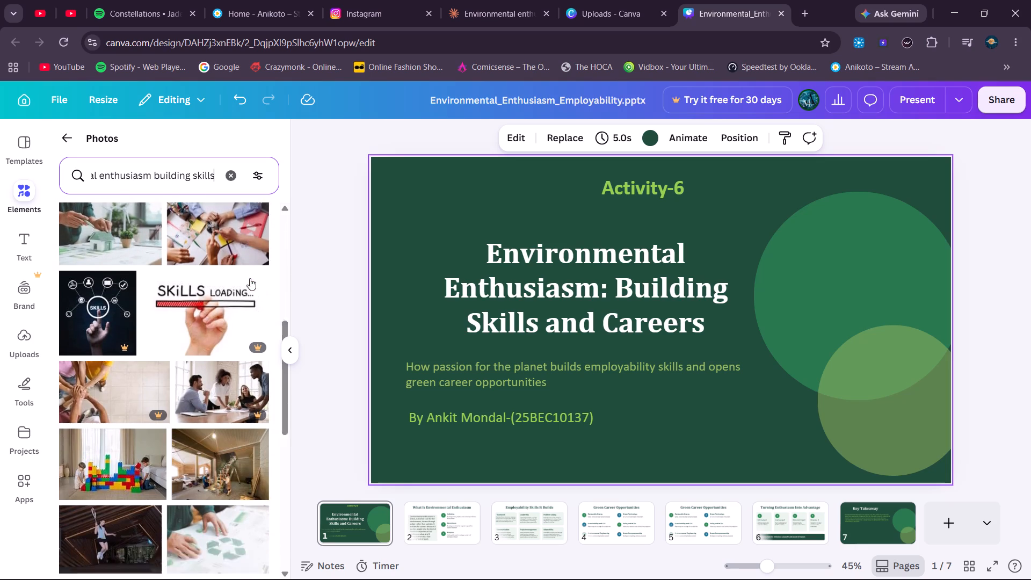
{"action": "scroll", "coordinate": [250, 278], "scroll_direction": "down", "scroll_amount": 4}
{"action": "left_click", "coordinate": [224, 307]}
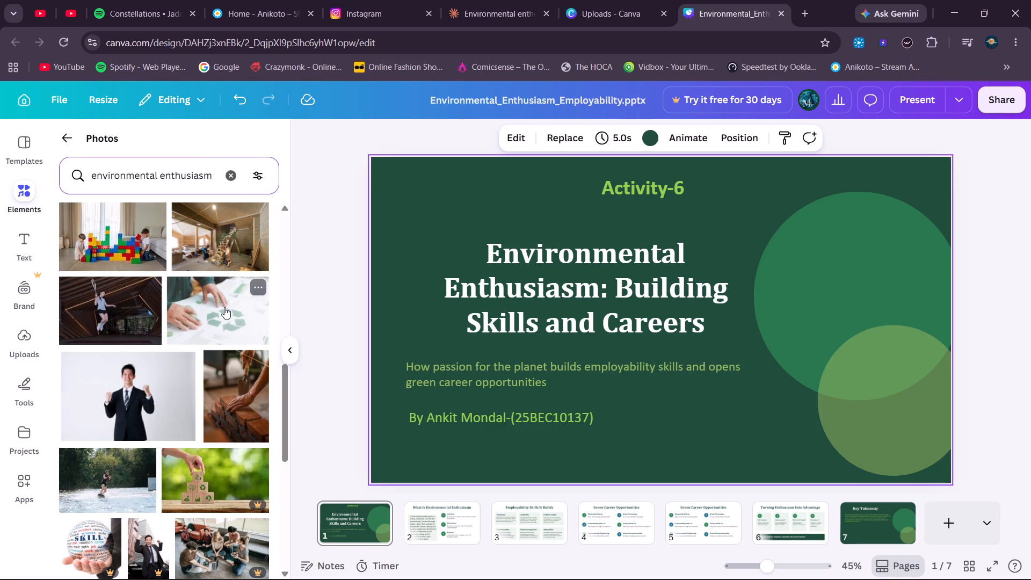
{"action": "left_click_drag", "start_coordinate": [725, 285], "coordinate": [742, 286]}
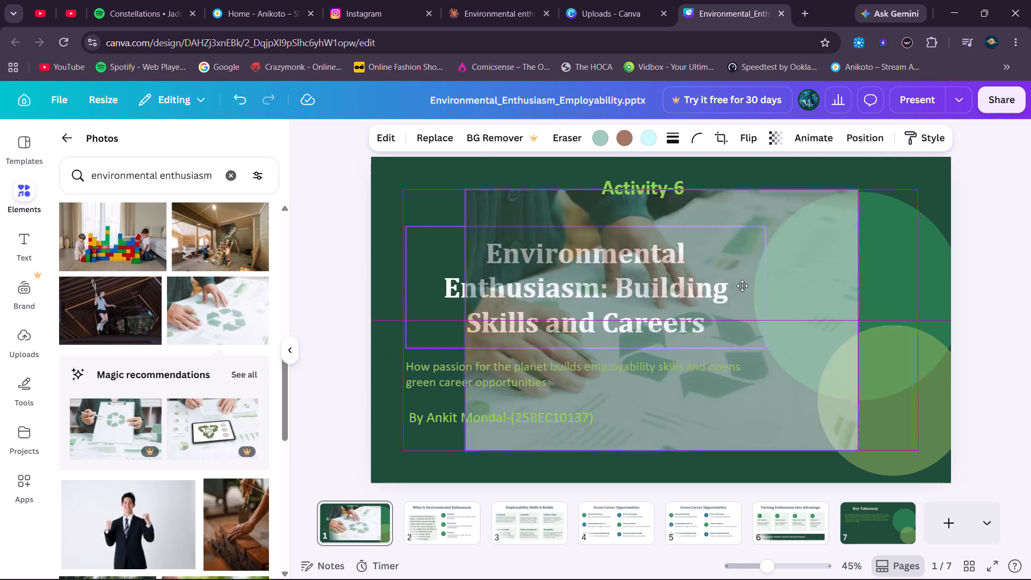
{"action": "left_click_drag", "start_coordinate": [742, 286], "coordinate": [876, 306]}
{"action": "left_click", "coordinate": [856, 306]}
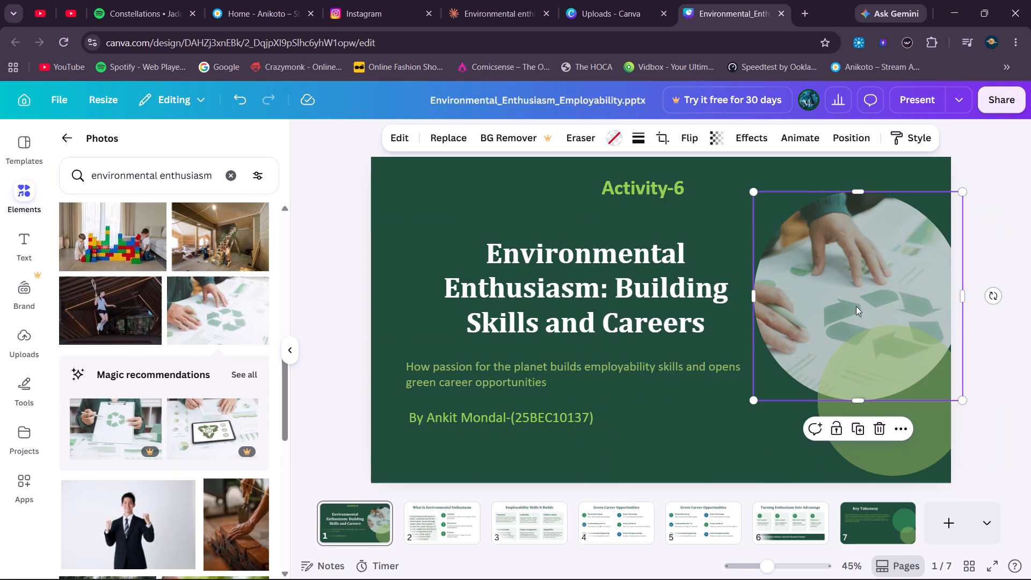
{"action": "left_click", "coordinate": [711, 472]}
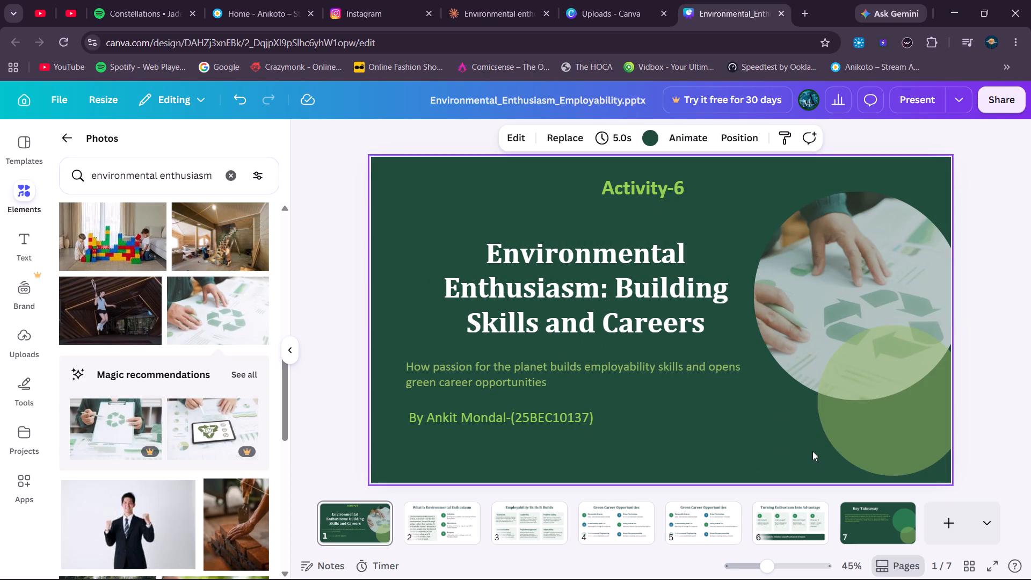
Bring the large photo circle to the front, above the overlapping smaller green circle.
{"action": "left_click", "coordinate": [887, 429]}
{"action": "left_click", "coordinate": [827, 271]}
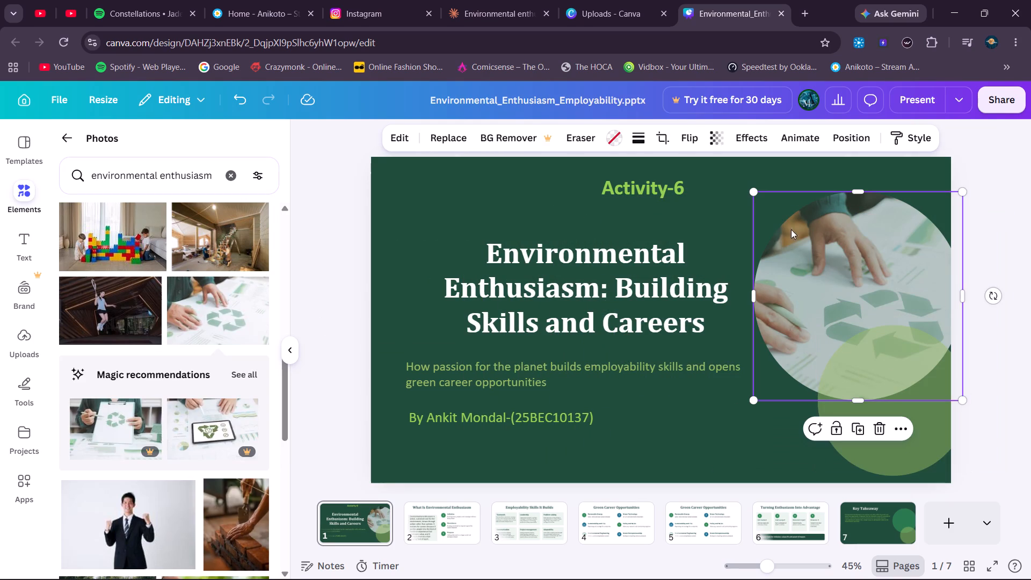
{"action": "right_click", "coordinate": [818, 263]}
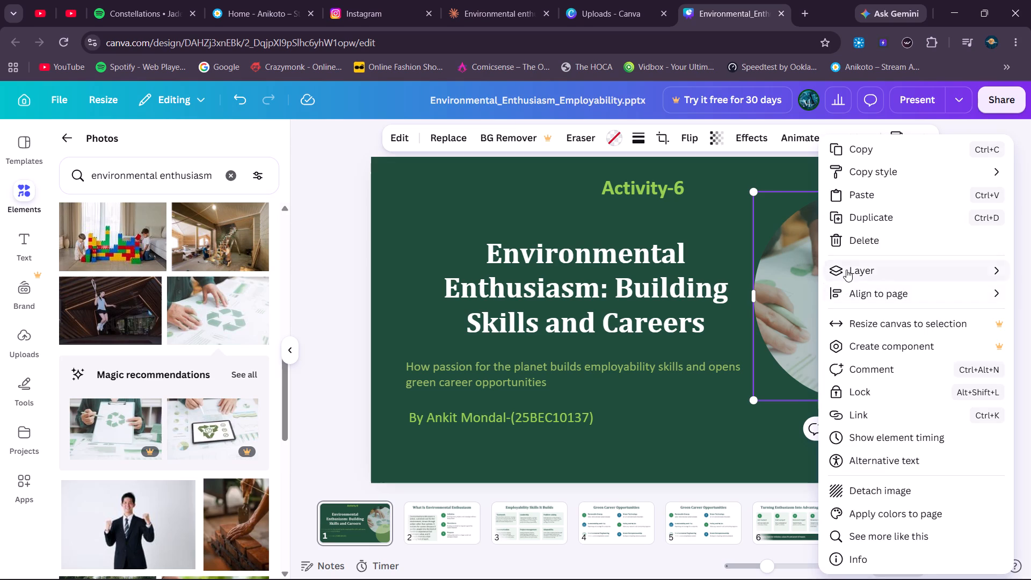
{"action": "left_click", "coordinate": [723, 270]}
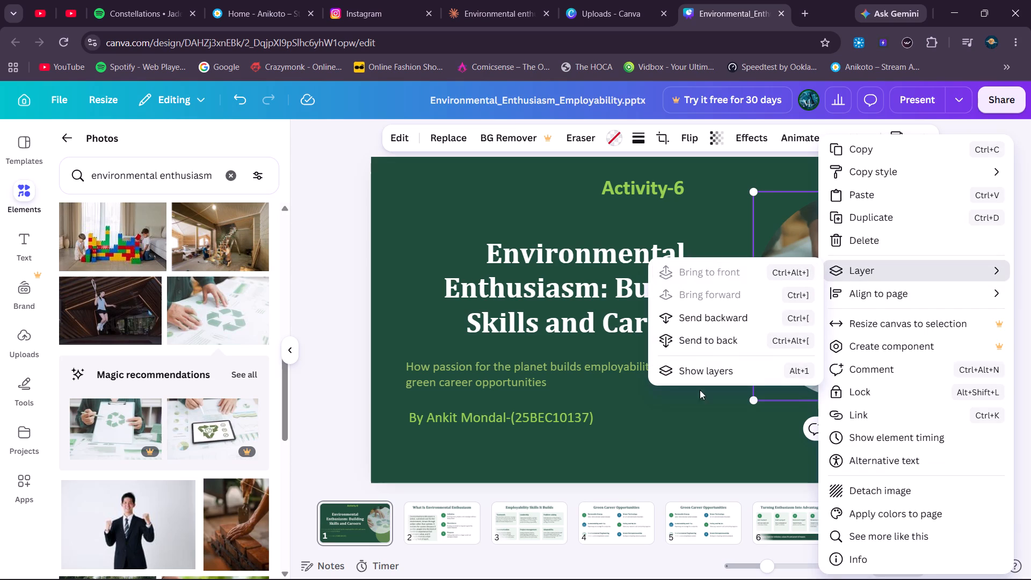
{"action": "left_click", "coordinate": [694, 404]}
{"action": "left_click", "coordinate": [787, 435]}
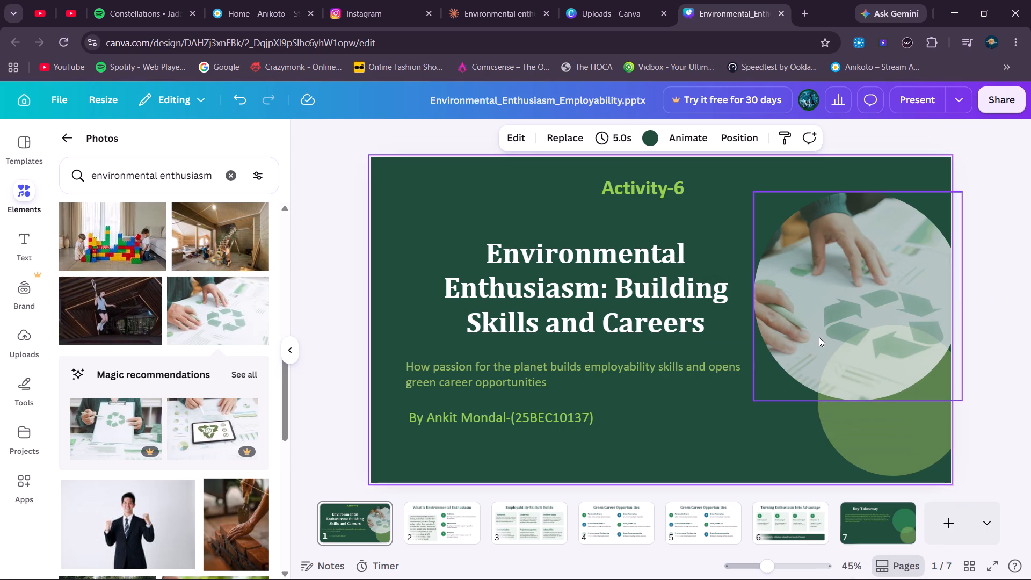
{"action": "left_click", "coordinate": [819, 337]}
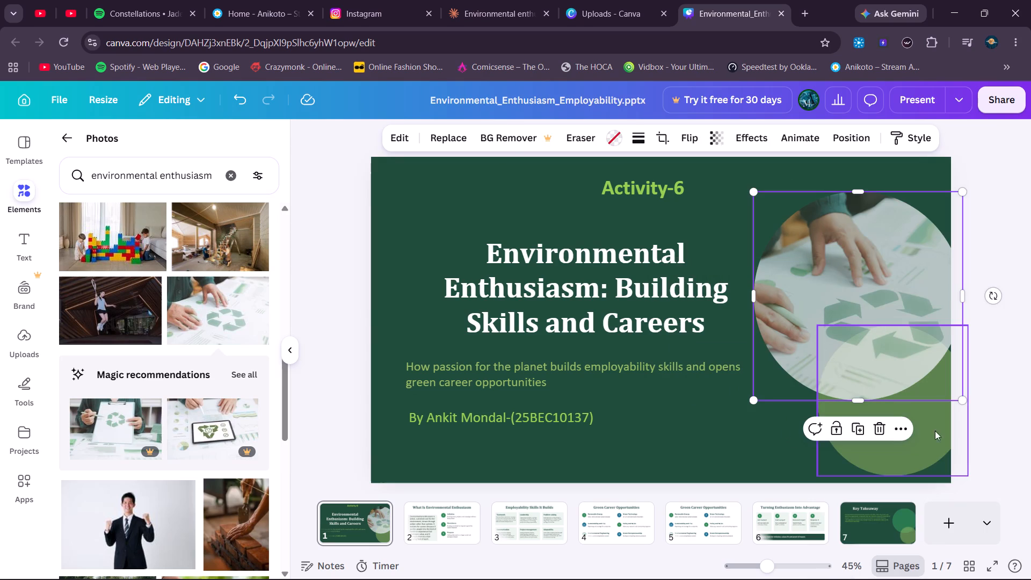
{"action": "left_click", "coordinate": [925, 433]}
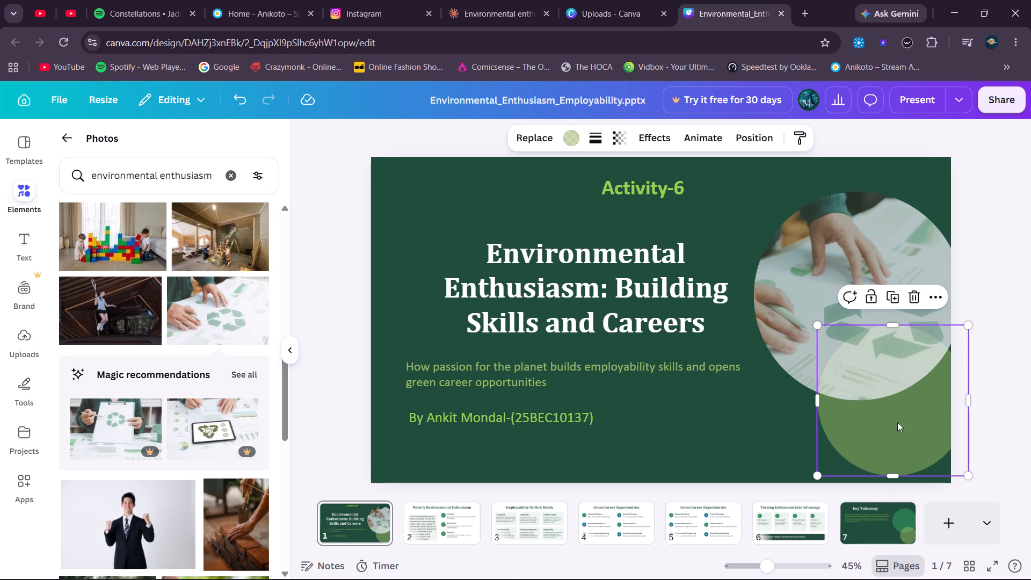
Replace the large circle's image with the photo of hands around a light bulb holding a seedling.
{"action": "scroll", "coordinate": [162, 370], "scroll_direction": "down", "scroll_amount": 3}
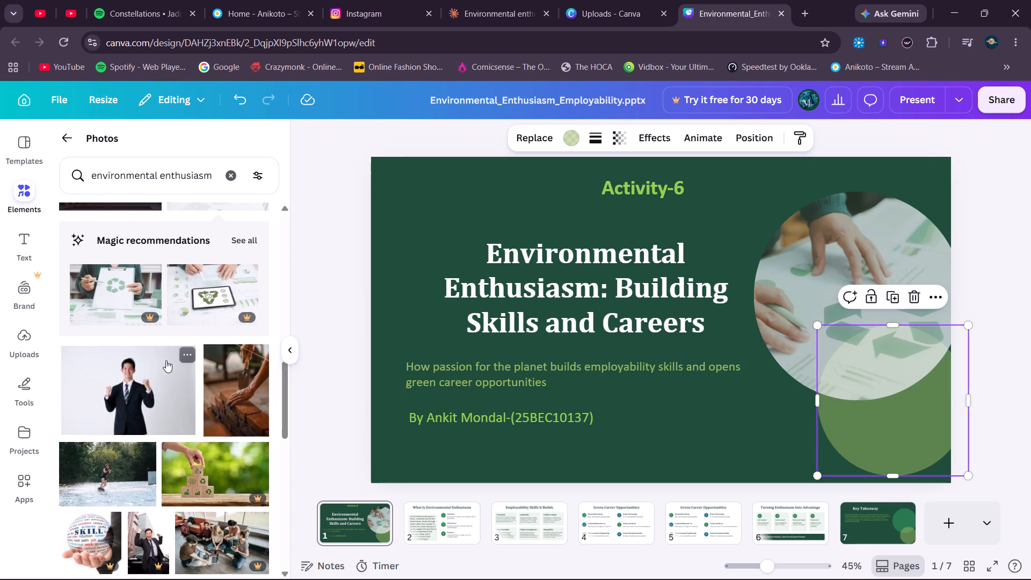
{"action": "scroll", "coordinate": [168, 355], "scroll_direction": "down", "scroll_amount": 6}
{"action": "left_click_drag", "start_coordinate": [184, 364], "coordinate": [269, 343]}
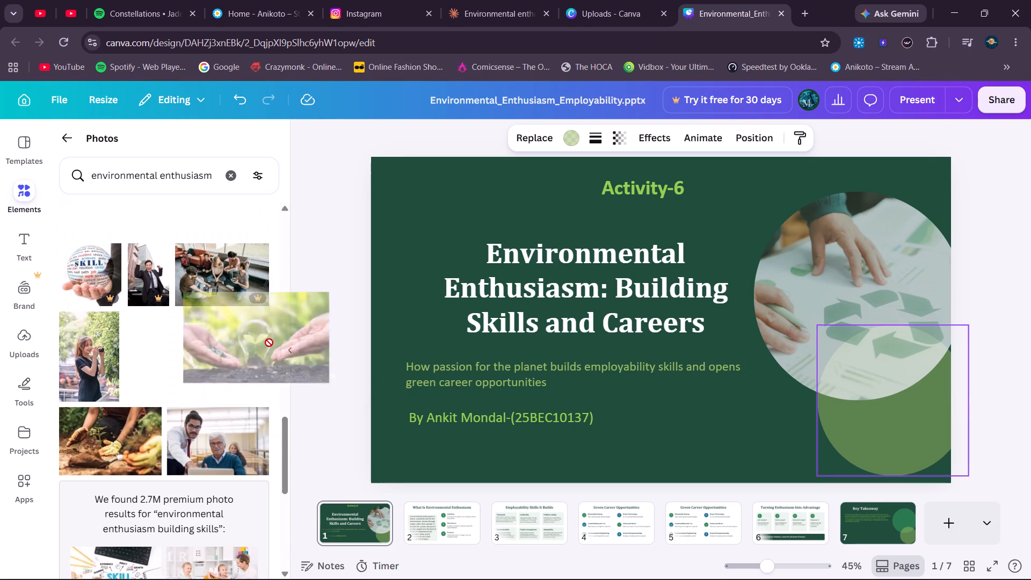
{"action": "left_click_drag", "start_coordinate": [269, 343], "coordinate": [716, 229]}
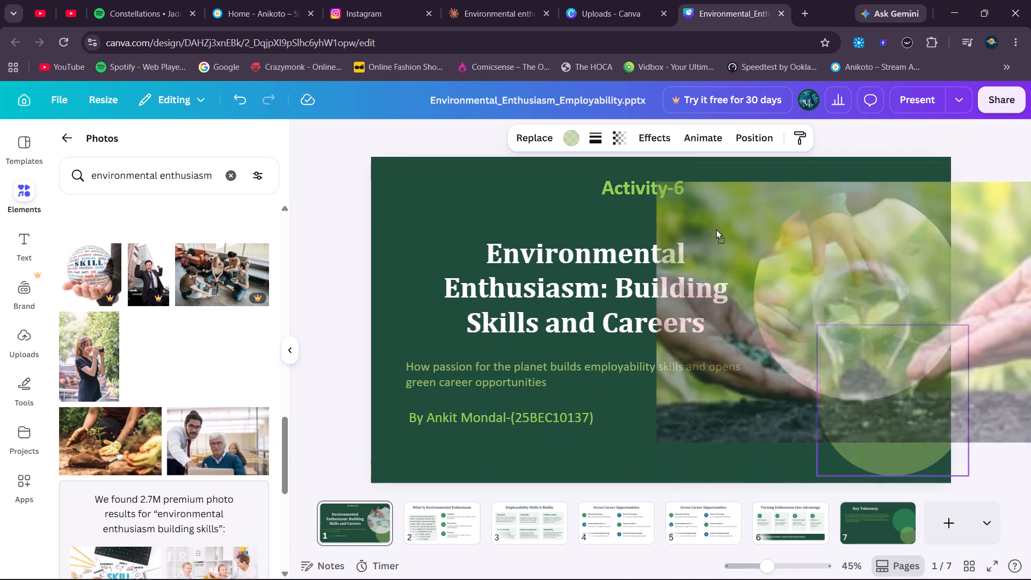
{"action": "left_click_drag", "start_coordinate": [716, 229], "coordinate": [827, 265]}
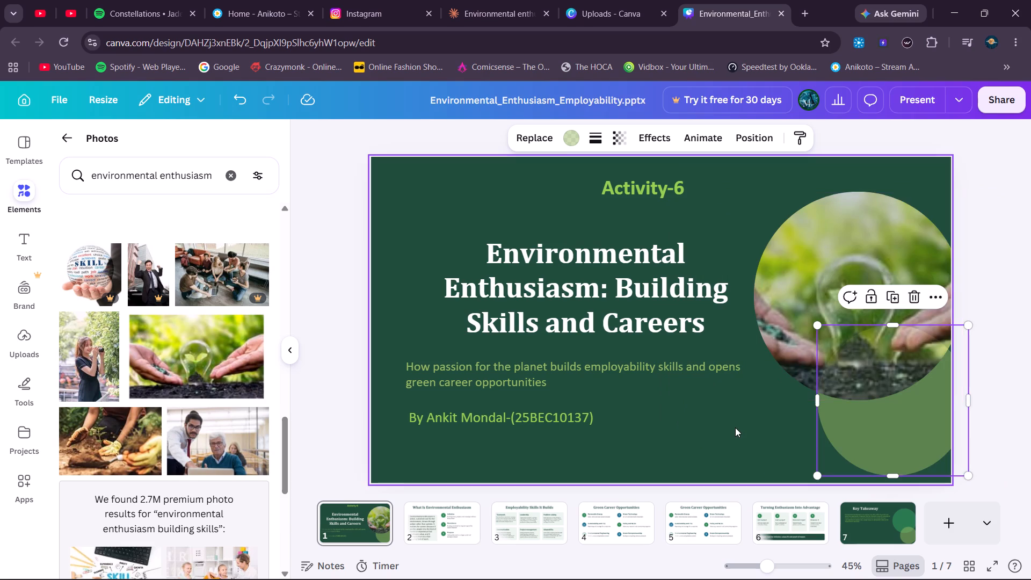
{"action": "left_click", "coordinate": [735, 427]}
Fill the smaller green circle with the photo of gloved hands planting in soil, and deselect it.
{"action": "left_click", "coordinate": [871, 442]}
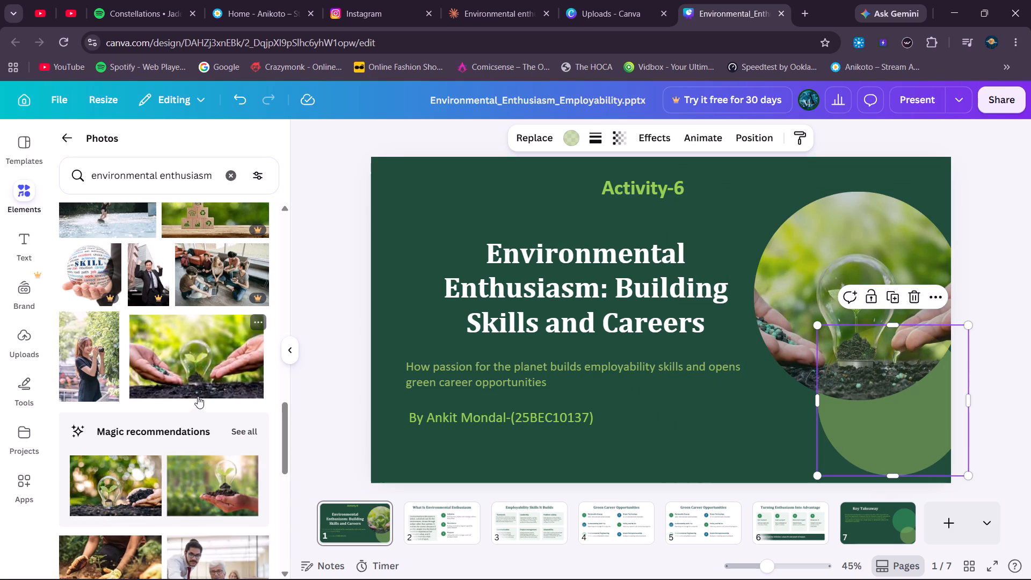
{"action": "scroll", "coordinate": [195, 396], "scroll_direction": "down", "scroll_amount": 5}
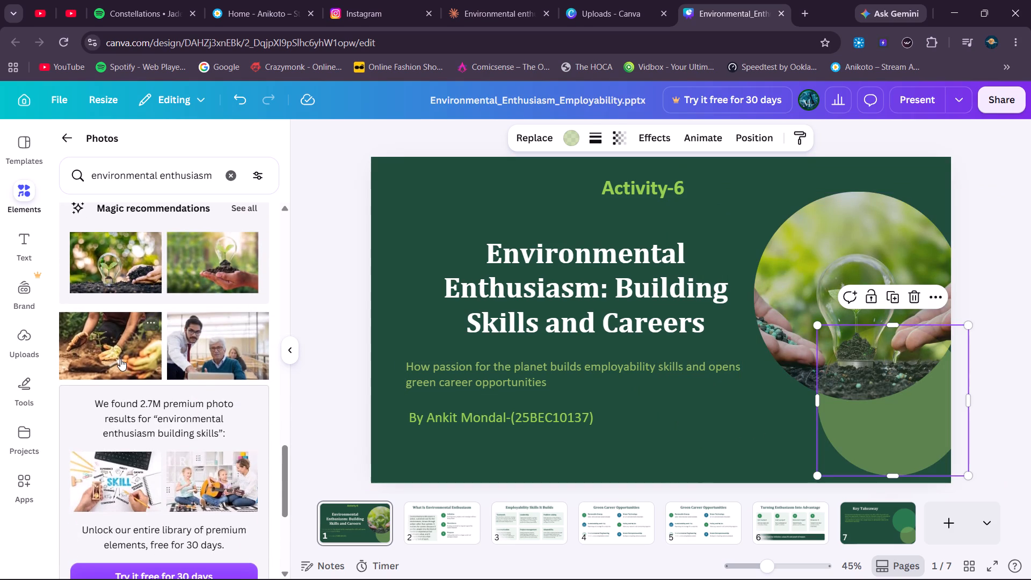
{"action": "left_click_drag", "start_coordinate": [120, 359], "coordinate": [843, 404]}
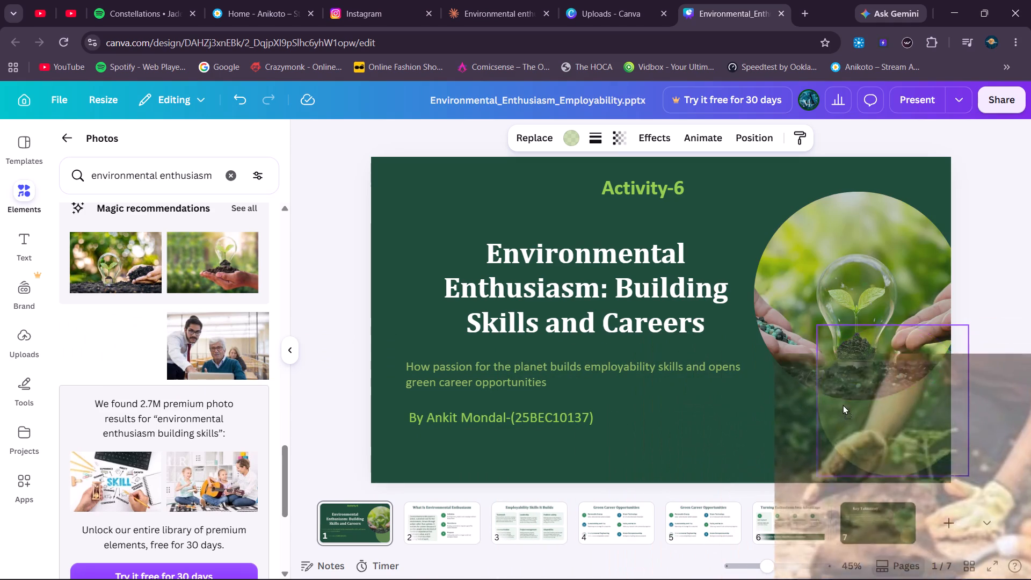
{"action": "left_click_drag", "start_coordinate": [843, 404], "coordinate": [878, 434]}
{"action": "left_click", "coordinate": [774, 434]}
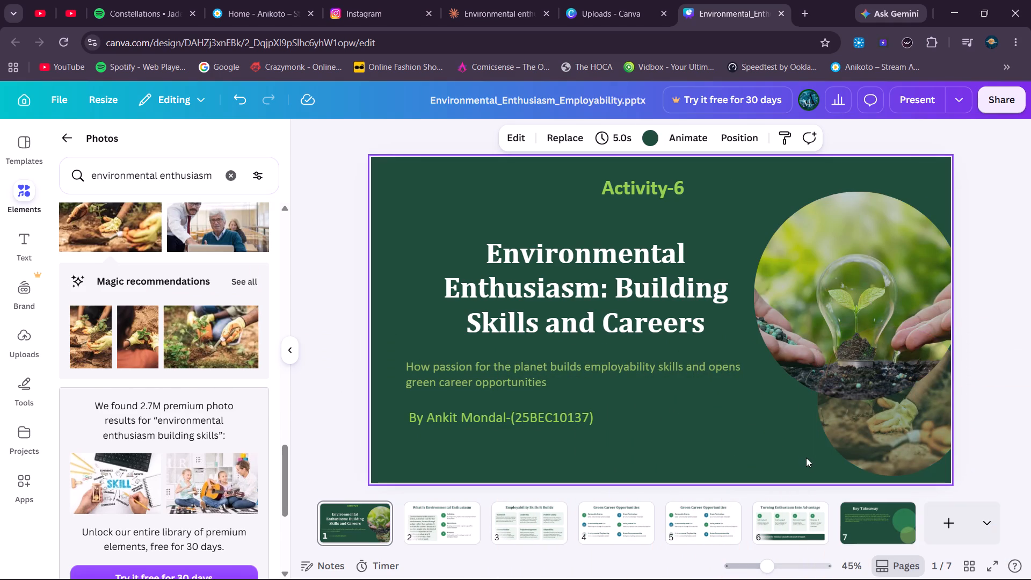
{"action": "left_click", "coordinate": [800, 438]}
{"action": "left_click", "coordinate": [861, 439]}
{"action": "left_click", "coordinate": [714, 434]}
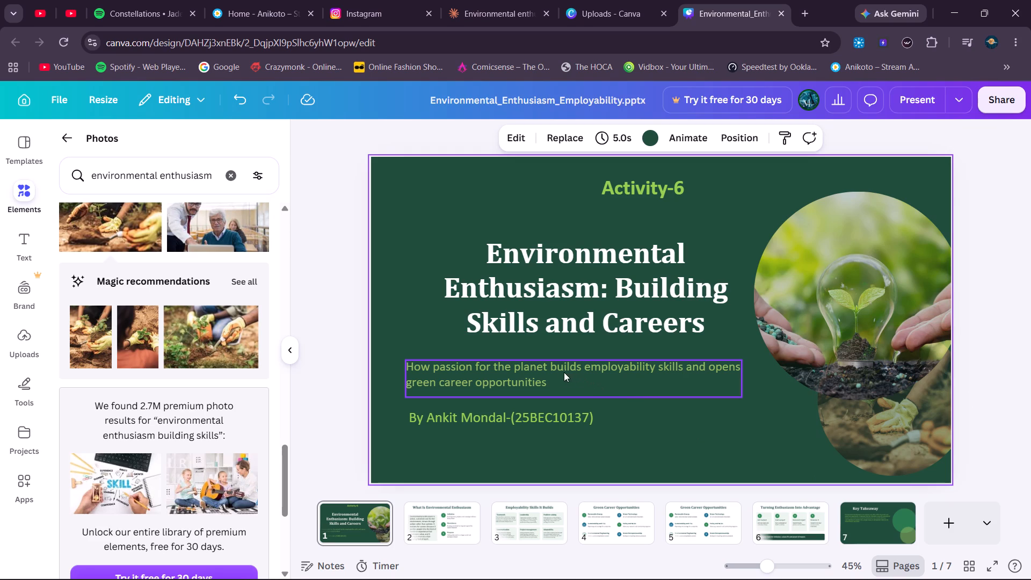
Shift the title slightly up and left, and align the subtitle and author line to a common left edge beneath it.
{"action": "left_click_drag", "start_coordinate": [512, 380], "coordinate": [523, 373]}
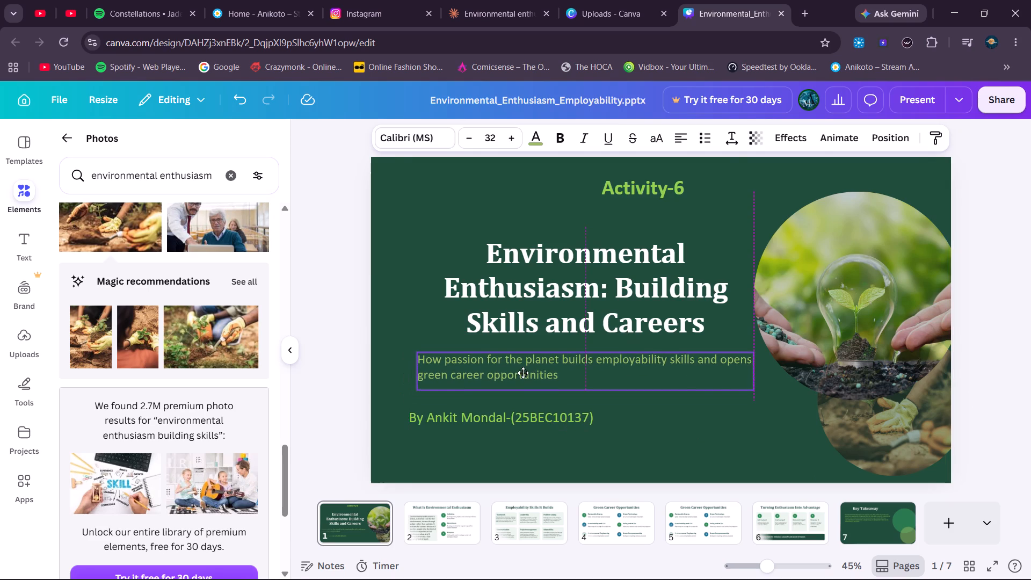
{"action": "left_click_drag", "start_coordinate": [523, 373], "coordinate": [530, 376]}
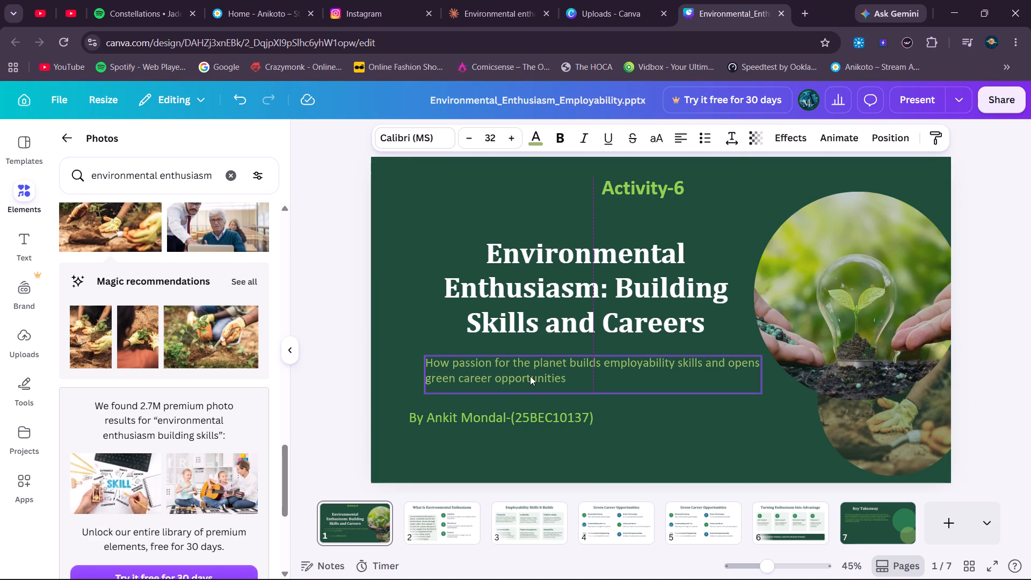
{"action": "left_click_drag", "start_coordinate": [557, 286], "coordinate": [543, 280]}
{"action": "left_click_drag", "start_coordinate": [538, 376], "coordinate": [531, 375]}
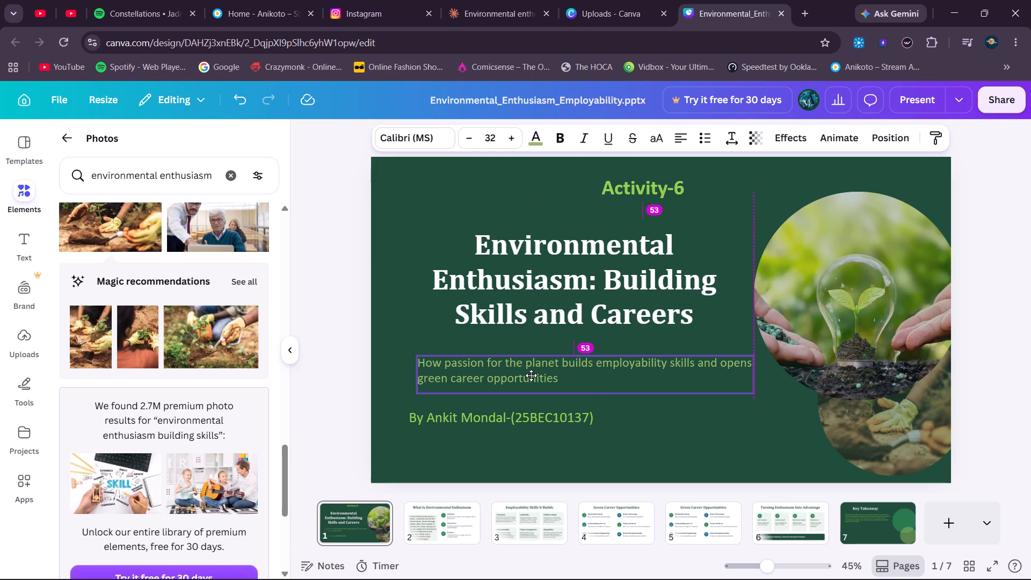
{"action": "left_click_drag", "start_coordinate": [531, 375], "coordinate": [532, 374]}
{"action": "left_click_drag", "start_coordinate": [509, 421], "coordinate": [519, 421]}
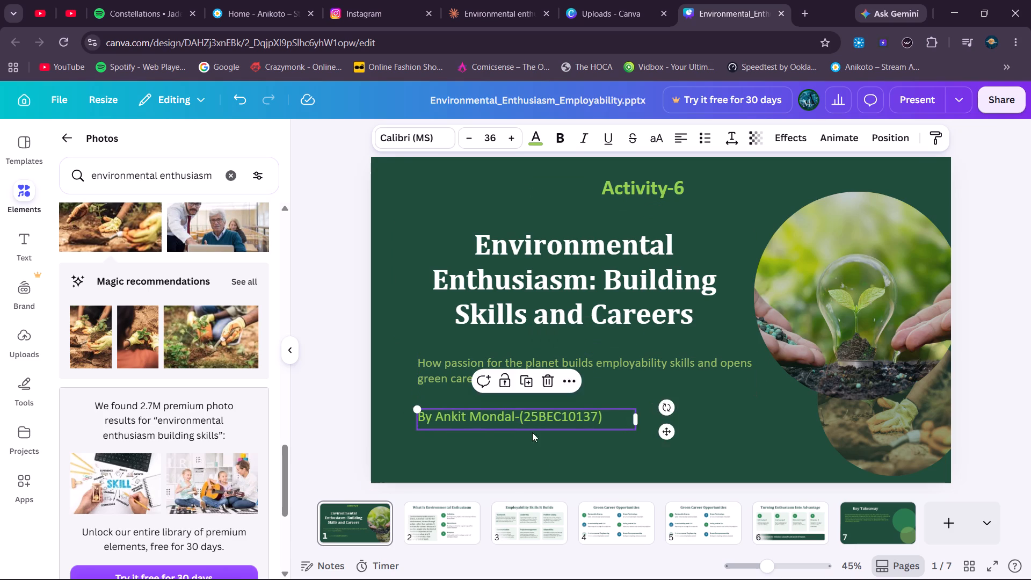
{"action": "left_click", "coordinate": [539, 458]}
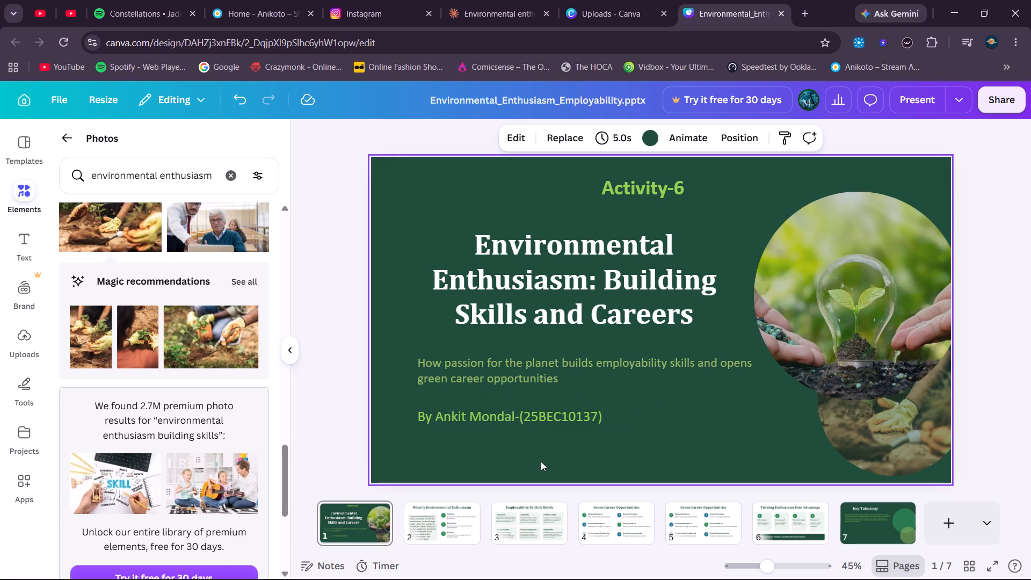
Widen the title text box so the title fits on two lines, and position it left of the large photo circle.
{"action": "left_click", "coordinate": [584, 278]}
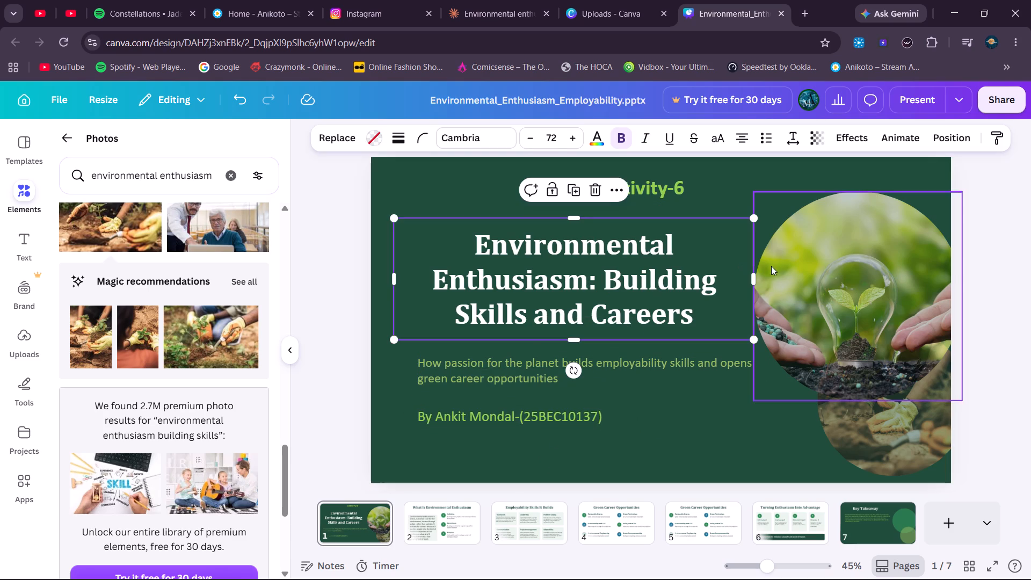
{"action": "left_click_drag", "start_coordinate": [752, 283], "coordinate": [804, 284]}
{"action": "left_click_drag", "start_coordinate": [570, 279], "coordinate": [550, 257]}
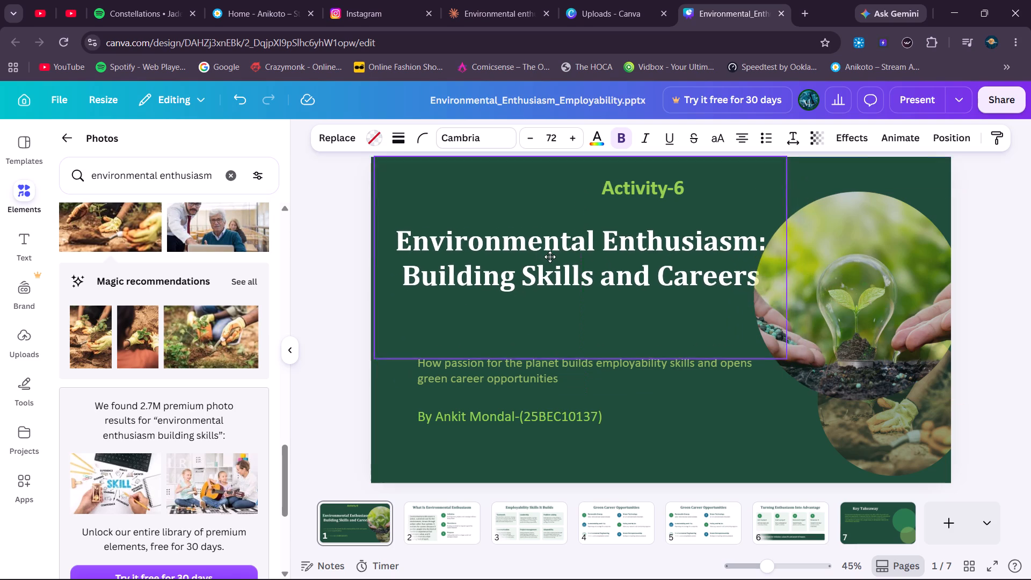
{"action": "left_click_drag", "start_coordinate": [550, 257], "coordinate": [548, 256]}
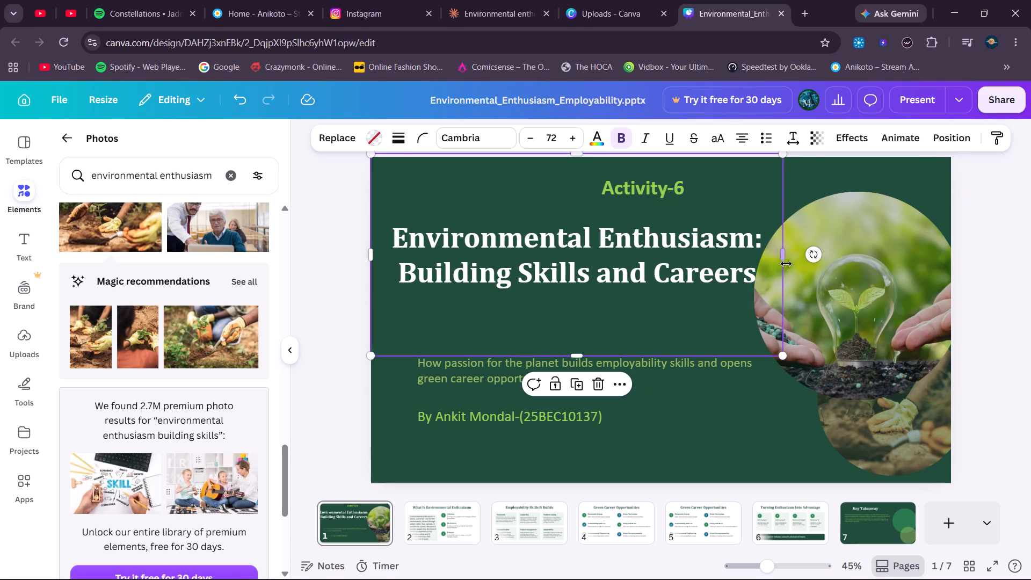
{"action": "left_click_drag", "start_coordinate": [783, 256], "coordinate": [763, 256]}
{"action": "left_click_drag", "start_coordinate": [574, 261], "coordinate": [581, 274]}
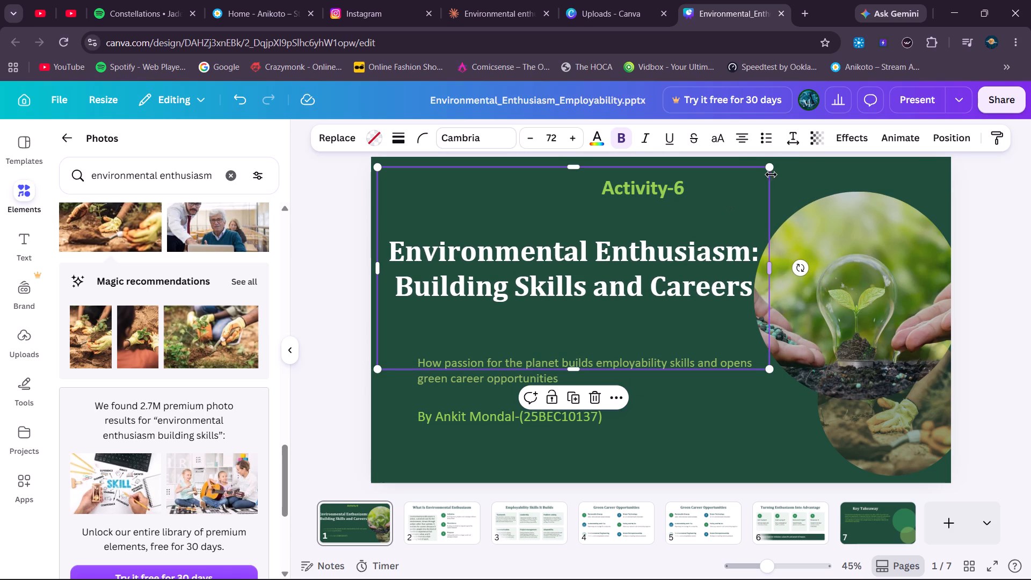
{"action": "left_click_drag", "start_coordinate": [773, 169], "coordinate": [754, 194]}
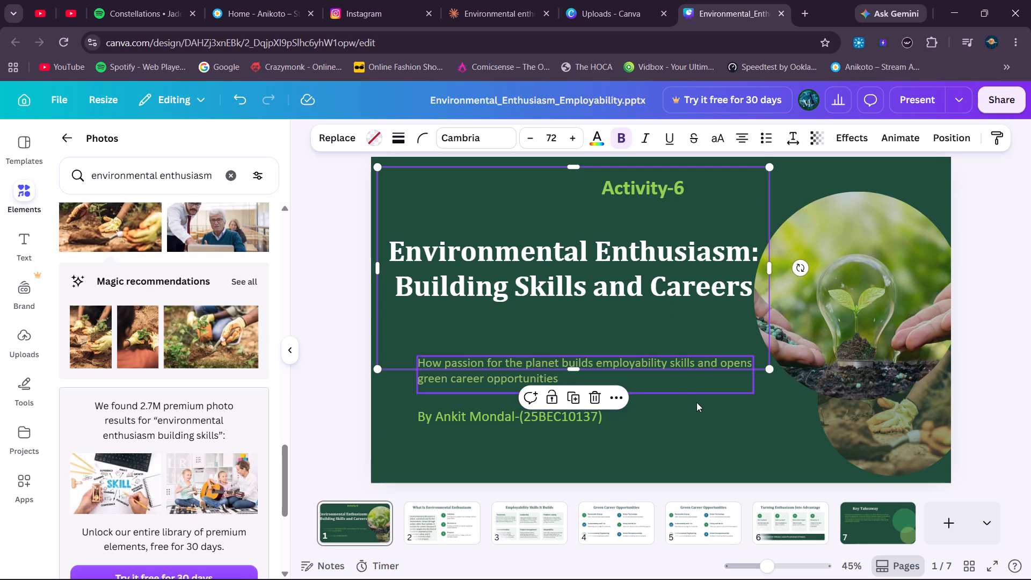
{"action": "left_click", "coordinate": [696, 402]}
{"action": "left_click_drag", "start_coordinate": [620, 281], "coordinate": [608, 278]}
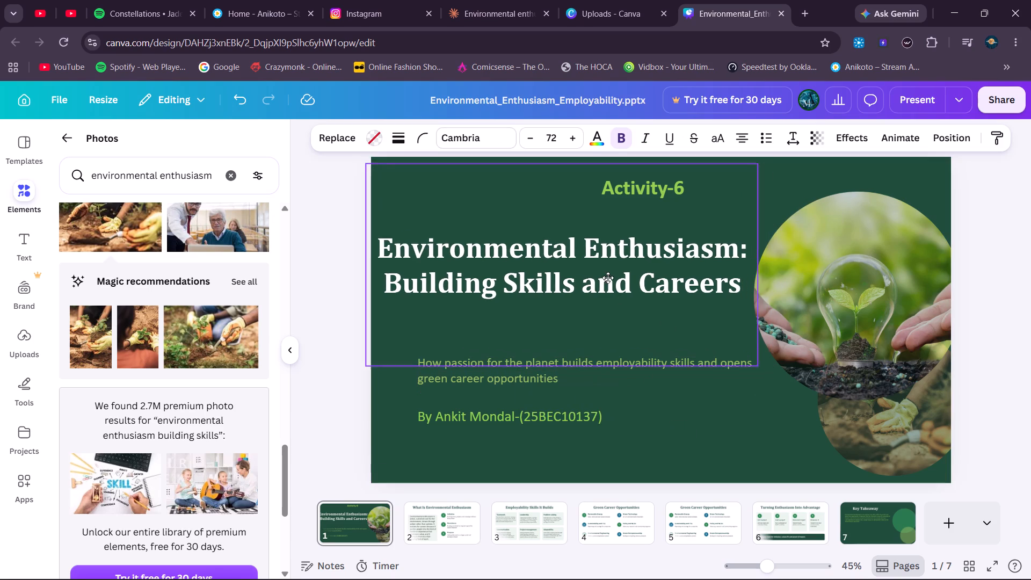
{"action": "left_click_drag", "start_coordinate": [608, 278], "coordinate": [612, 279]}
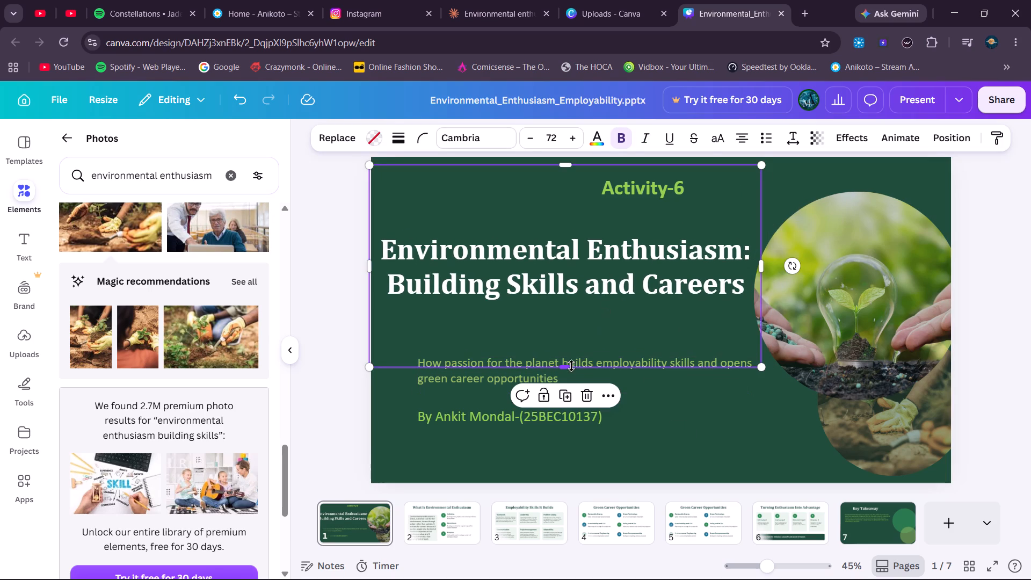
Move the subtitle up and left to sit directly under the two-line title, and deselect it.
{"action": "left_click", "coordinate": [467, 394]}
{"action": "left_click_drag", "start_coordinate": [463, 380], "coordinate": [437, 335]}
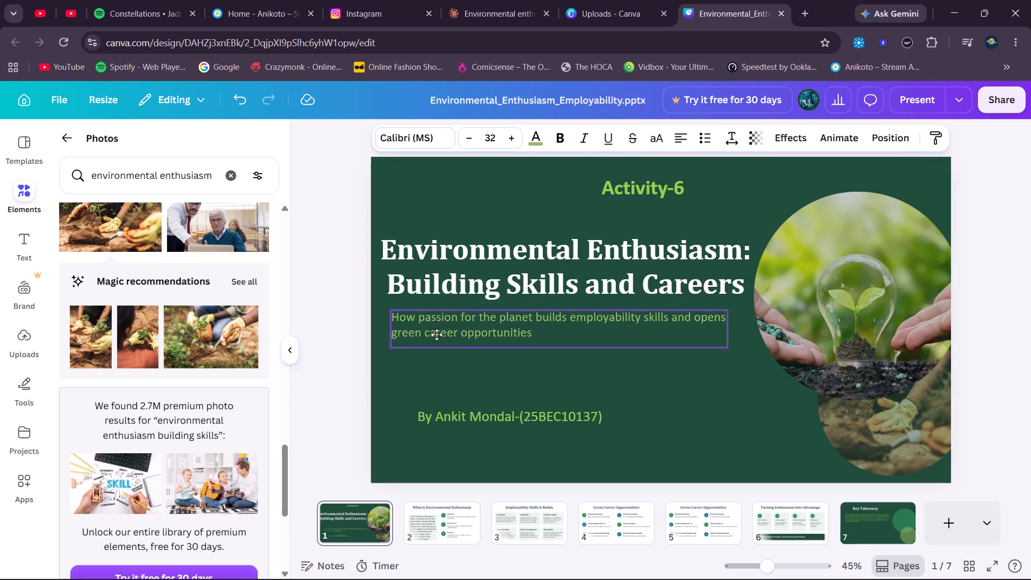
{"action": "left_click_drag", "start_coordinate": [437, 335], "coordinate": [437, 332]}
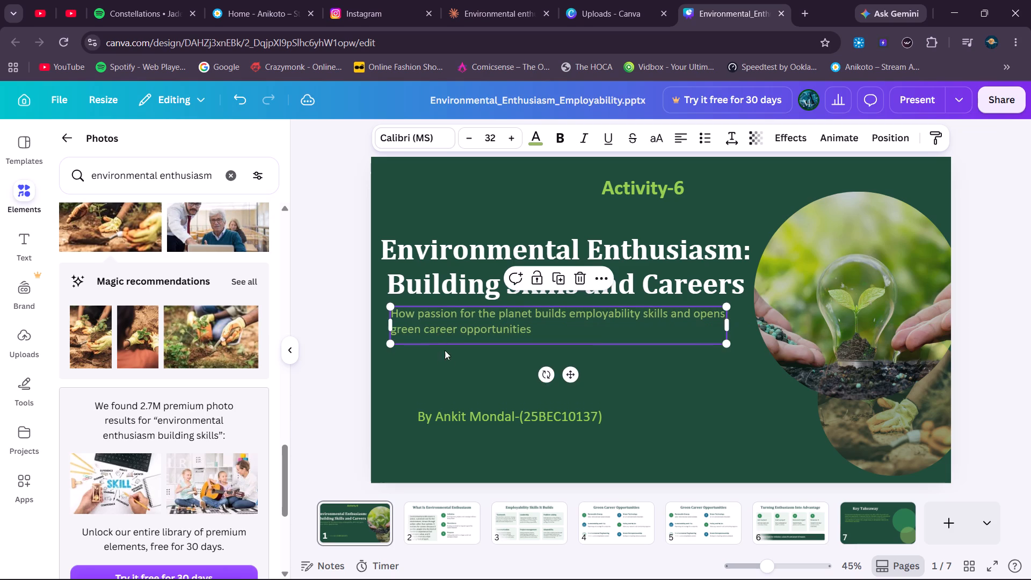
{"action": "left_click", "coordinate": [432, 388]}
Move the author line left to align with the subtitle's left edge, and deselect it.
{"action": "left_click_drag", "start_coordinate": [483, 418], "coordinate": [476, 416]}
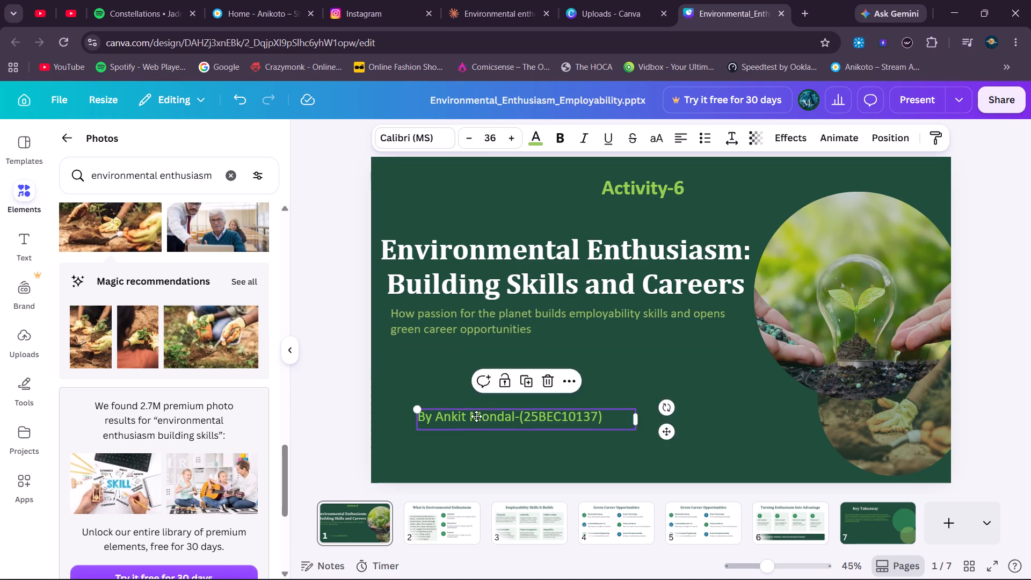
{"action": "left_click_drag", "start_coordinate": [476, 416], "coordinate": [457, 419]}
{"action": "left_click", "coordinate": [487, 453]}
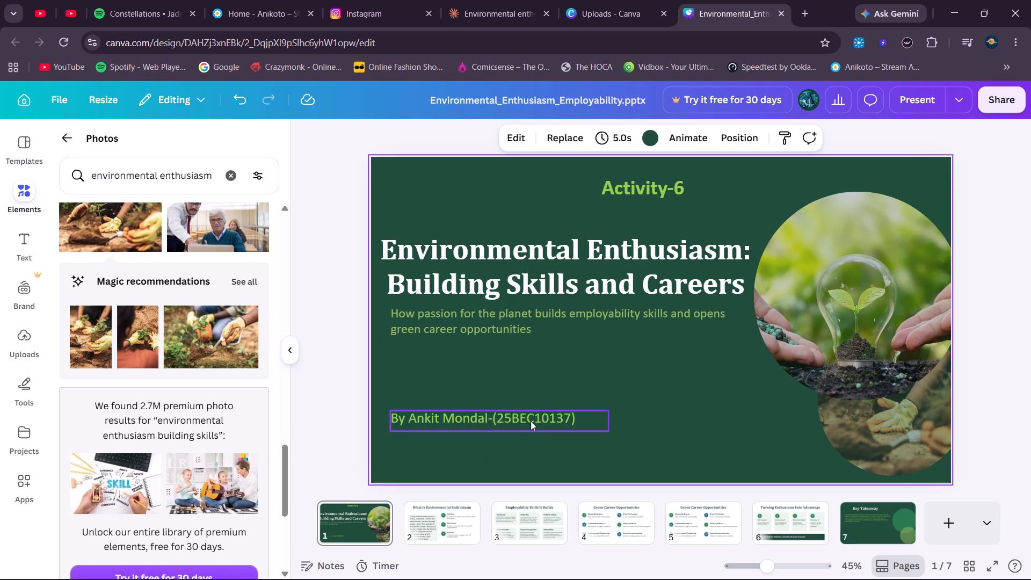
Open slide 2, and switch to the Claude chat to review its introduction and employability skills text on environmental enthusiasm.
{"action": "left_click", "coordinate": [432, 536]}
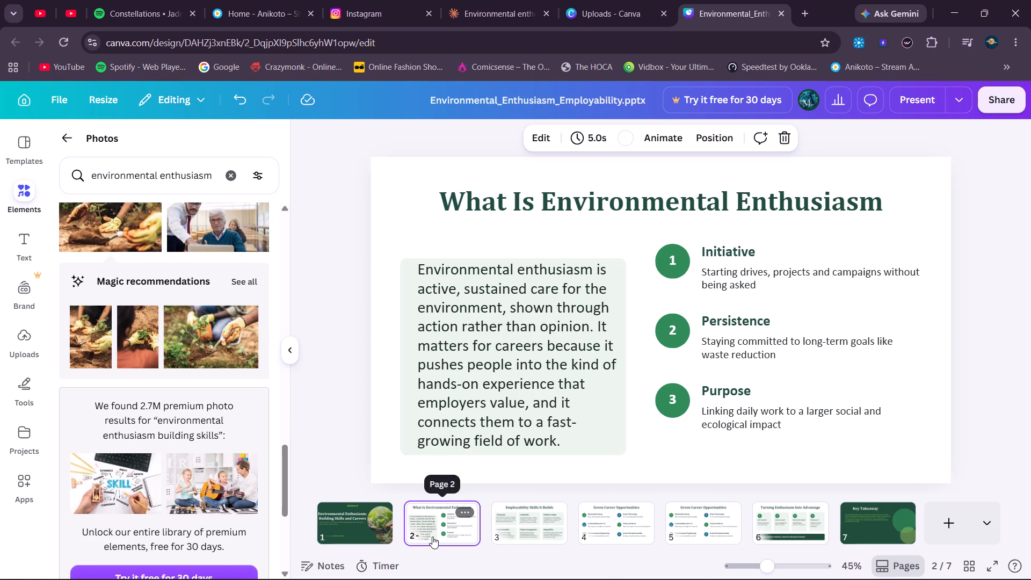
{"action": "left_click", "coordinate": [522, 0]}
{"action": "scroll", "coordinate": [532, 250], "scroll_direction": "up", "scroll_amount": 2}
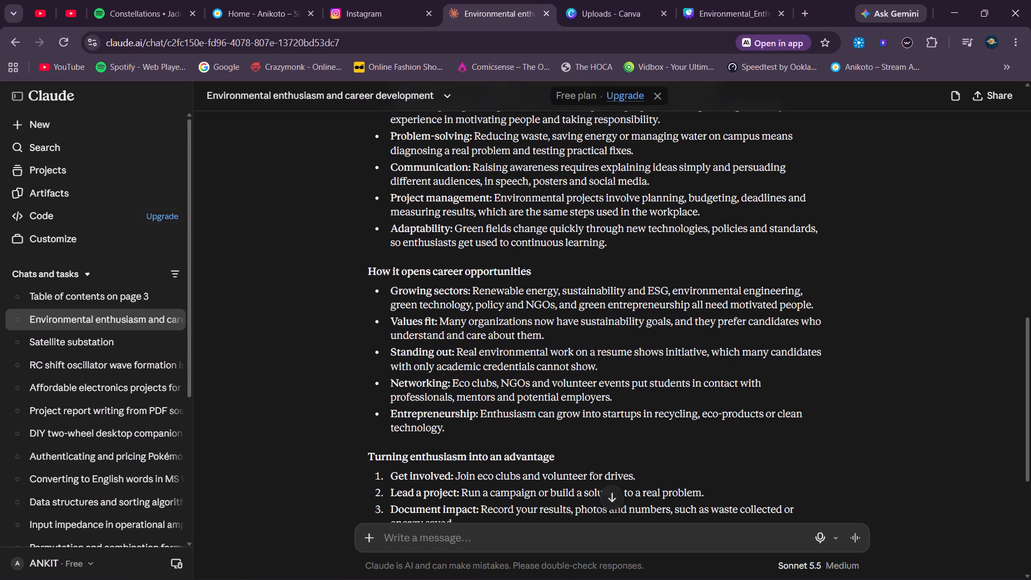
{"action": "scroll", "coordinate": [536, 256], "scroll_direction": "up", "scroll_amount": 4}
{"action": "scroll", "coordinate": [536, 258], "scroll_direction": "down", "scroll_amount": 1}
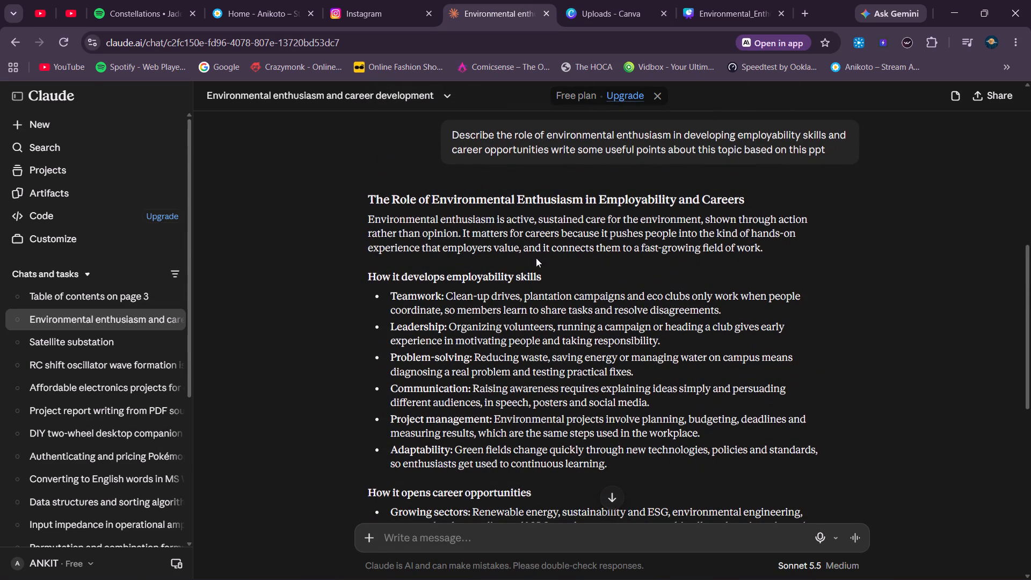
Close the Canva Uploads browser tab and return to the presentation design.
{"action": "left_click", "coordinate": [583, 0]}
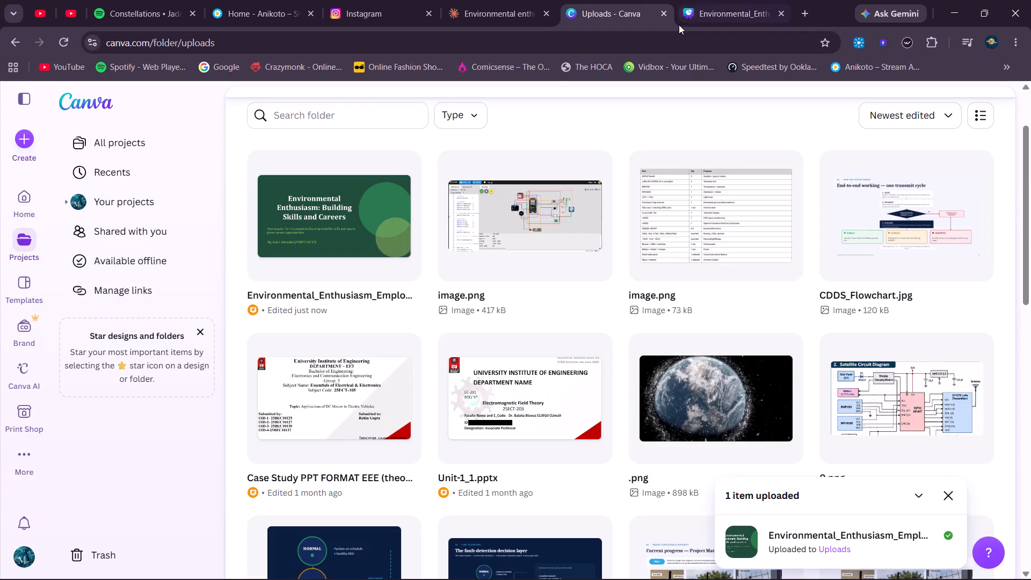
{"action": "left_click", "coordinate": [663, 17]}
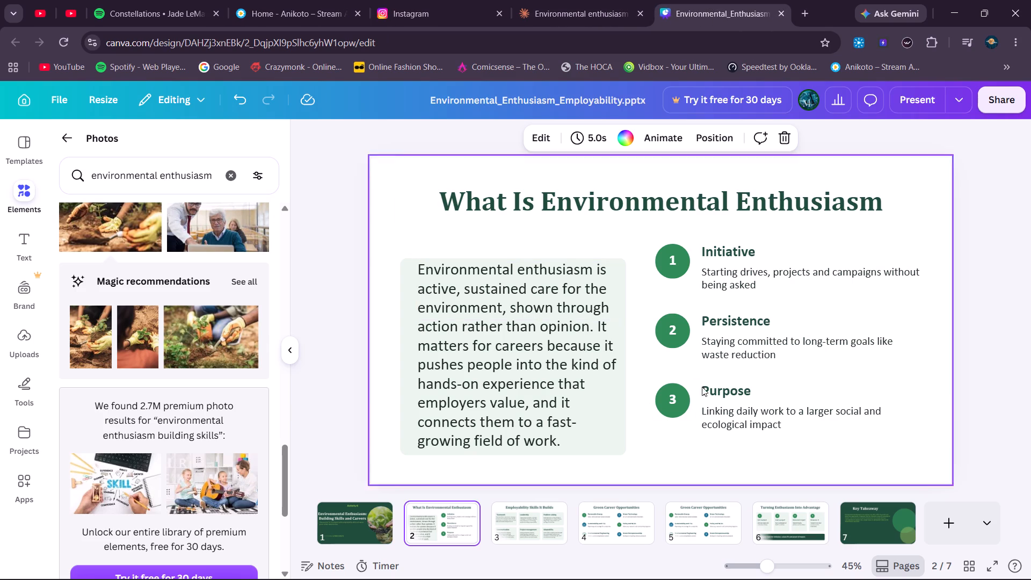
Set the font size of slide 2's environmental enthusiasm definition paragraph to 35.
{"action": "left_click", "coordinate": [530, 395]}
{"action": "double_click", "coordinate": [499, 285]}
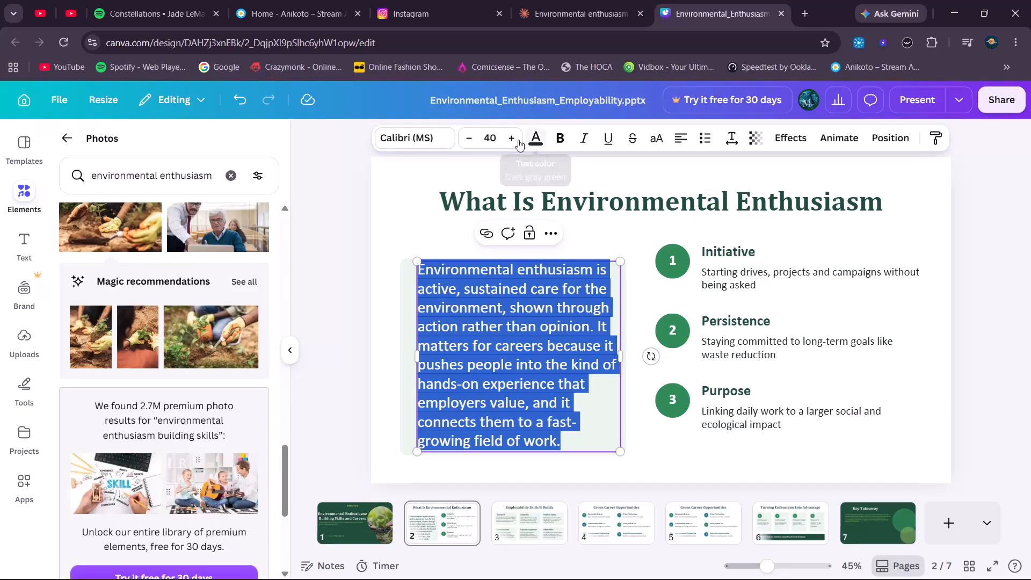
{"action": "triple_click", "coordinate": [471, 135]}
{"action": "left_click", "coordinate": [471, 135]}
{"action": "left_click", "coordinate": [471, 135]}
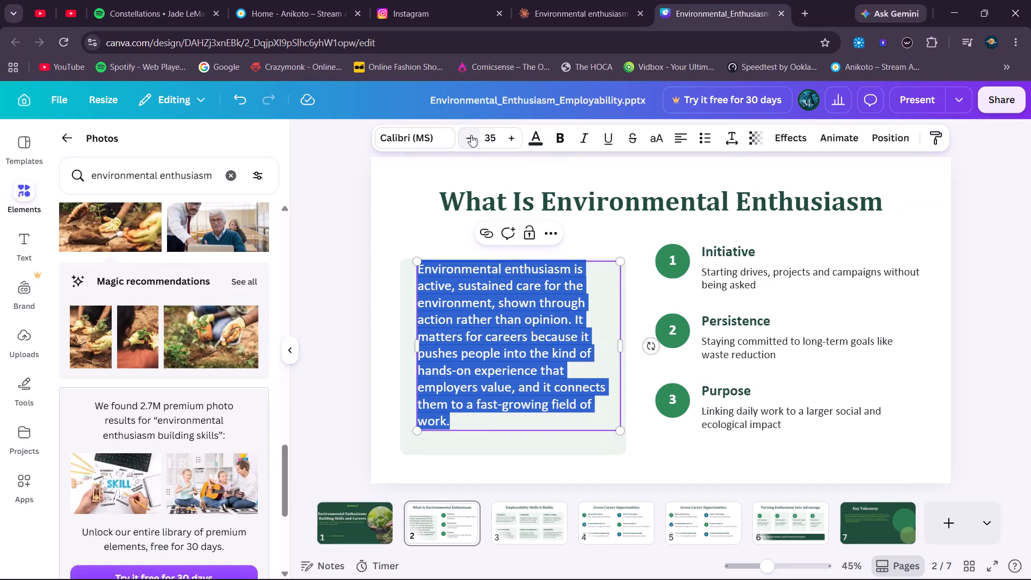
{"action": "left_click", "coordinate": [427, 220]}
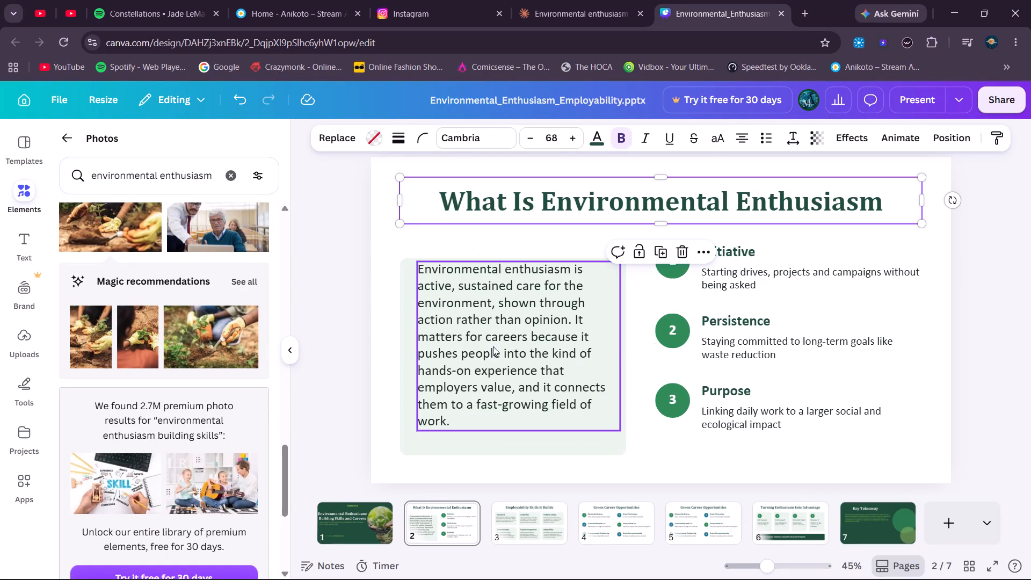
Shift the definition paragraph slightly left and down to centre it within its light green panel, and deselect it.
{"action": "left_click_drag", "start_coordinate": [493, 346], "coordinate": [487, 354]}
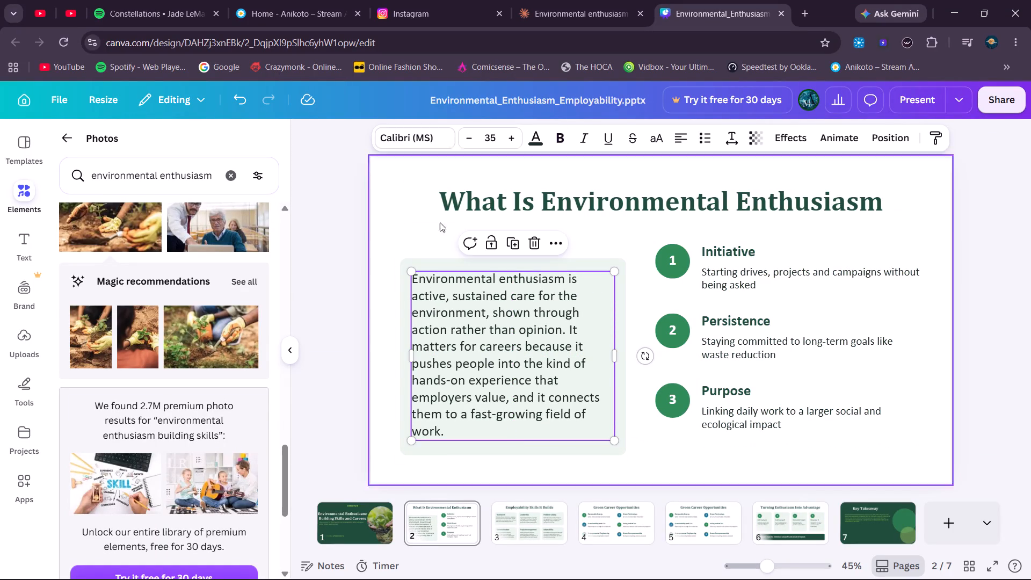
{"action": "left_click", "coordinate": [431, 215]}
{"action": "left_click", "coordinate": [435, 241]}
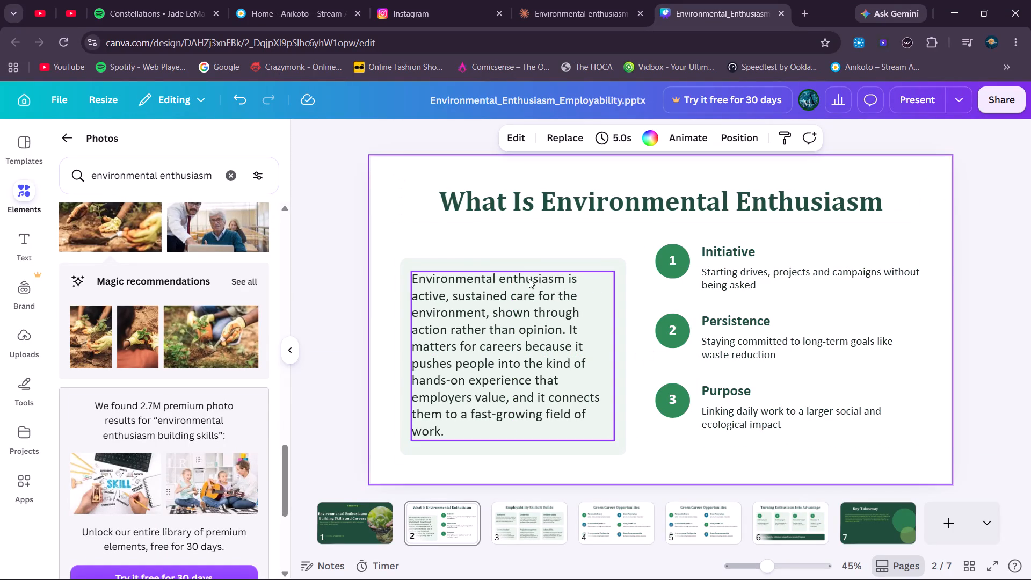
Search the presentation templates for "environmental enthusiasm".
{"action": "scroll", "coordinate": [217, 325], "scroll_direction": "up", "scroll_amount": 11}
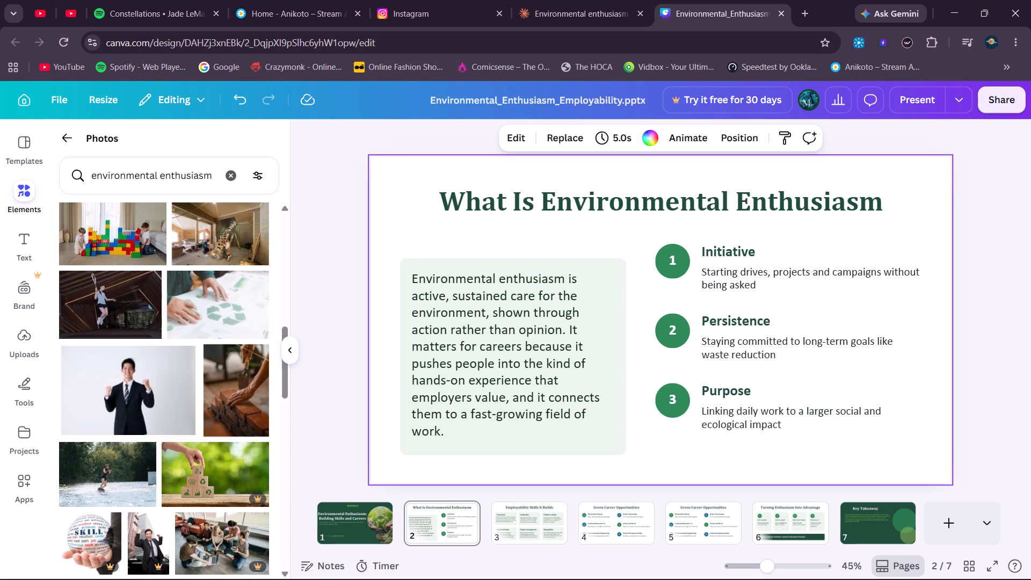
{"action": "left_click", "coordinate": [31, 135]}
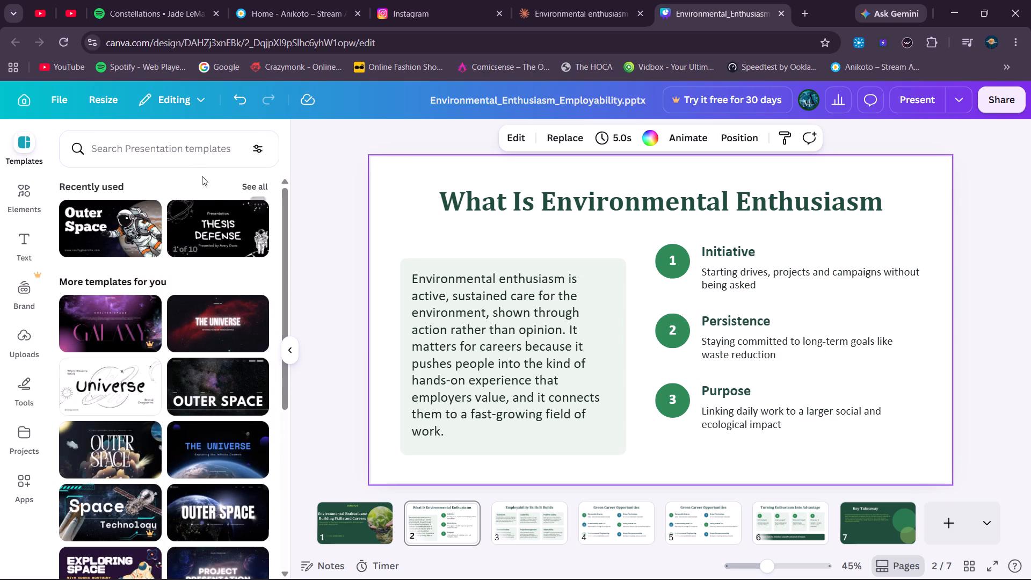
{"action": "left_click", "coordinate": [174, 157]}
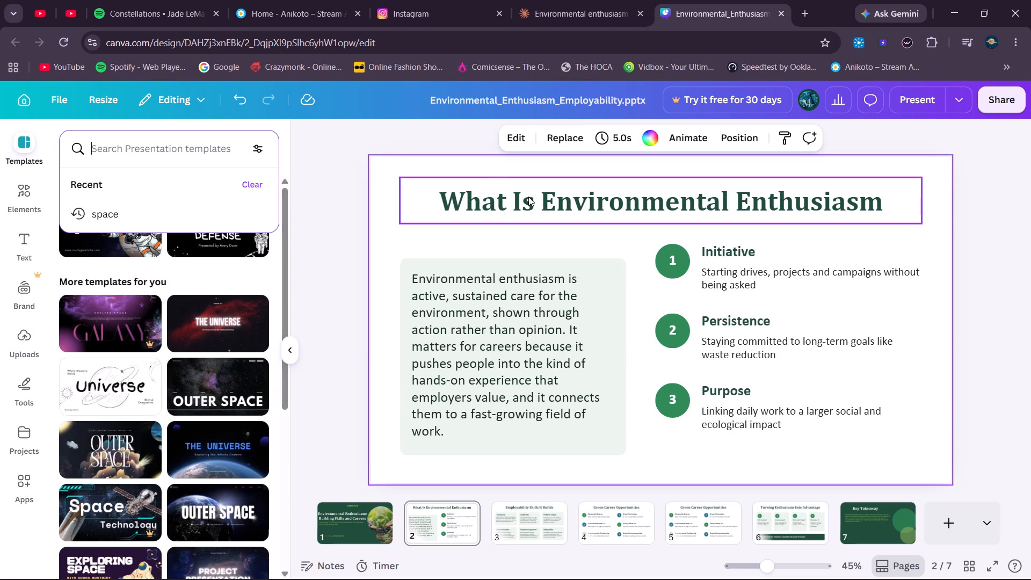
{"action": "type", "text": "environmne"}
{"action": "key", "text": "BackSpace"}
{"action": "key", "text": "BackSpace"}
{"action": "type", "text": "ental enthusiasm"}
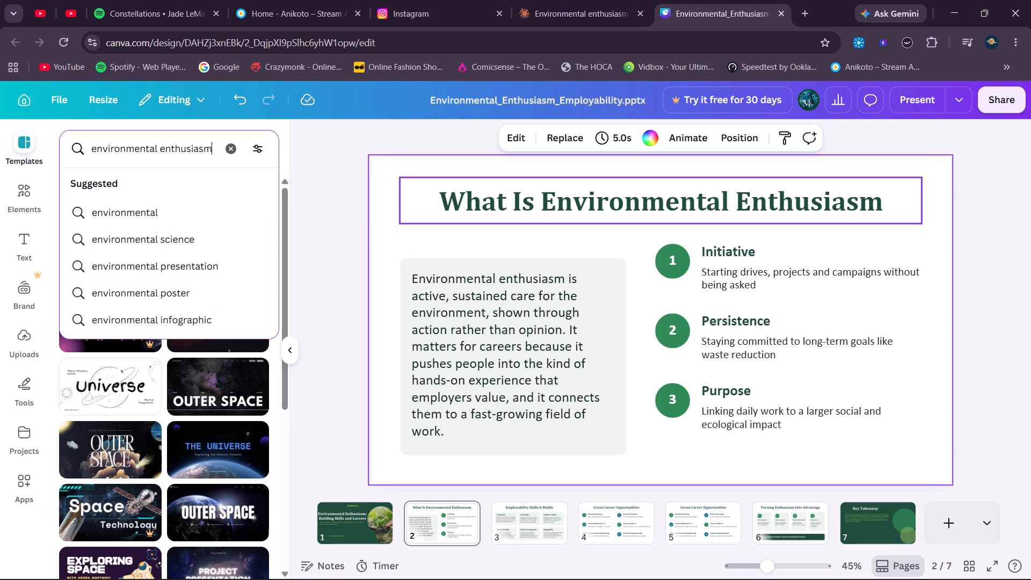
{"action": "key", "text": "Return"}
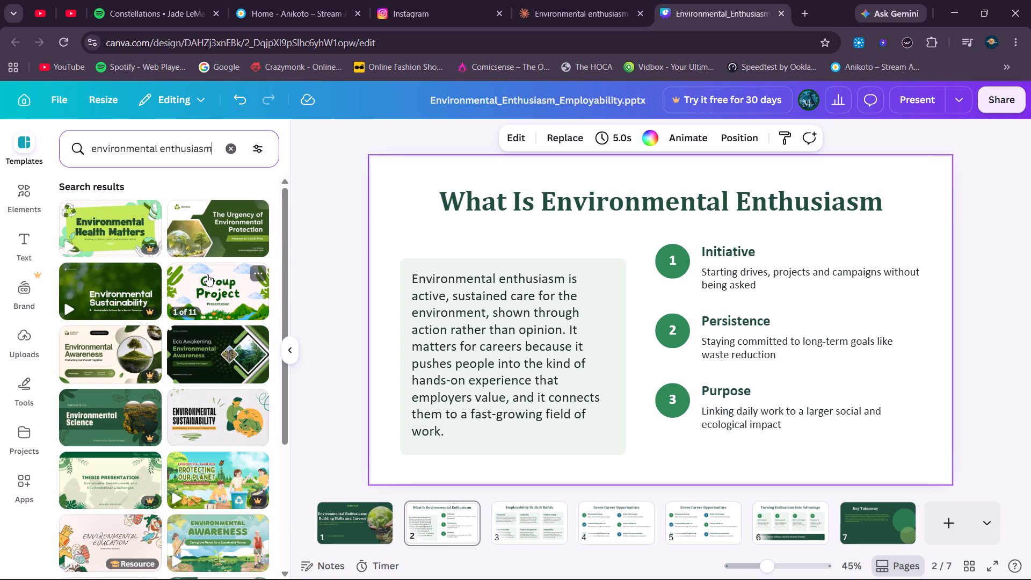
Browse the environmental template results for a design that suits the presentation.
{"action": "scroll", "coordinate": [207, 274], "scroll_direction": "down", "scroll_amount": 1}
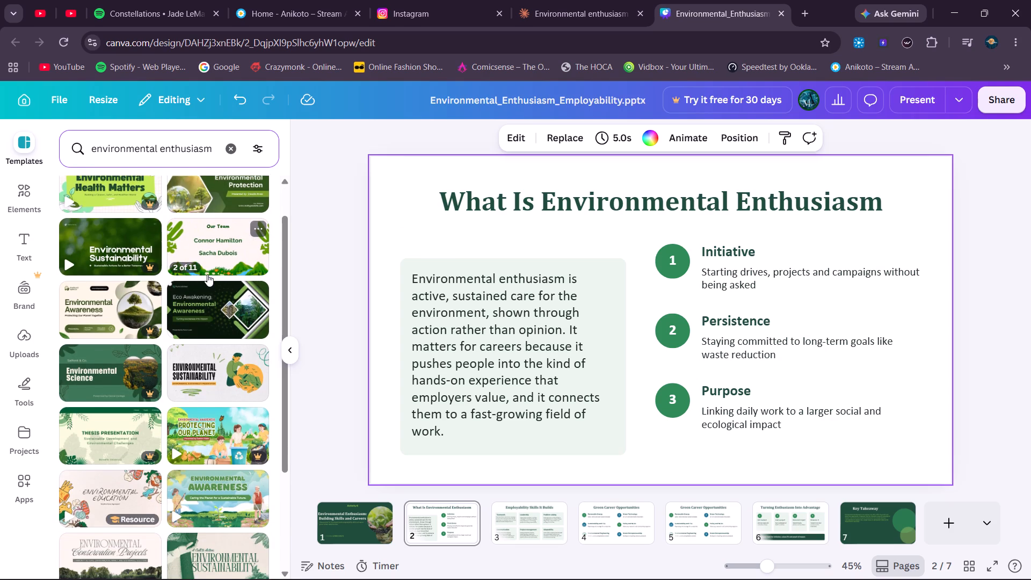
{"action": "scroll", "coordinate": [207, 274], "scroll_direction": "up", "scroll_amount": 1}
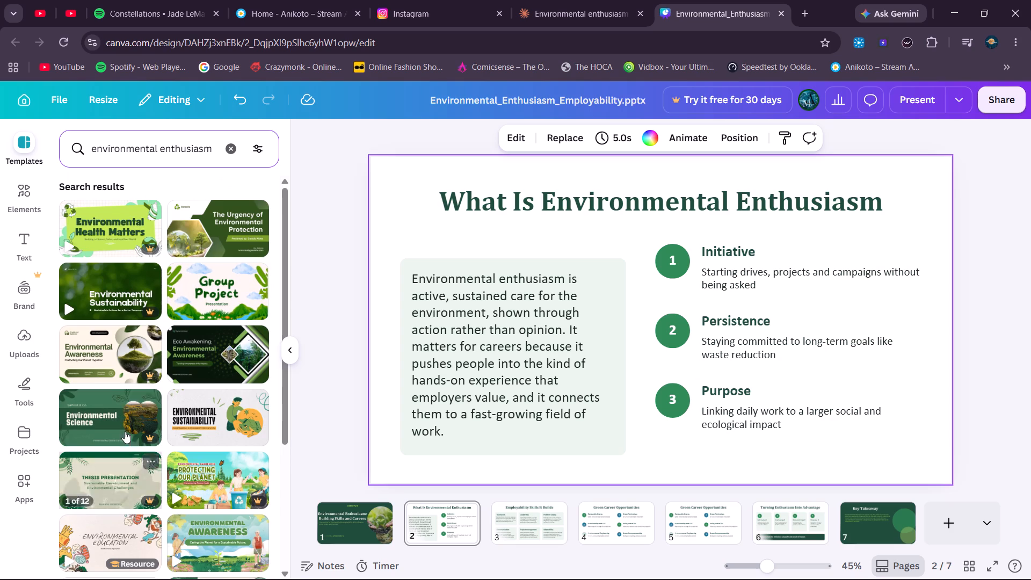
{"action": "scroll", "coordinate": [144, 249], "scroll_direction": "down", "scroll_amount": 3}
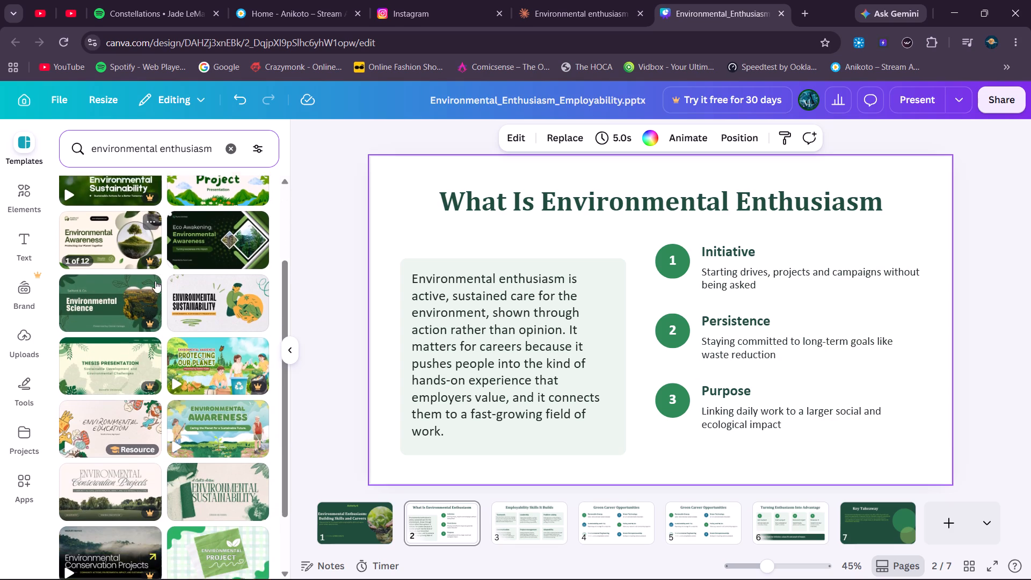
{"action": "scroll", "coordinate": [195, 402], "scroll_direction": "down", "scroll_amount": 2}
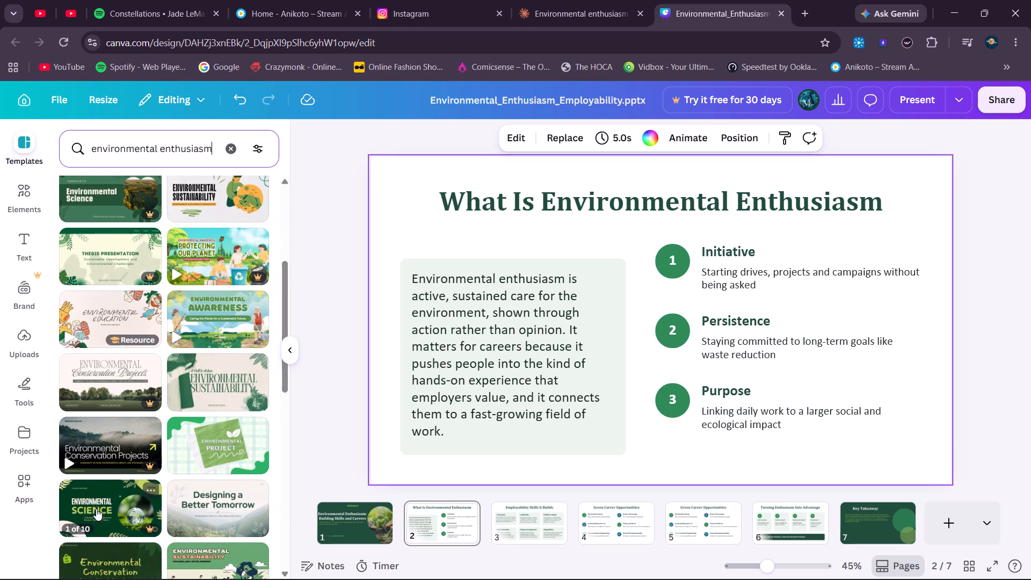
{"action": "scroll", "coordinate": [117, 380], "scroll_direction": "down", "scroll_amount": 3}
{"action": "scroll", "coordinate": [129, 367], "scroll_direction": "up", "scroll_amount": 2}
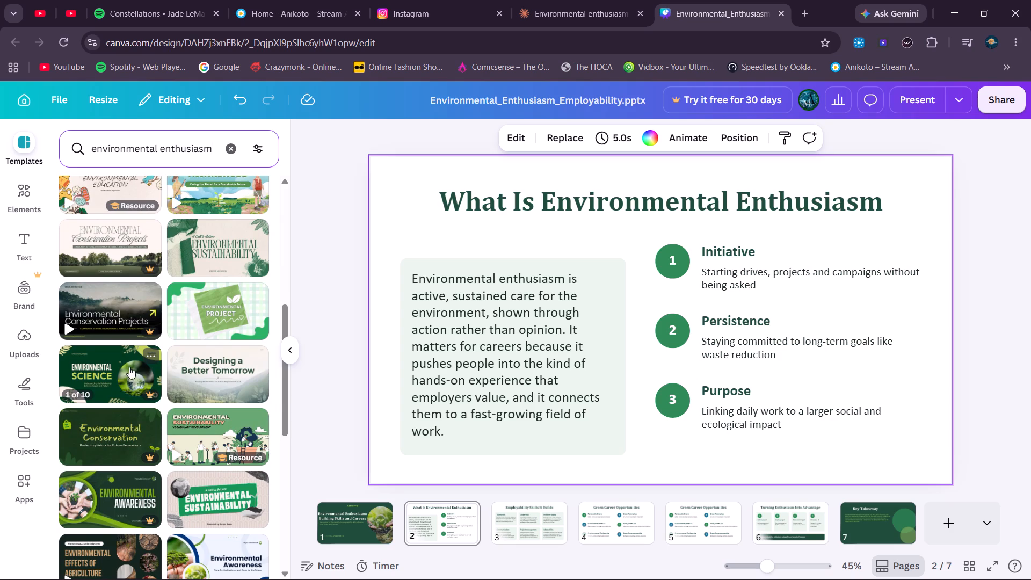
{"action": "scroll", "coordinate": [129, 367], "scroll_direction": "up", "scroll_amount": 11}
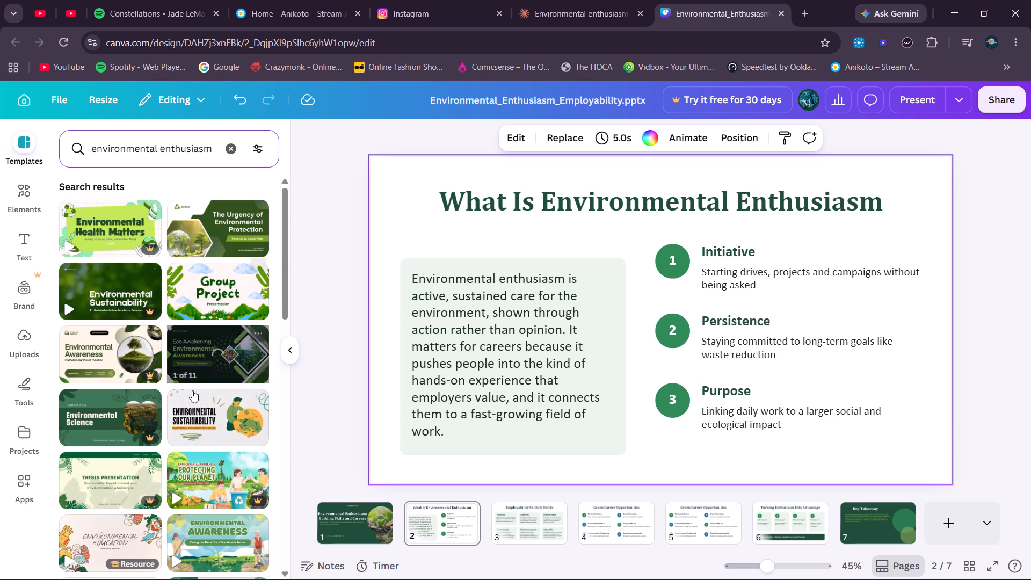
Examine the pages of the Green Modern Professional Urgency of Environmental Presentation template, and return to the template results.
{"action": "left_click", "coordinate": [220, 245]}
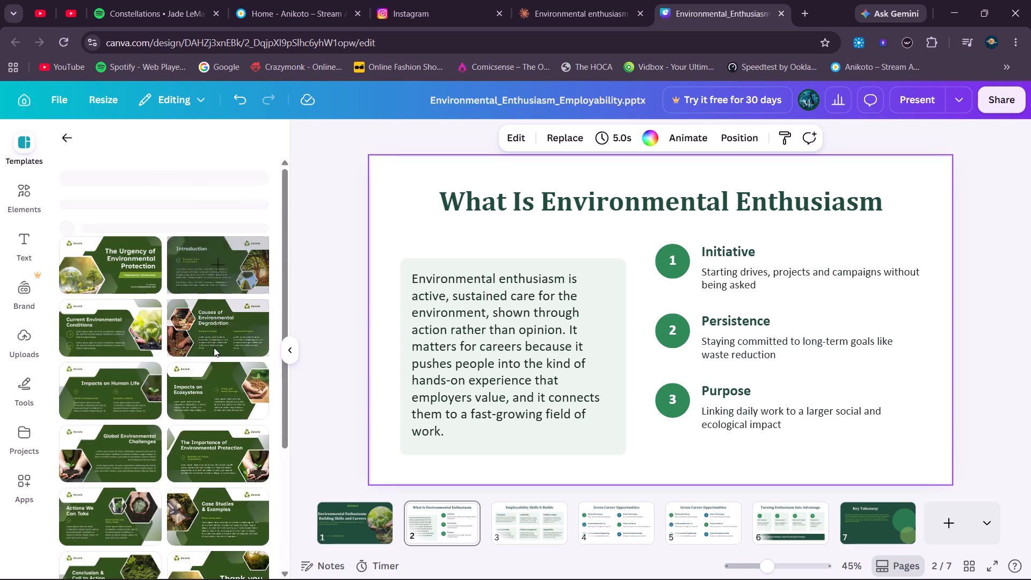
{"action": "scroll", "coordinate": [144, 452], "scroll_direction": "down", "scroll_amount": 3}
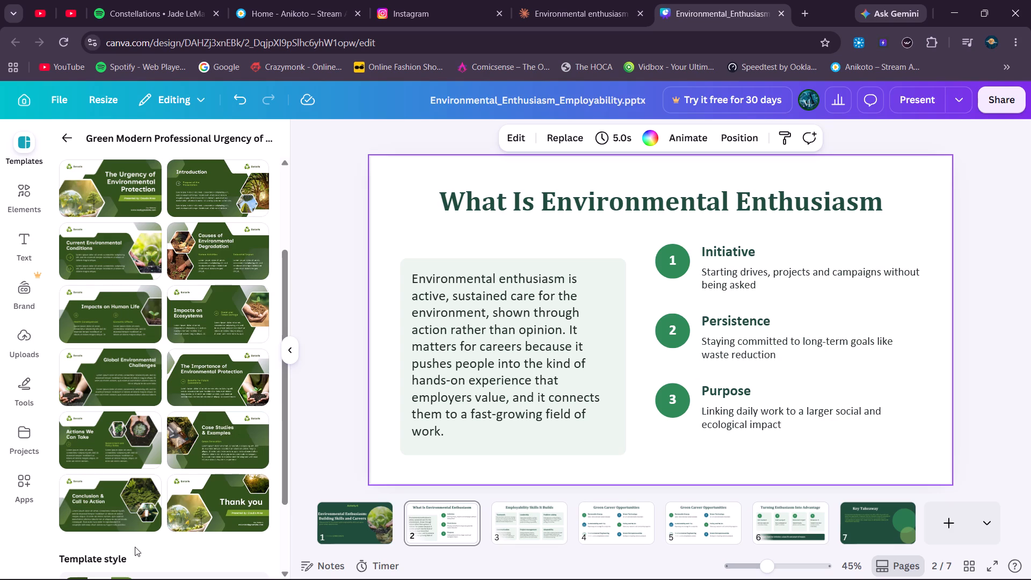
{"action": "scroll", "coordinate": [163, 444], "scroll_direction": "up", "scroll_amount": 9}
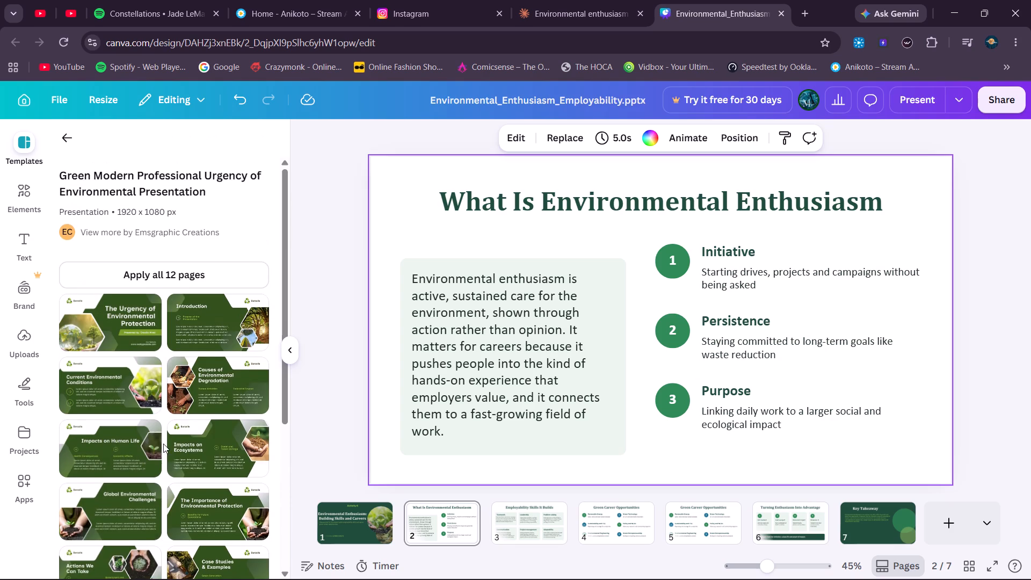
{"action": "scroll", "coordinate": [163, 444], "scroll_direction": "down", "scroll_amount": 2}
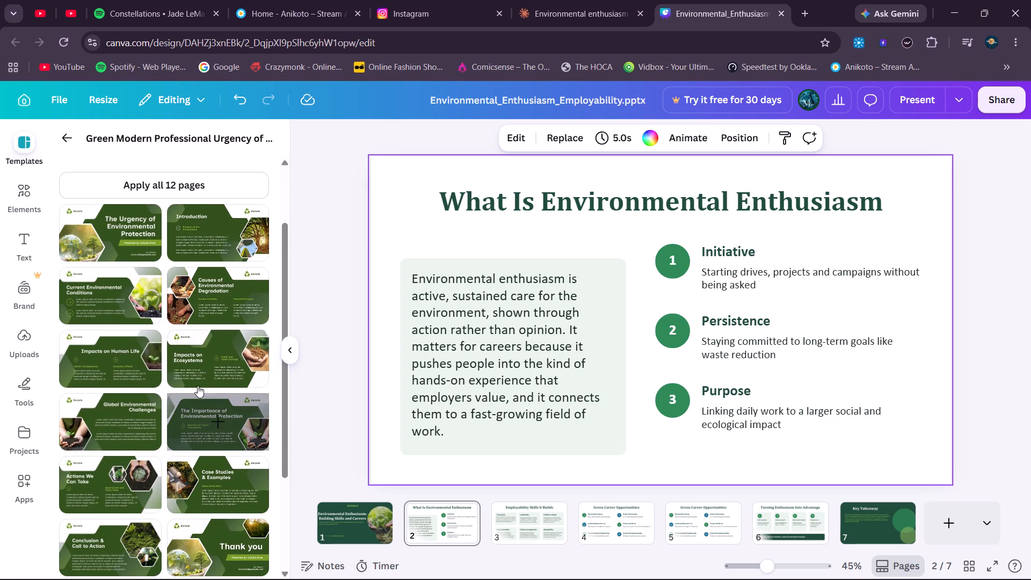
{"action": "left_click", "coordinate": [67, 136]}
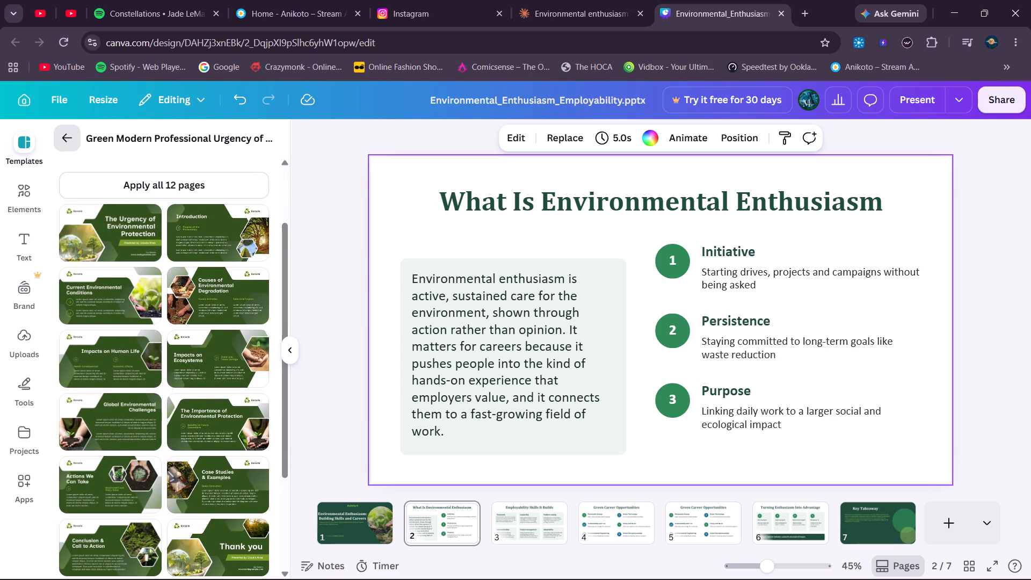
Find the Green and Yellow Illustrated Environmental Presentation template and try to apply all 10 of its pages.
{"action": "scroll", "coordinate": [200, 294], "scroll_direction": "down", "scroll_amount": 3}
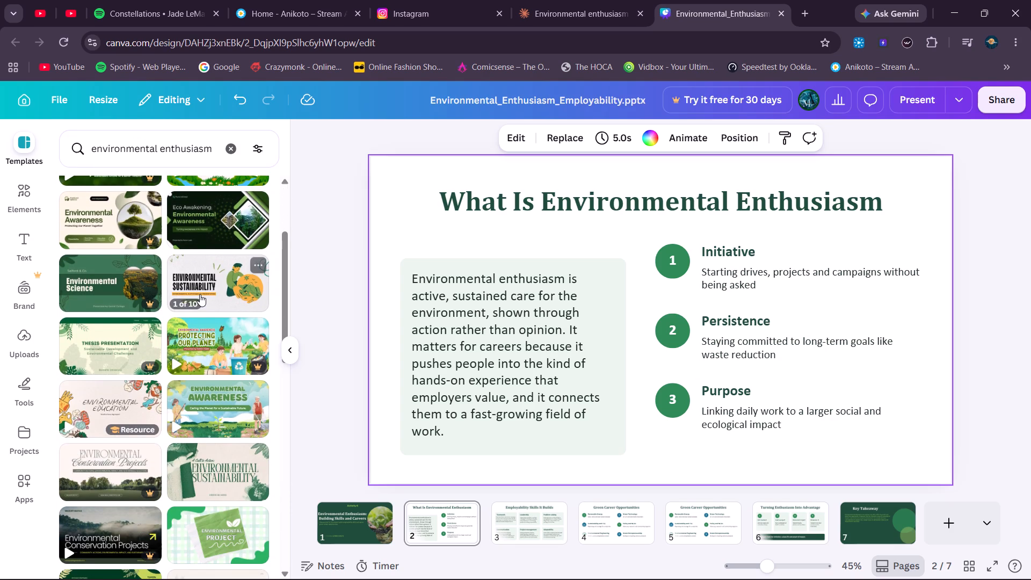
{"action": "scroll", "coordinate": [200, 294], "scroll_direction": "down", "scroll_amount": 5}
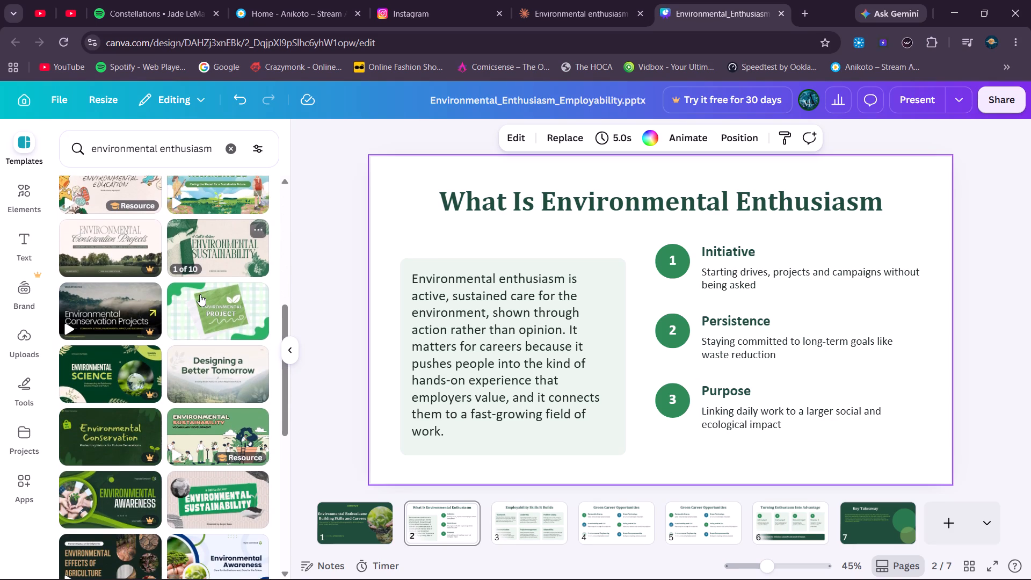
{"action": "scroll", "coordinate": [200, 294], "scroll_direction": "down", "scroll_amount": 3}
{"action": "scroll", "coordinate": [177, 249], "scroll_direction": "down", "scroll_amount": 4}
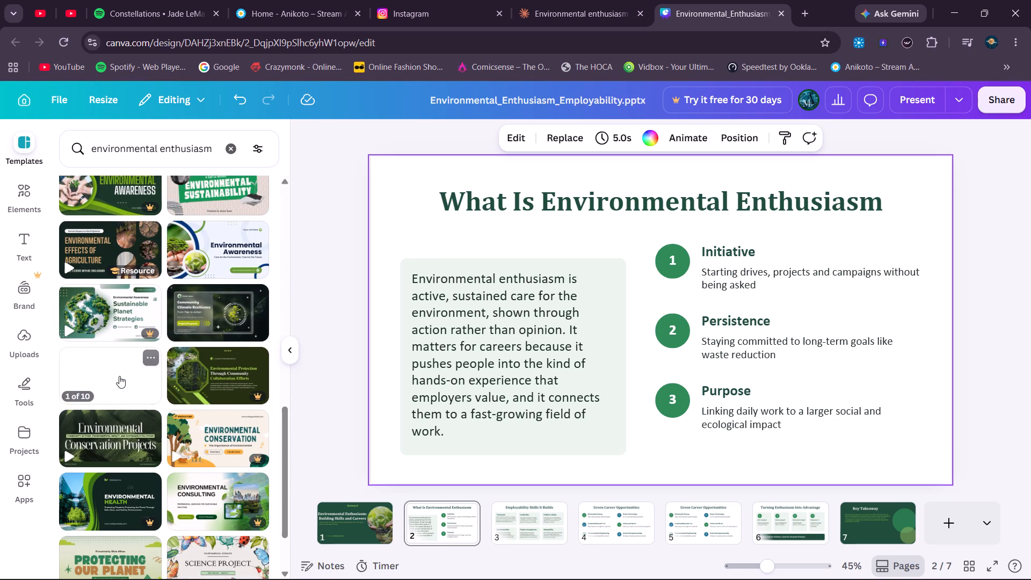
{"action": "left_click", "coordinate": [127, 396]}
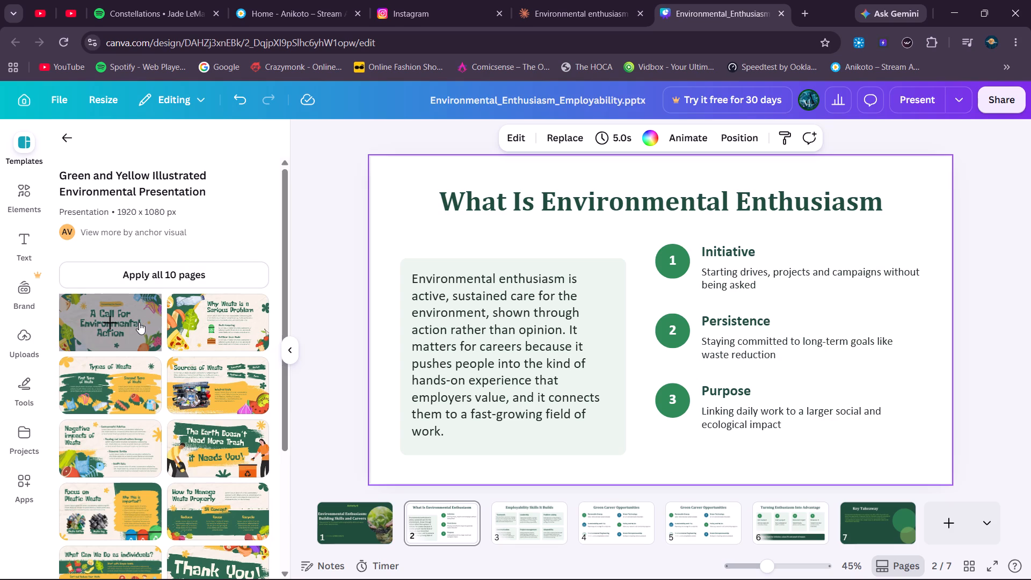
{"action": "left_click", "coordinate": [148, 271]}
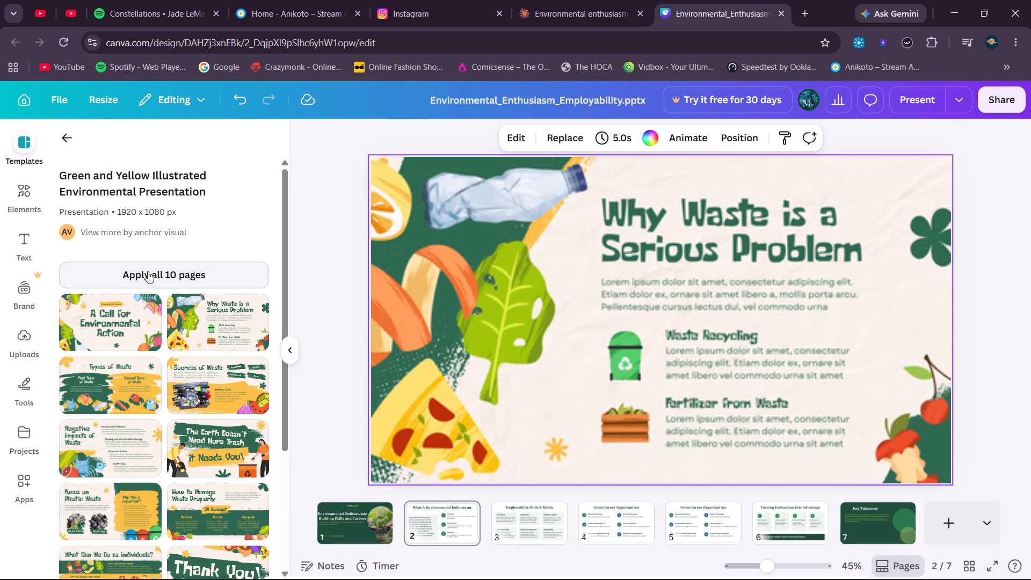
Look through the existing seven presentation pages, and return to the cover page.
{"action": "left_click", "coordinate": [364, 529]}
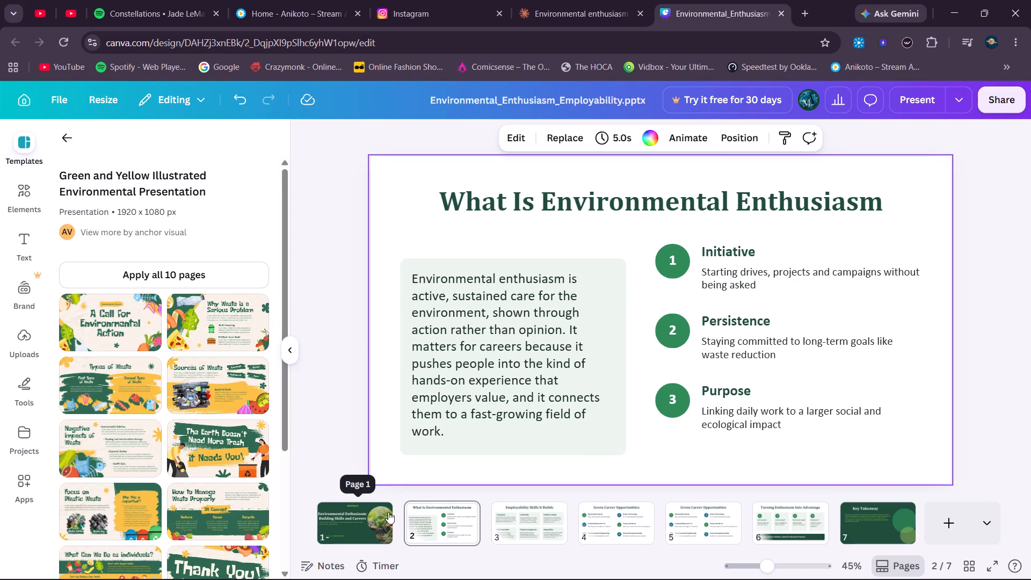
{"action": "left_click", "coordinate": [442, 515]}
{"action": "left_click", "coordinate": [514, 516]}
{"action": "left_click", "coordinate": [621, 525]}
{"action": "scroll", "coordinate": [862, 535], "scroll_direction": "down", "scroll_amount": 4}
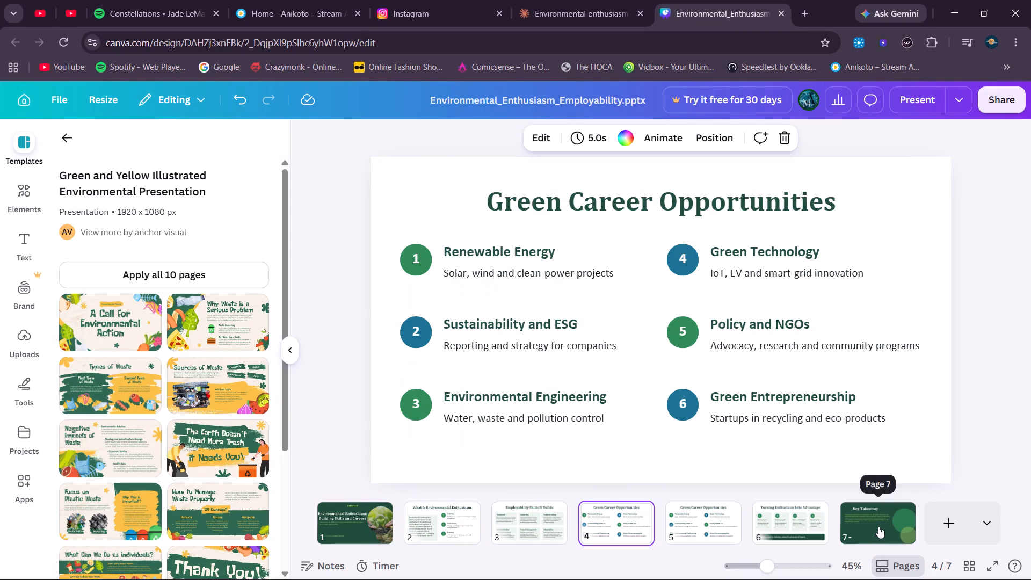
{"action": "left_click", "coordinate": [844, 514]}
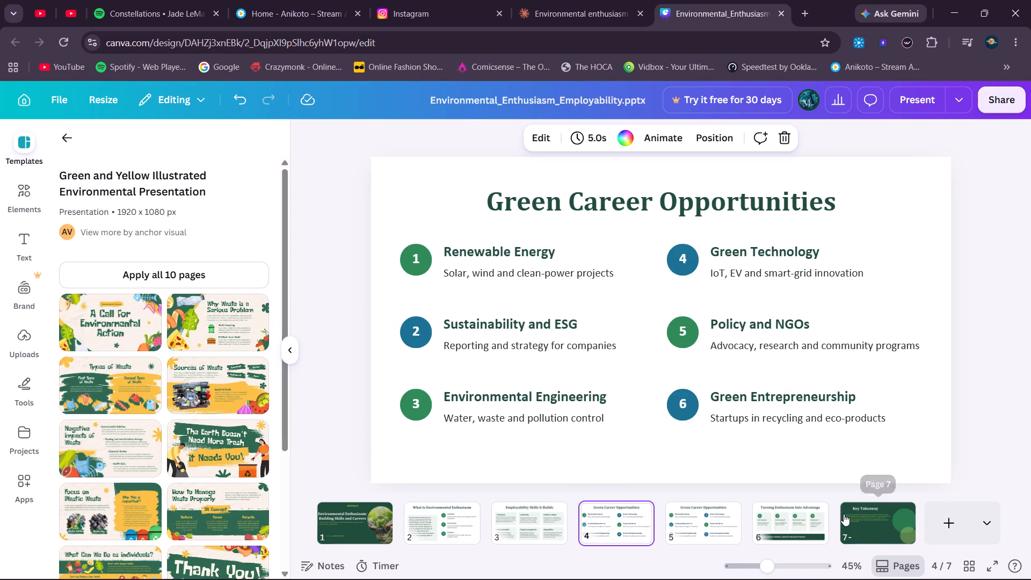
{"action": "scroll", "coordinate": [842, 514], "scroll_direction": "up", "scroll_amount": 1}
{"action": "left_click", "coordinate": [425, 520]}
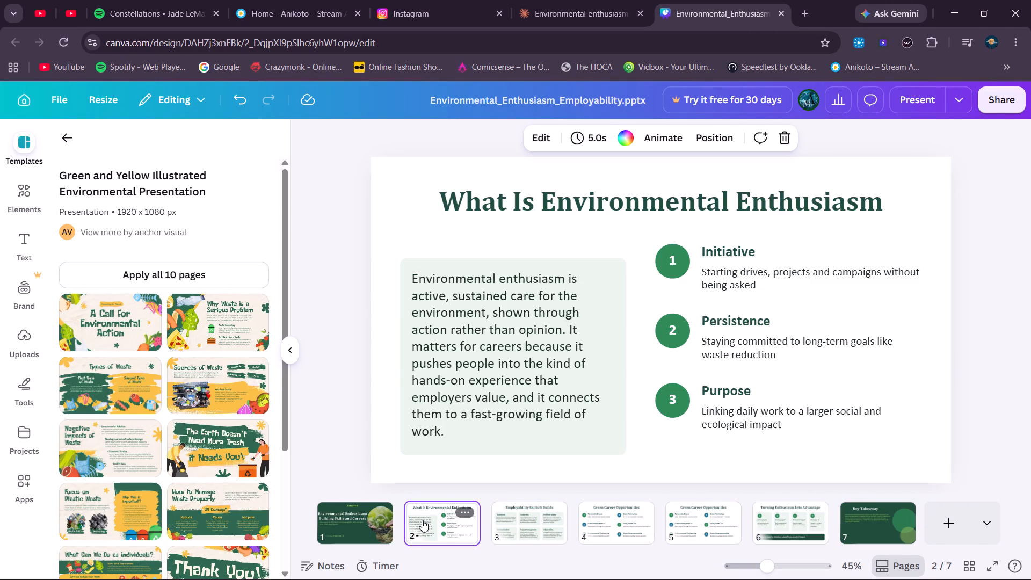
{"action": "left_click", "coordinate": [351, 530]}
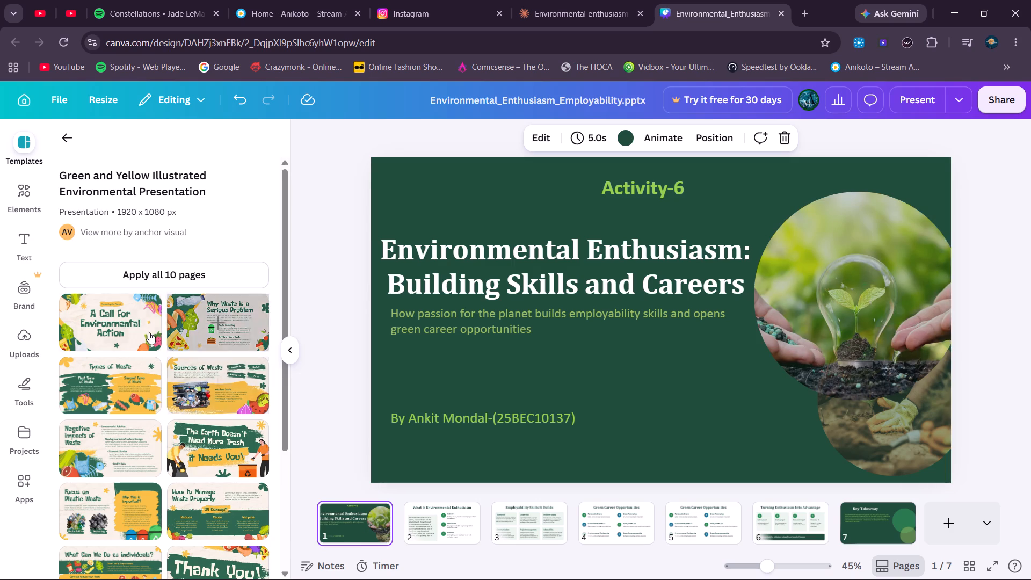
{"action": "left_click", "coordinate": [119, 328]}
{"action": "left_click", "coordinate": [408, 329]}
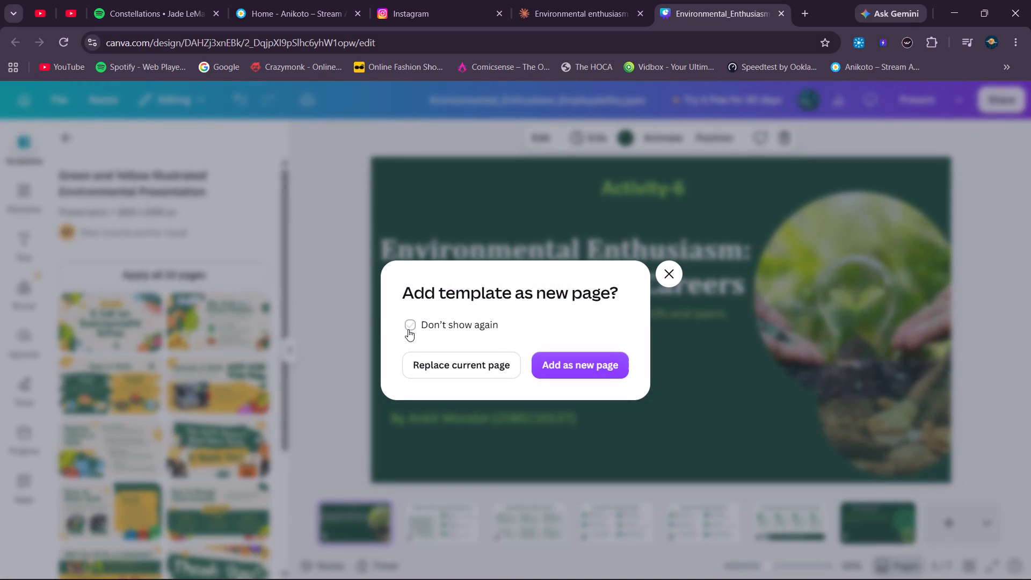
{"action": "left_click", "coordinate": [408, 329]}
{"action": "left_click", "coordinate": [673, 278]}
{"action": "left_click", "coordinate": [165, 268]}
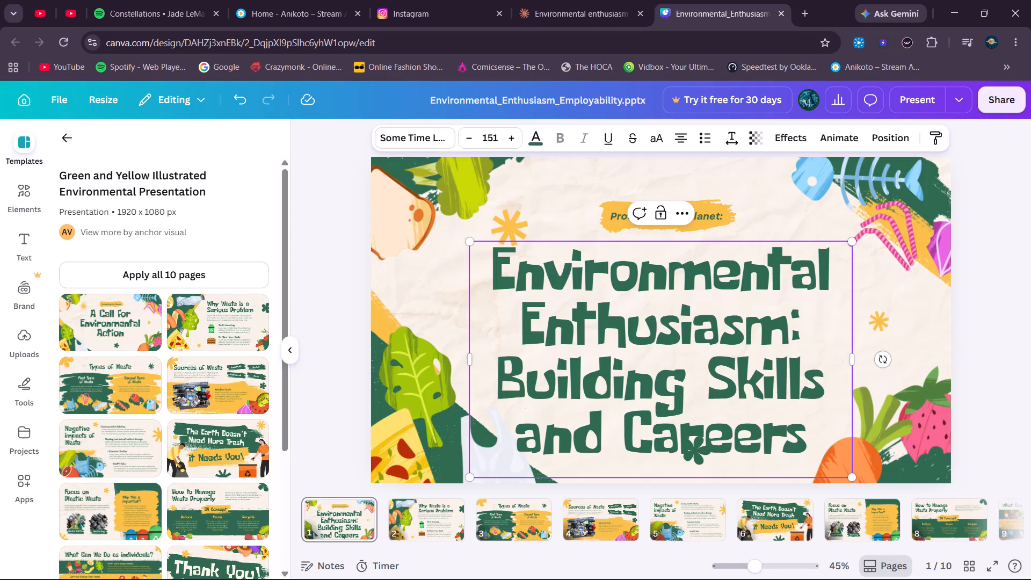
Shrink the cover title to about size 114 and widen its text box so it fits on three lines.
{"action": "left_click", "coordinate": [622, 340]}
{"action": "left_click", "coordinate": [795, 426]}
{"action": "left_click_drag", "start_coordinate": [853, 476], "coordinate": [774, 399]}
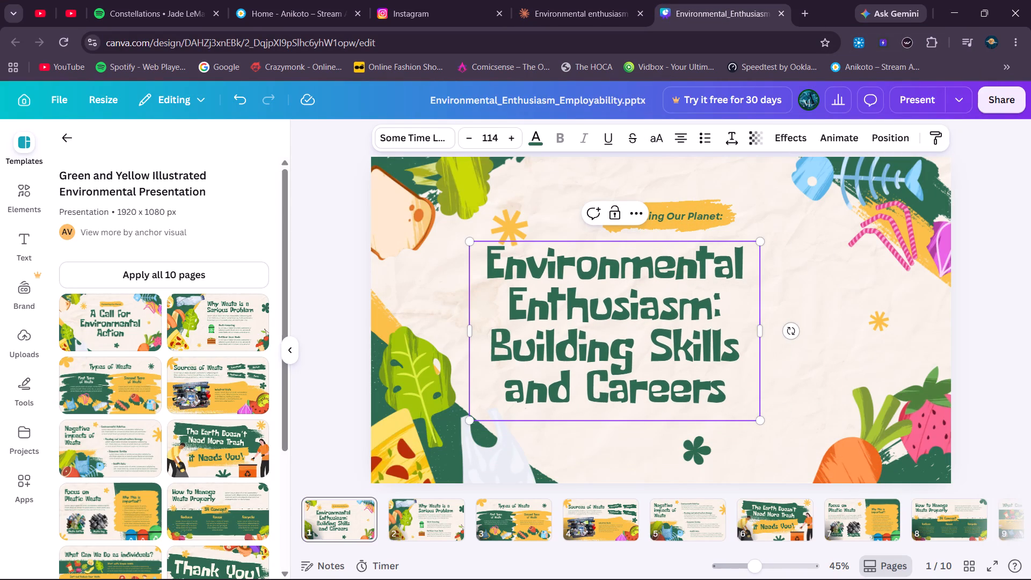
{"action": "left_click_drag", "start_coordinate": [763, 334], "coordinate": [910, 332]}
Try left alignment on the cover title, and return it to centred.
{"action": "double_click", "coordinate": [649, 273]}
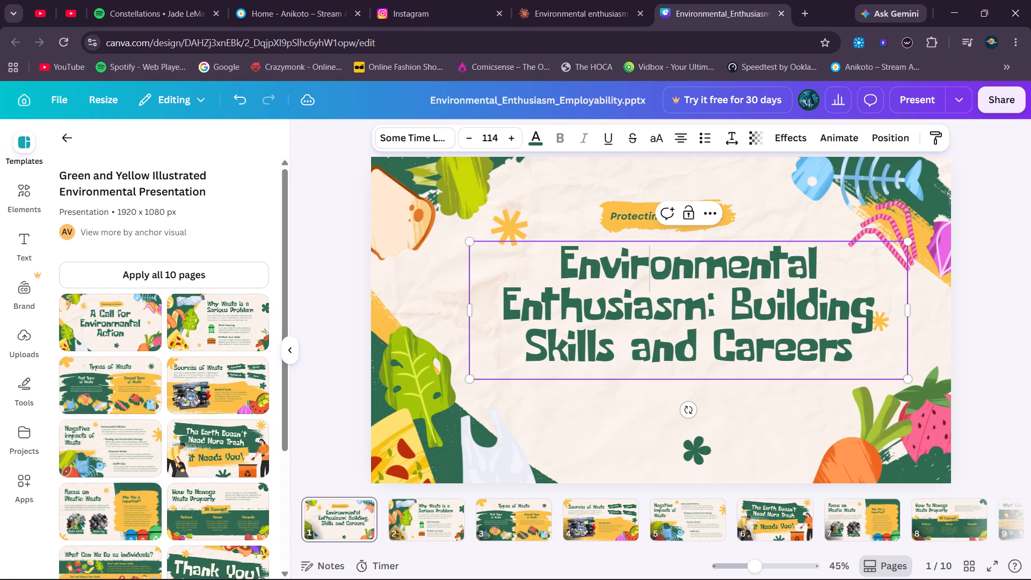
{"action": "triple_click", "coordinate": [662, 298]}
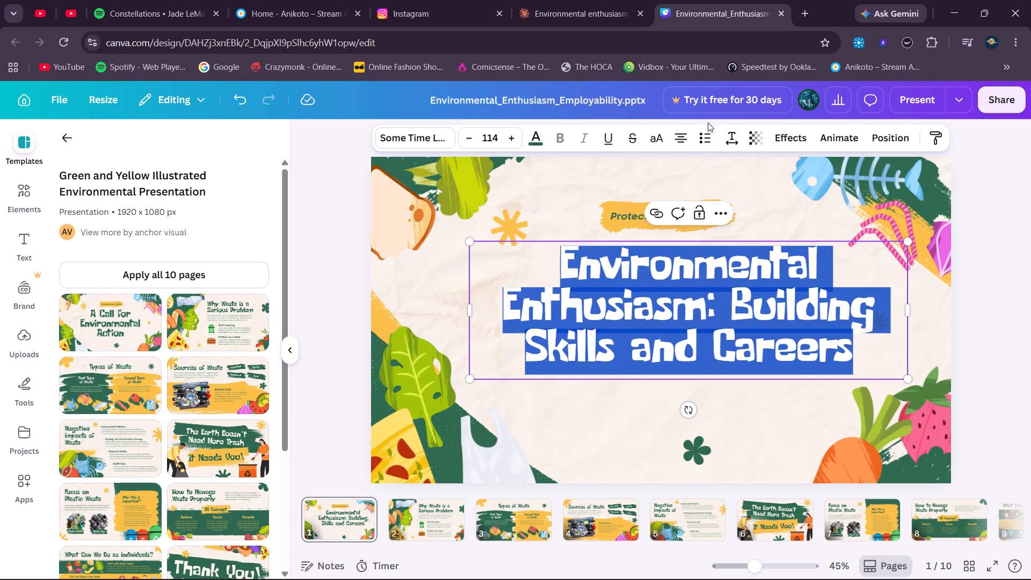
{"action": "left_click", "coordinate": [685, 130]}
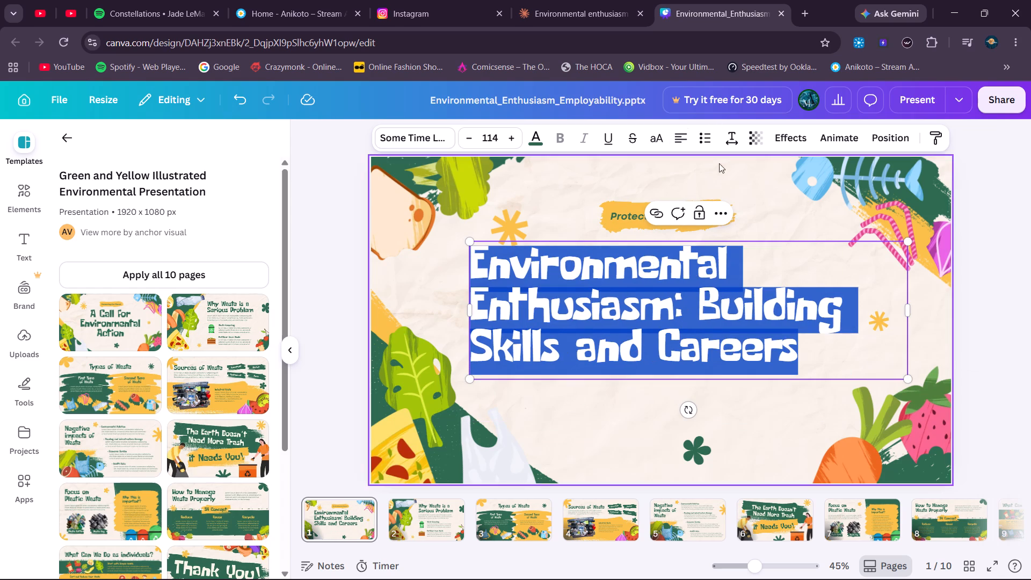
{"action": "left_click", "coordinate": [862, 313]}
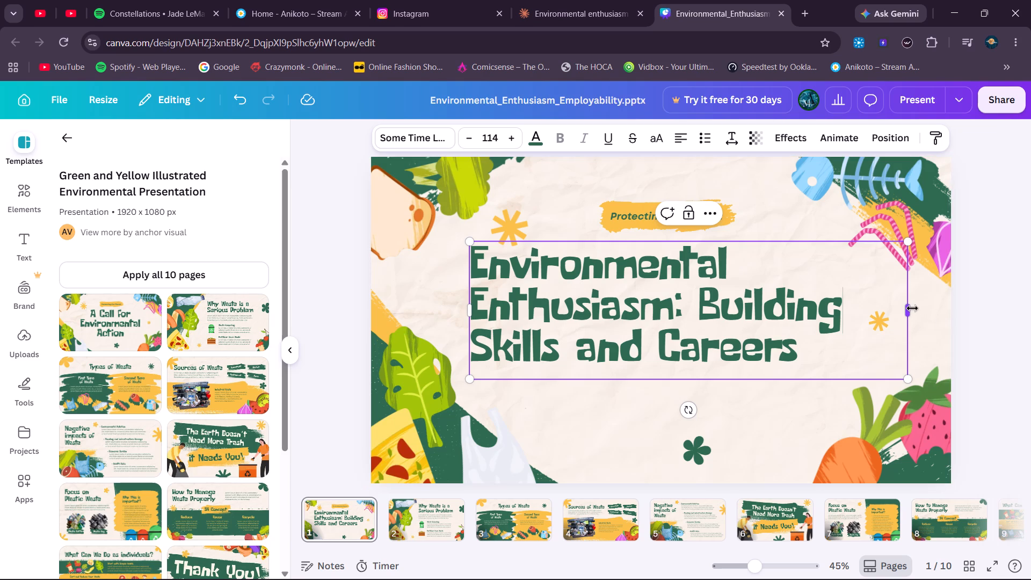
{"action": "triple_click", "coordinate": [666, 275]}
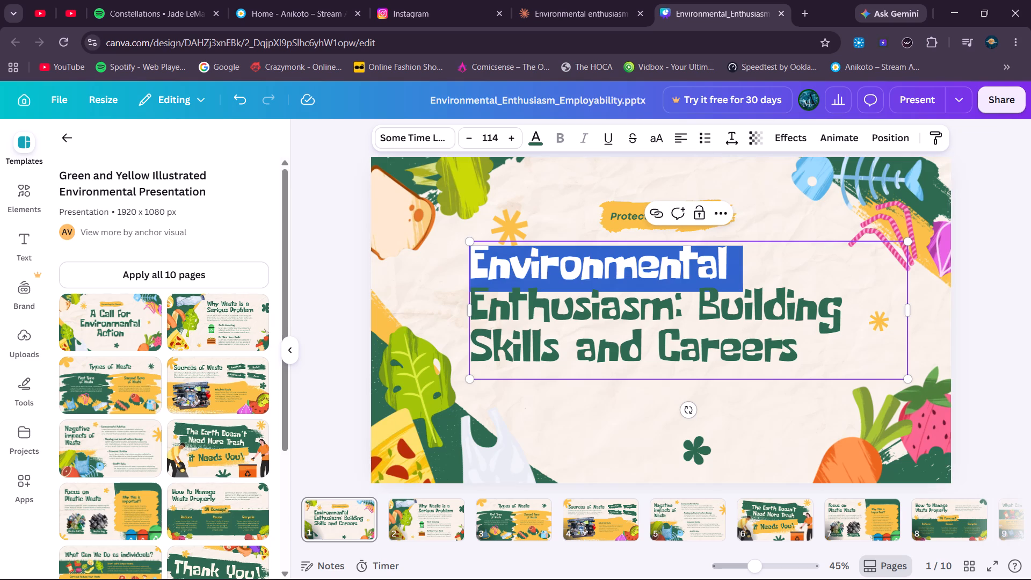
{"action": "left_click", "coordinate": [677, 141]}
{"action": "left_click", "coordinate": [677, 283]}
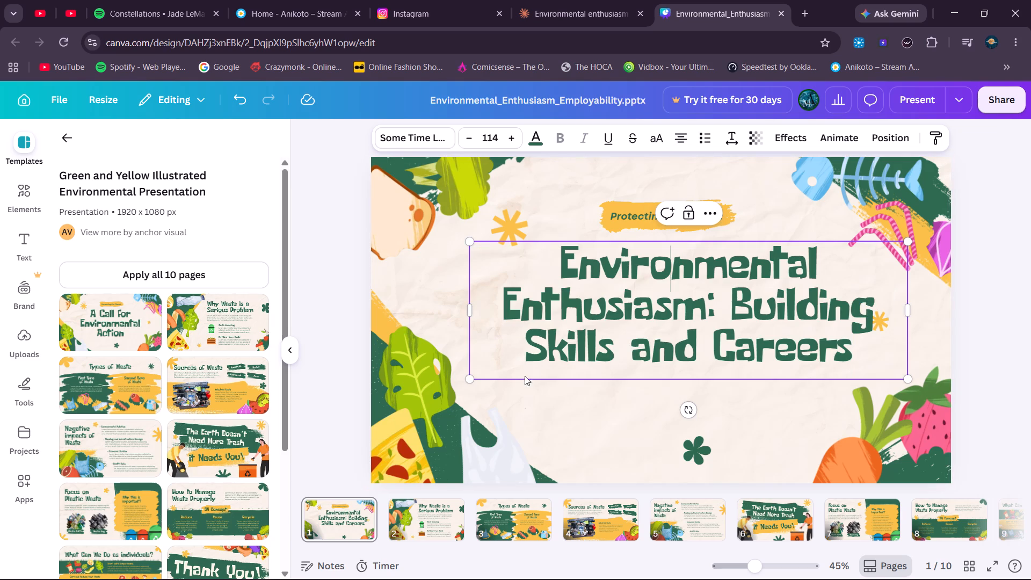
Shrink the cover title to about size 95.2 and move it left beneath the "Protecting Our Planet:" label.
{"action": "left_click_drag", "start_coordinate": [471, 378], "coordinate": [543, 346]}
{"action": "left_click_drag", "start_coordinate": [731, 315], "coordinate": [729, 315]}
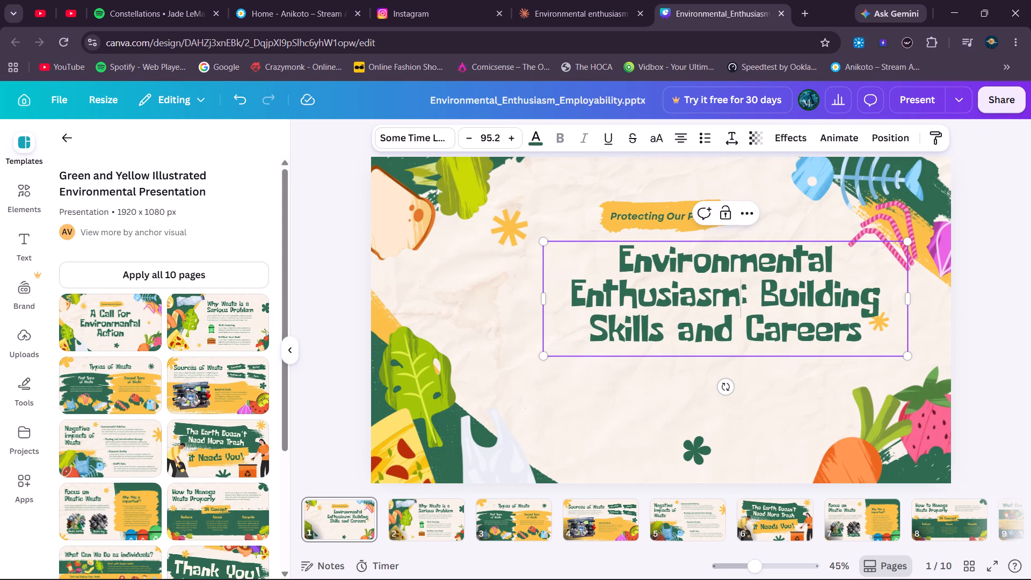
{"action": "left_click_drag", "start_coordinate": [729, 315], "coordinate": [714, 316]}
{"action": "left_click", "coordinate": [714, 316]}
{"action": "left_click", "coordinate": [765, 368]}
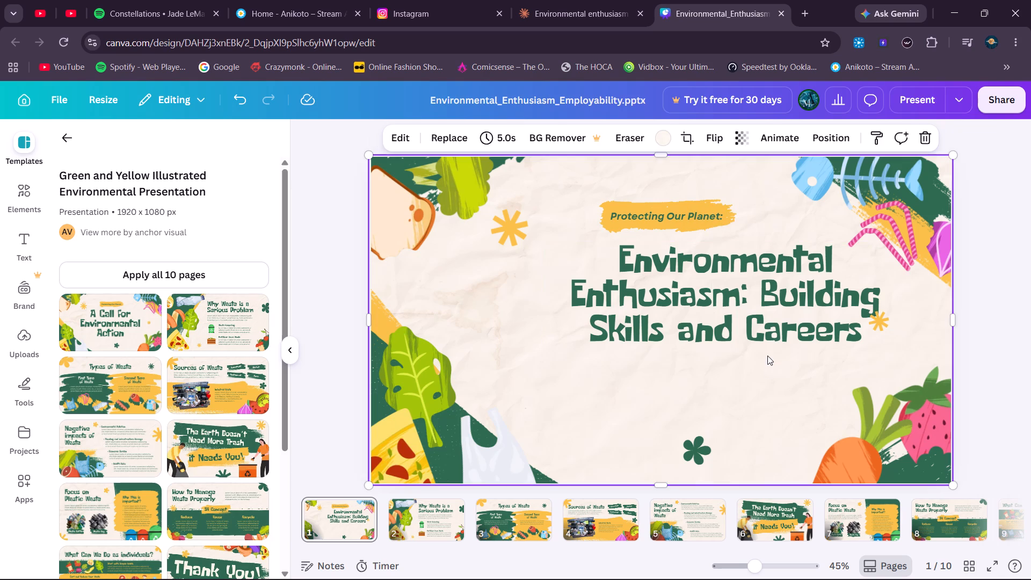
{"action": "left_click_drag", "start_coordinate": [767, 349], "coordinate": [713, 350]}
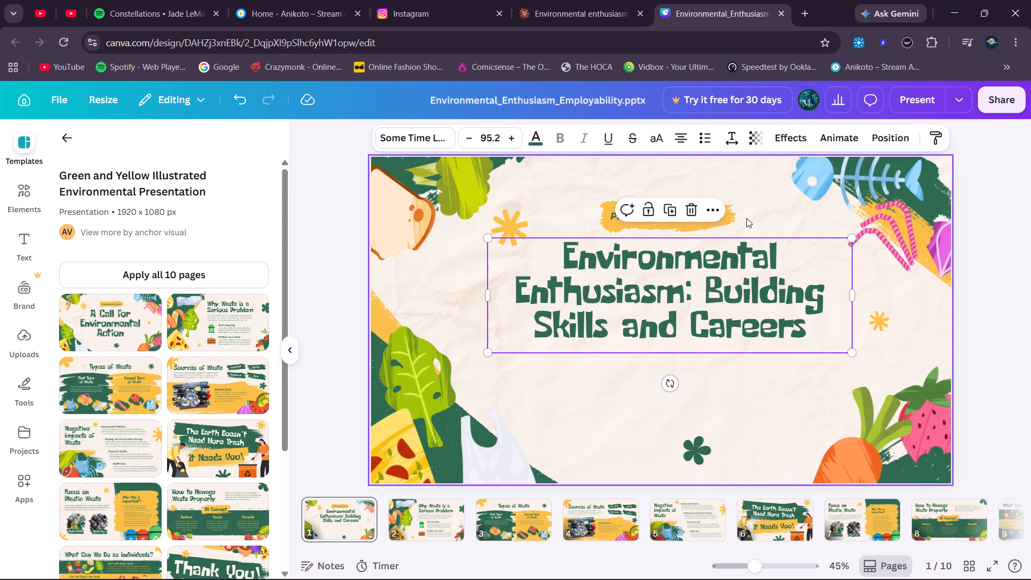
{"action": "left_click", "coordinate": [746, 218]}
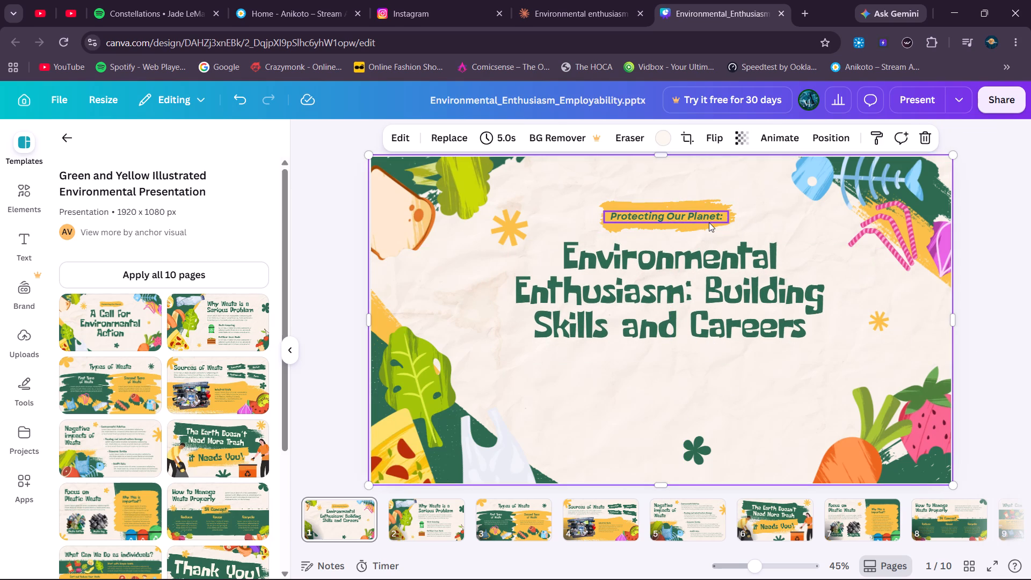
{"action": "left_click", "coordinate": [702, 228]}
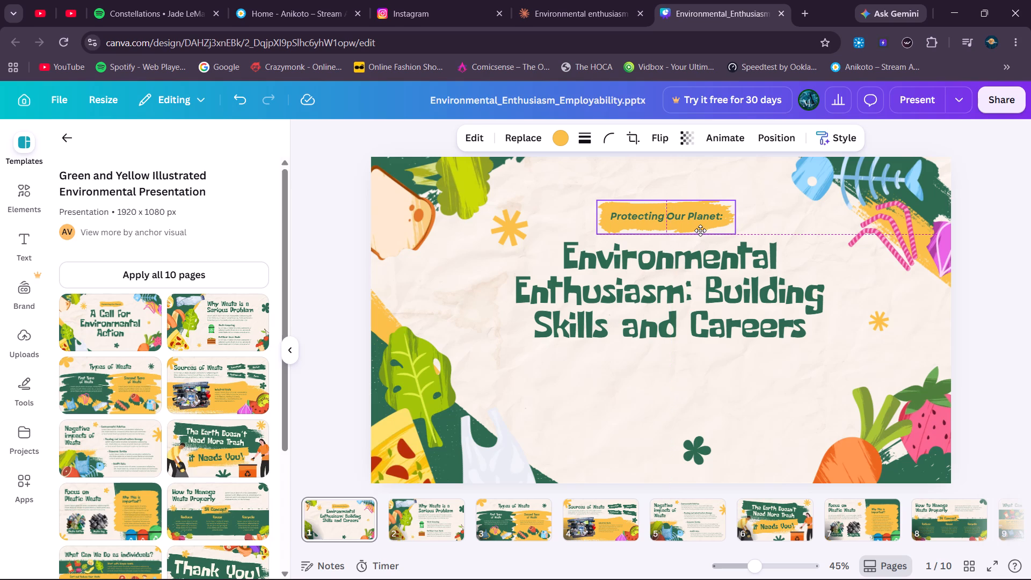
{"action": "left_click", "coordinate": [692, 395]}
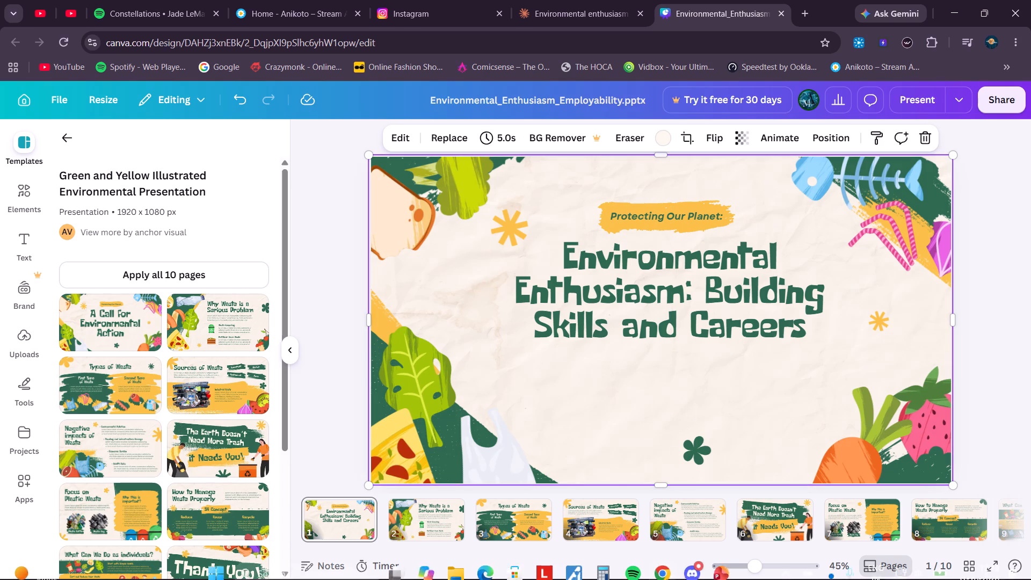
Switch to PowerPoint, copy the cover subtitle "How passion for the planet builds employability skills and opens green career opportunities", and return to Canva.
{"action": "left_click", "coordinate": [724, 571]}
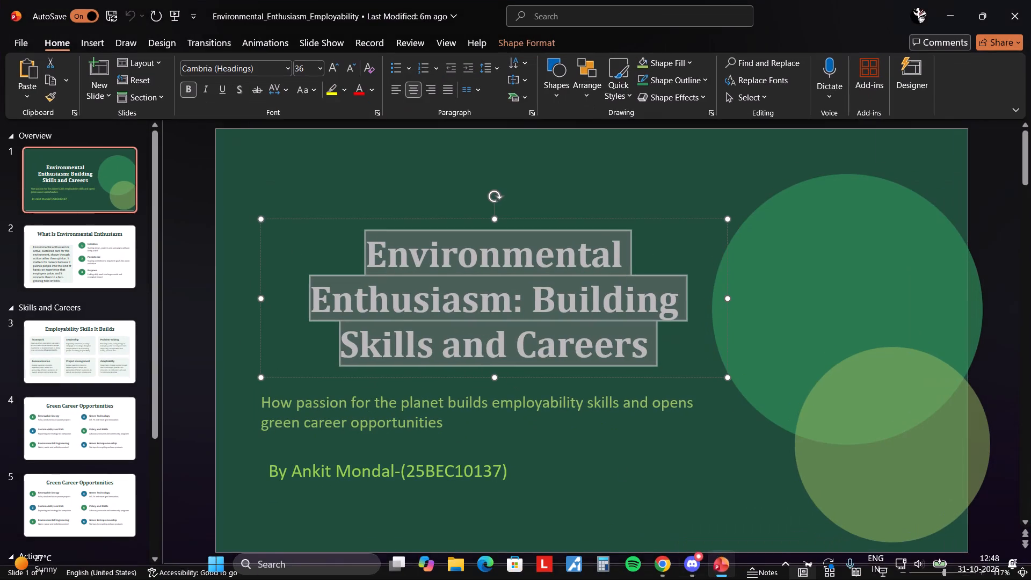
{"action": "triple_click", "coordinate": [481, 409]}
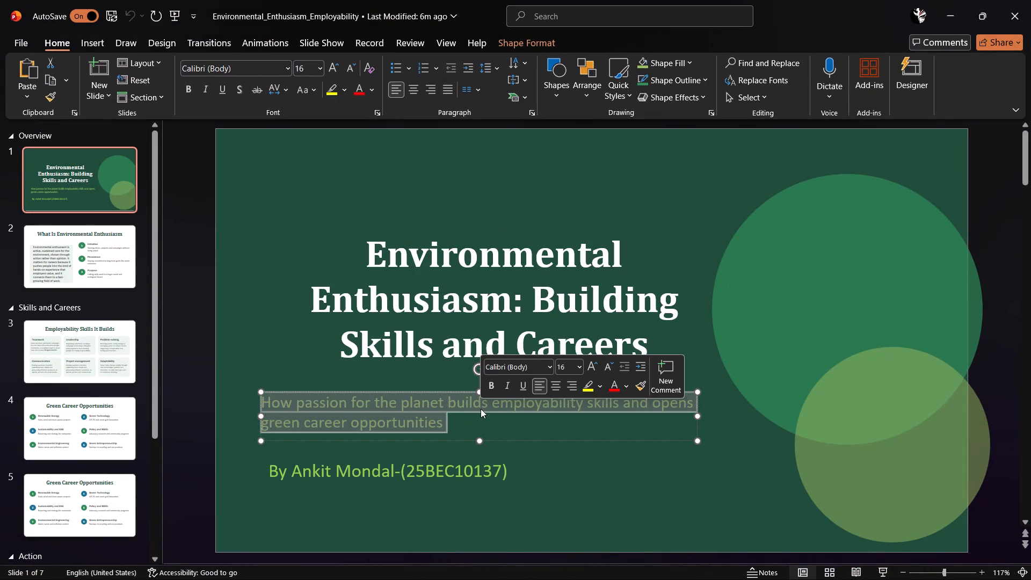
{"action": "key", "text": "ctrl+c"}
{"action": "key", "text": "ctrl+c"}
{"action": "left_click", "coordinate": [934, 2]}
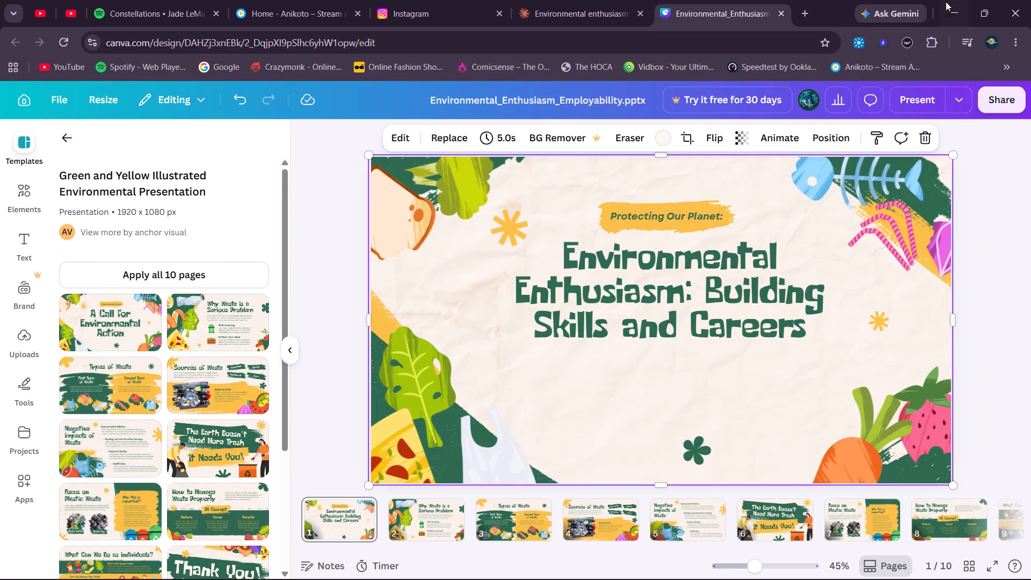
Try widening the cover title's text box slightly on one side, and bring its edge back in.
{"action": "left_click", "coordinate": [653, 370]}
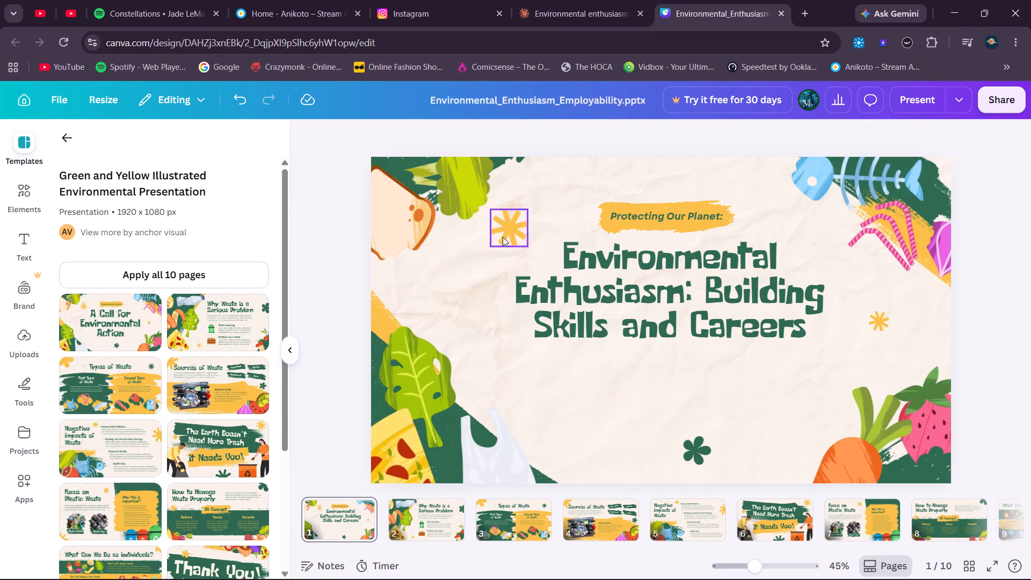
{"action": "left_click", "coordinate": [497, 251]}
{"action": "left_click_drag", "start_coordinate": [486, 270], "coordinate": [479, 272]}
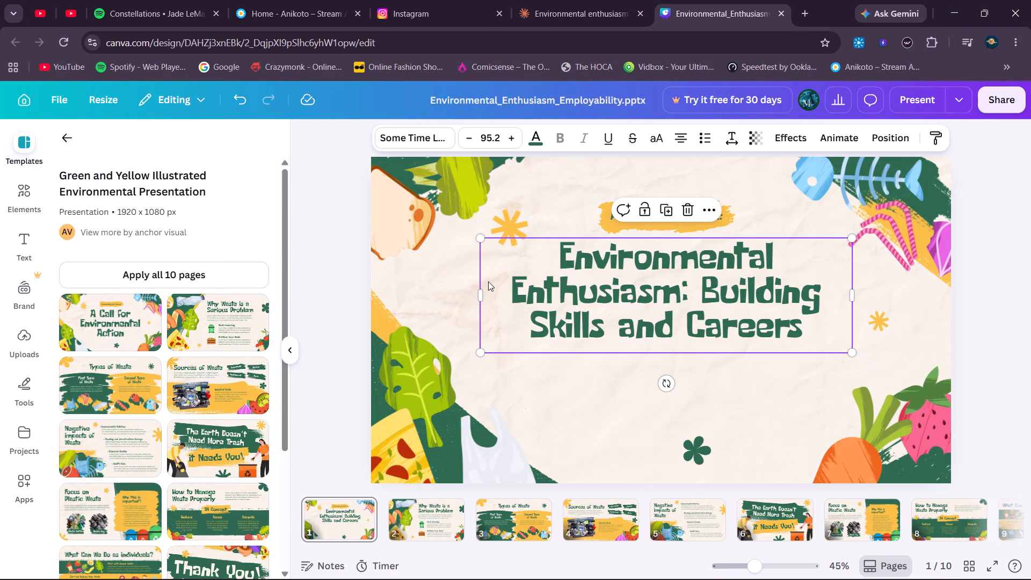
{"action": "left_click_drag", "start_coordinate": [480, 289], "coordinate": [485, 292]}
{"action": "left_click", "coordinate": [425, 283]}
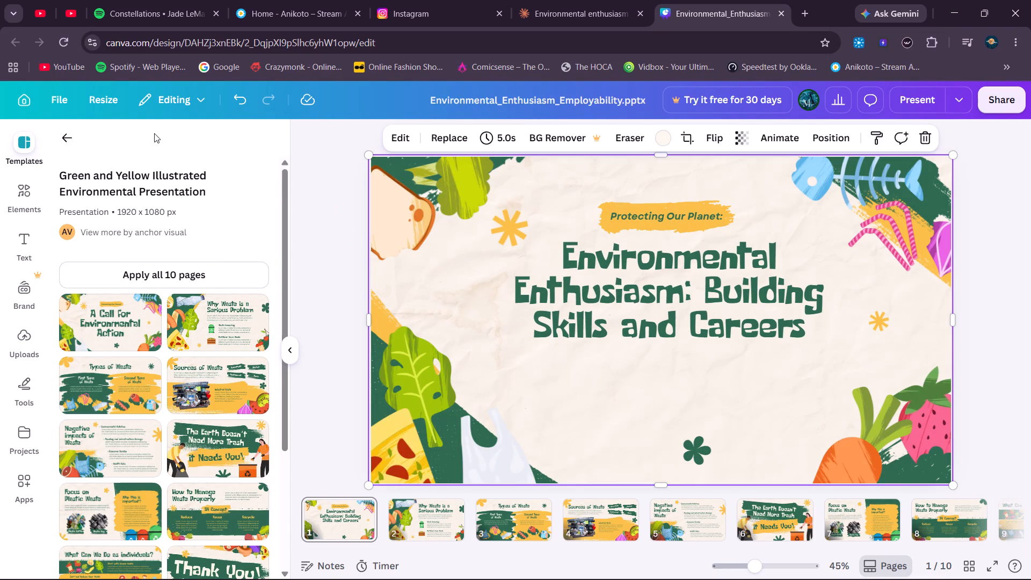
Add a text box to the cover and replace its placeholder with the copied subtitle.
{"action": "left_click", "coordinate": [32, 237]}
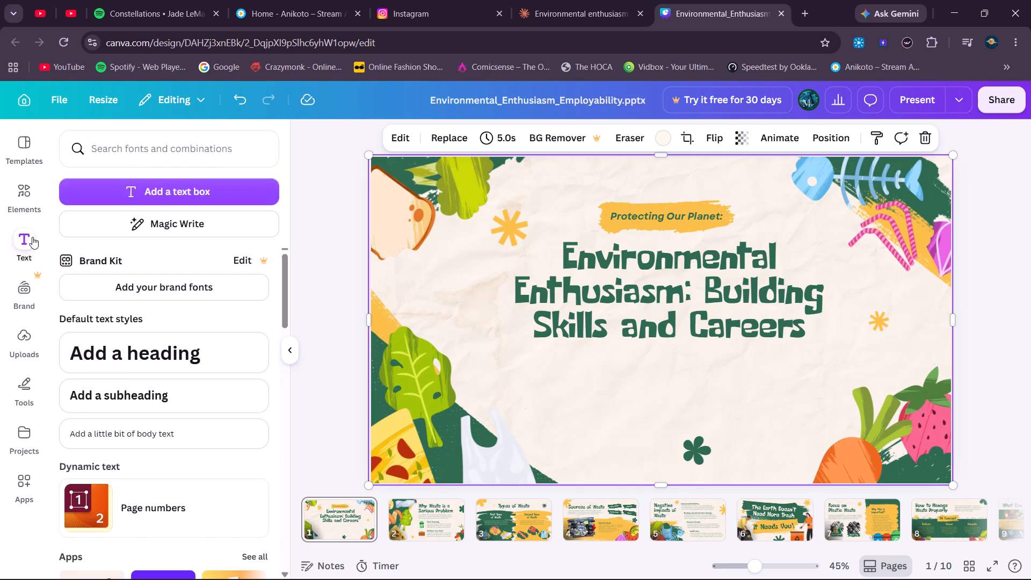
{"action": "left_click", "coordinate": [154, 191]}
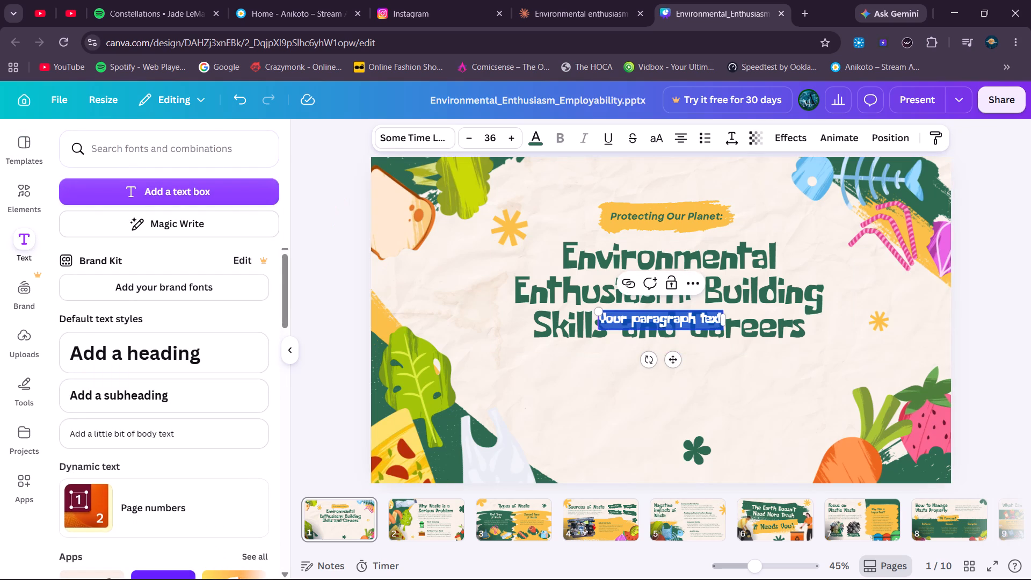
{"action": "left_click", "coordinate": [655, 317]}
{"action": "double_click", "coordinate": [655, 317]}
{"action": "left_click", "coordinate": [655, 317]}
{"action": "key", "text": "ctrl+v"}
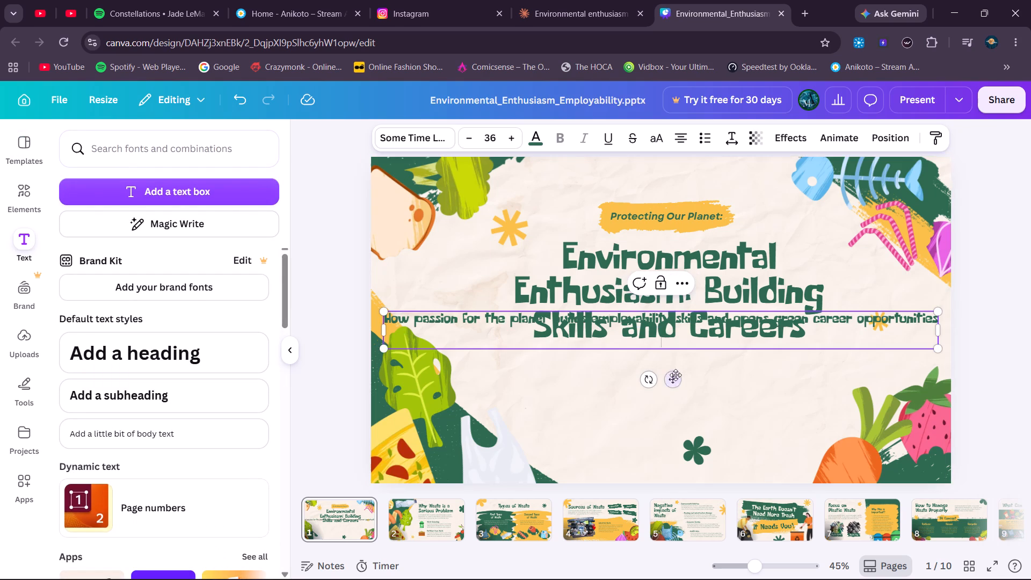
Place the subtitle below the cover title and shrink it to about size 28.5.
{"action": "left_click_drag", "start_coordinate": [675, 376], "coordinate": [680, 424]}
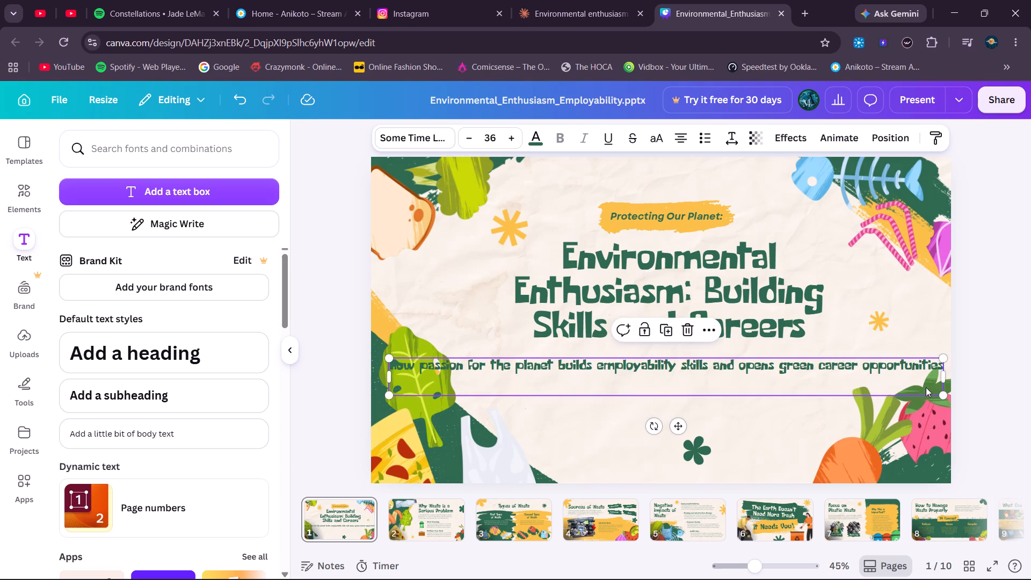
{"action": "left_click_drag", "start_coordinate": [947, 400], "coordinate": [870, 411]}
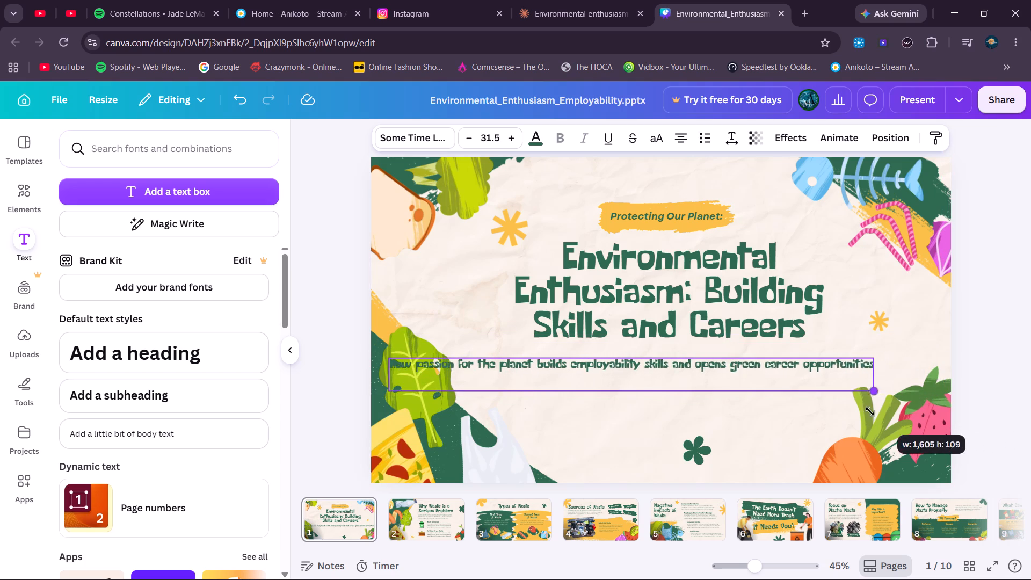
{"action": "left_click_drag", "start_coordinate": [870, 411], "coordinate": [830, 411]}
{"action": "left_click_drag", "start_coordinate": [608, 375], "coordinate": [629, 375]}
{"action": "left_click_drag", "start_coordinate": [629, 375], "coordinate": [695, 375]}
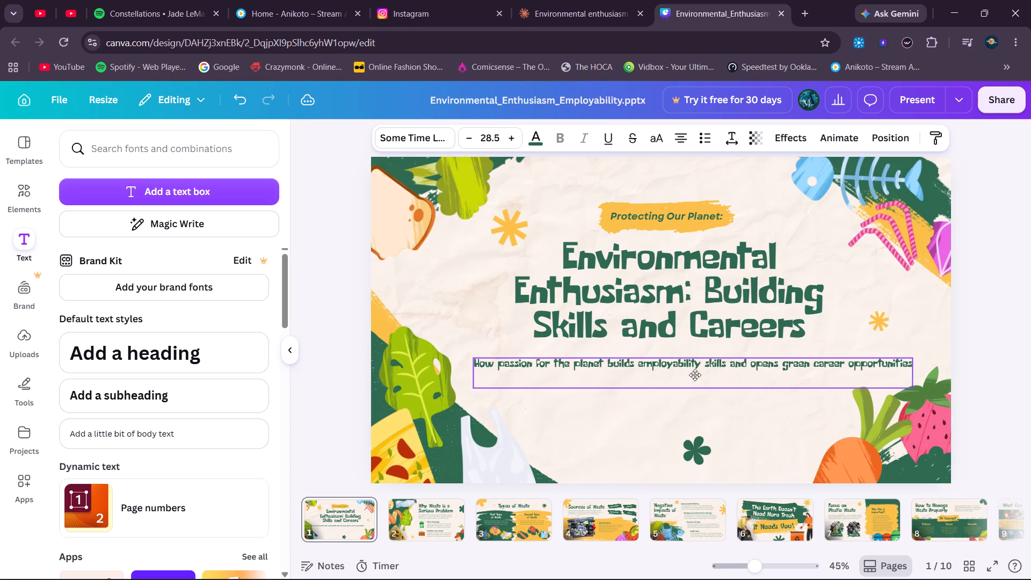
{"action": "left_click_drag", "start_coordinate": [695, 375], "coordinate": [683, 373]}
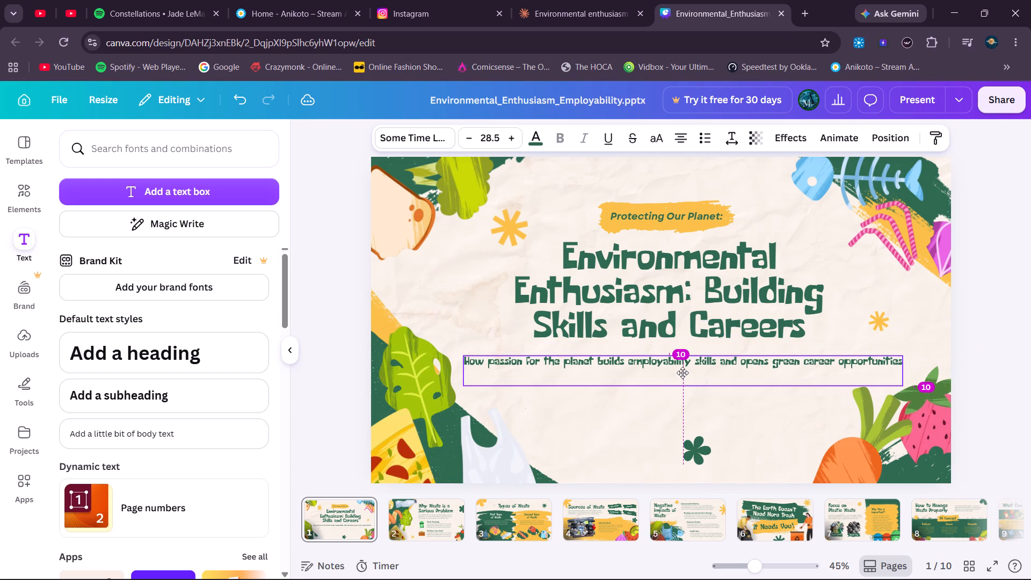
{"action": "left_click_drag", "start_coordinate": [683, 373], "coordinate": [683, 372]}
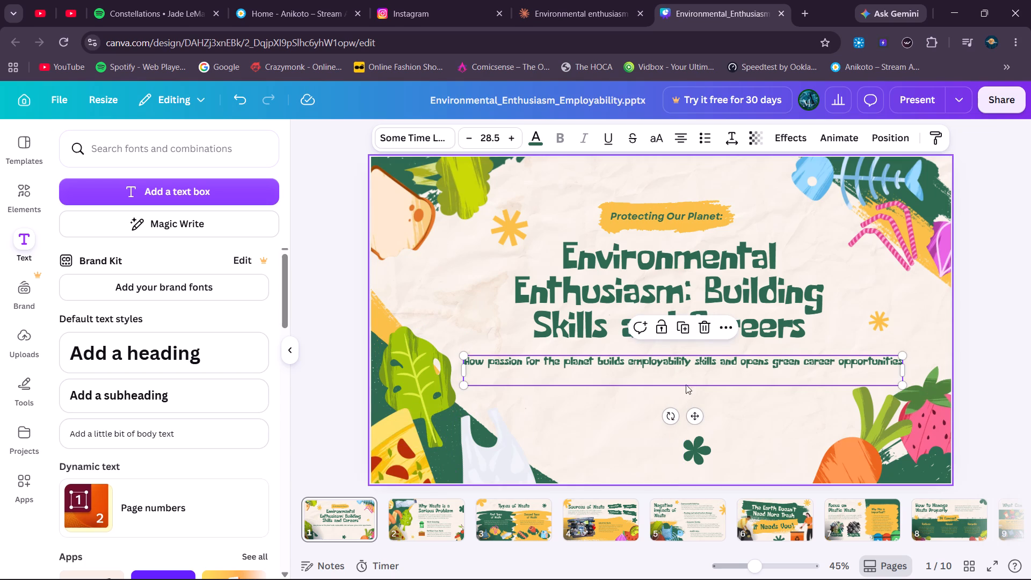
Delete the "Protecting Our Planet:" label and its yellow brush stroke from the cover.
{"action": "left_click_drag", "start_coordinate": [666, 207], "coordinate": [667, 206]}
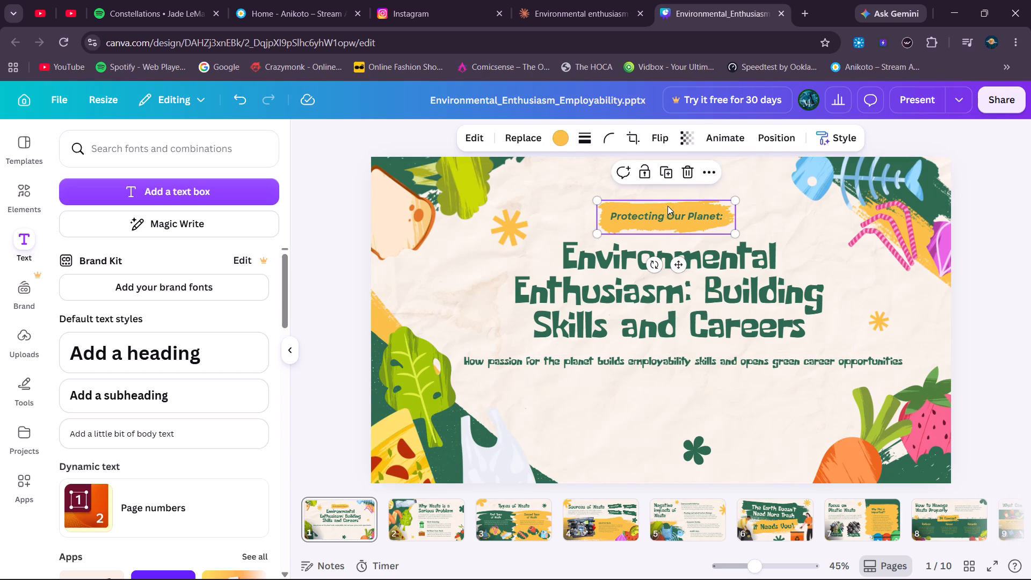
{"action": "left_click_drag", "start_coordinate": [667, 206], "coordinate": [664, 179]}
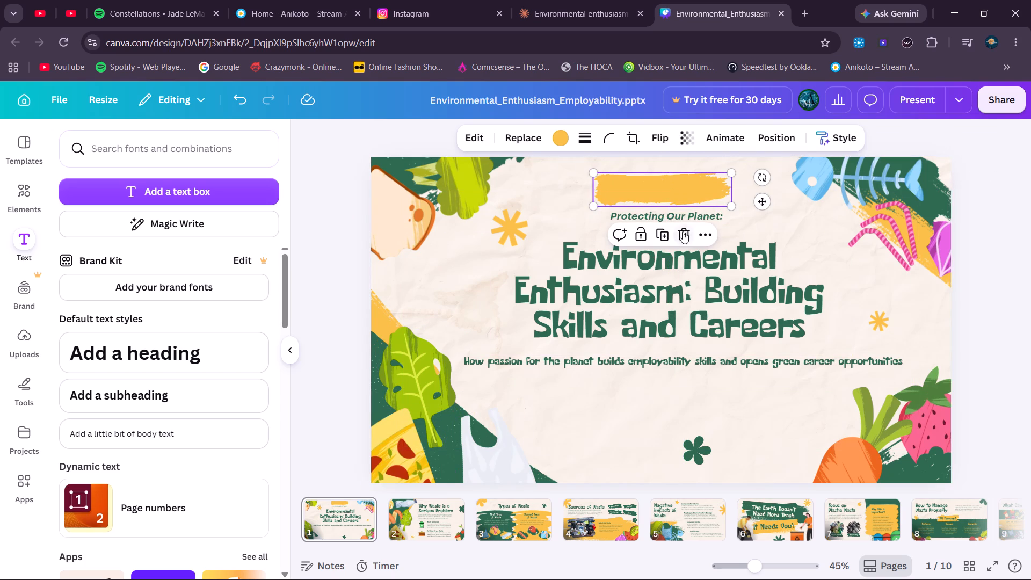
{"action": "left_click", "coordinate": [685, 232]}
{"action": "left_click", "coordinate": [677, 216]}
{"action": "left_click", "coordinate": [682, 179]}
Move the cover title up close to the slide's top edge.
{"action": "left_click_drag", "start_coordinate": [666, 284], "coordinate": [659, 220]}
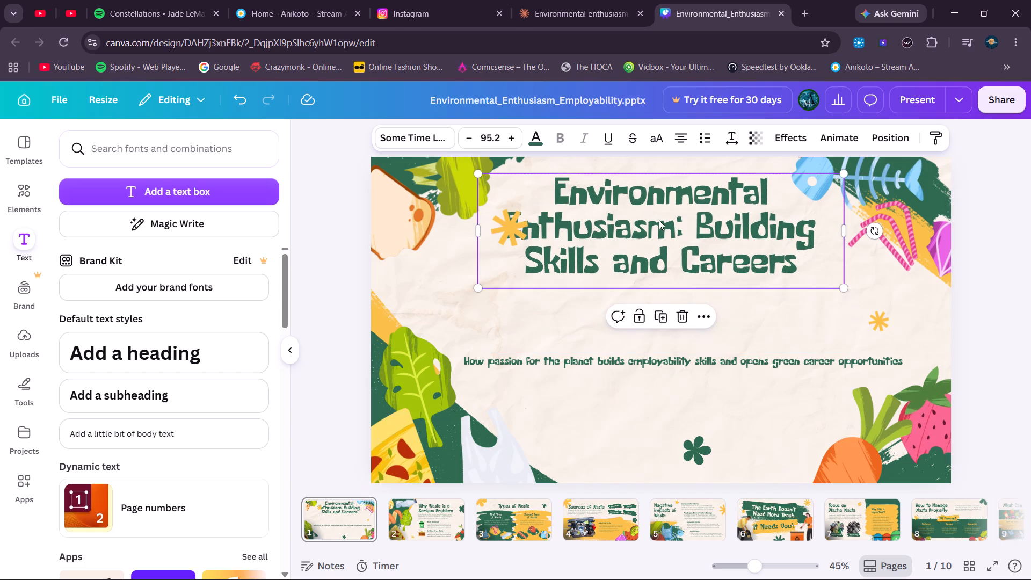
Delete the two yellow starbursts and the small green flower from the cover.
{"action": "left_click", "coordinate": [502, 229]}
{"action": "left_click", "coordinate": [532, 179]}
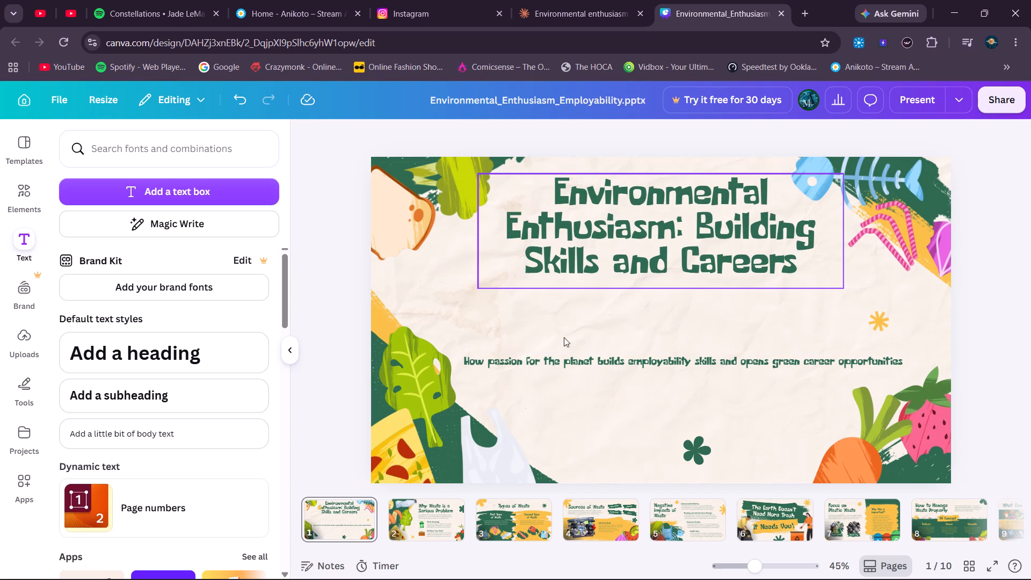
{"action": "left_click", "coordinate": [686, 443]}
{"action": "left_click", "coordinate": [718, 403]}
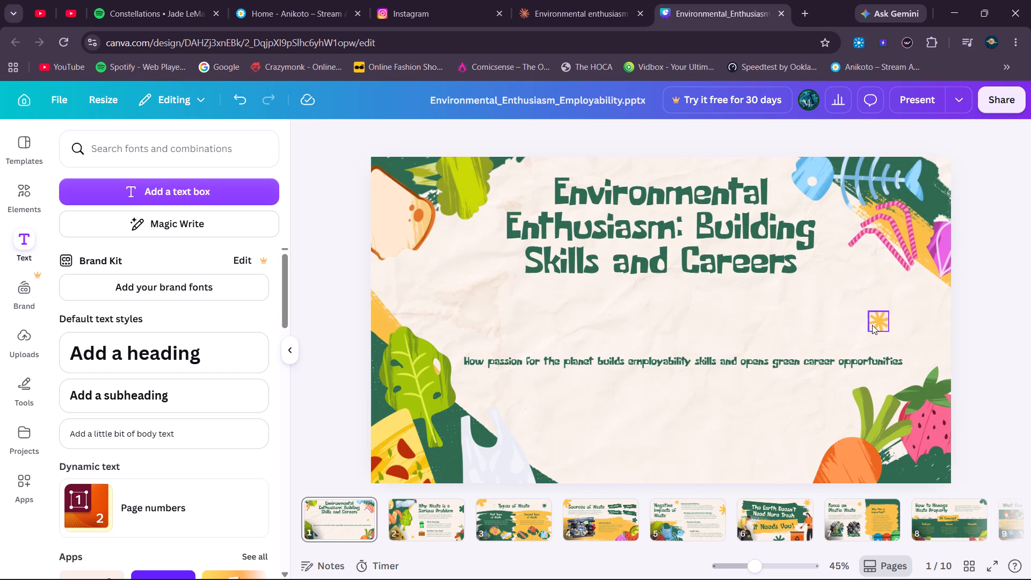
{"action": "left_click", "coordinate": [872, 325]}
{"action": "left_click", "coordinate": [894, 289]}
Move the subtitle up directly beneath the cover title, and nudge the title slightly left.
{"action": "left_click_drag", "start_coordinate": [676, 373], "coordinate": [666, 359]}
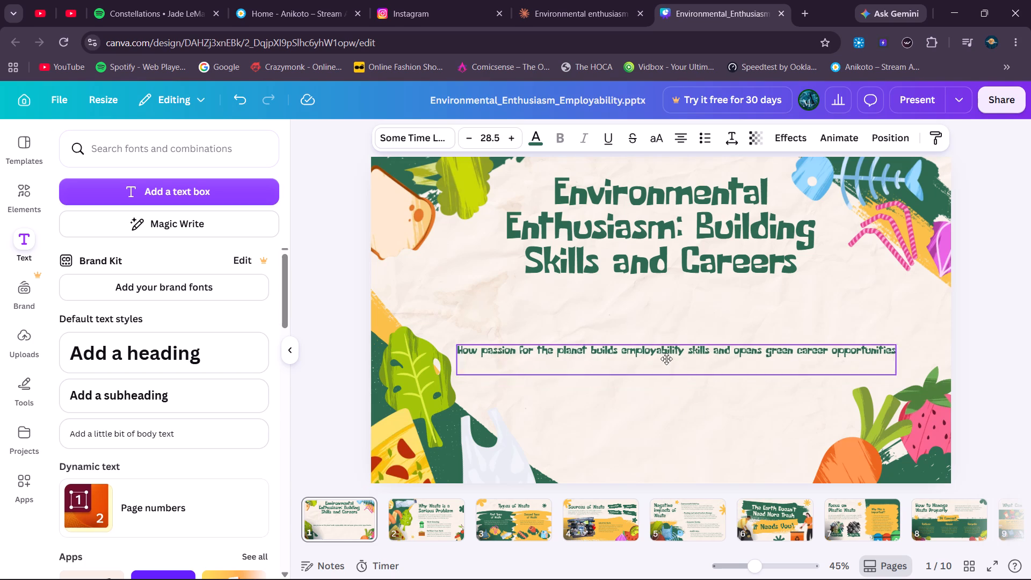
{"action": "left_click_drag", "start_coordinate": [666, 359], "coordinate": [669, 318]}
{"action": "left_click_drag", "start_coordinate": [657, 215], "coordinate": [651, 216]}
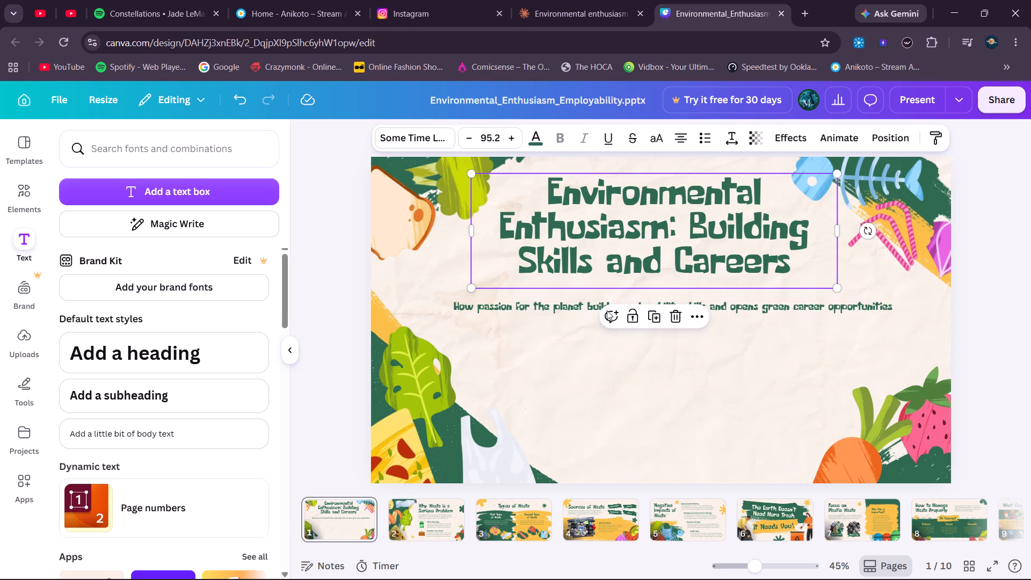
{"action": "left_click_drag", "start_coordinate": [548, 320], "coordinate": [544, 317]}
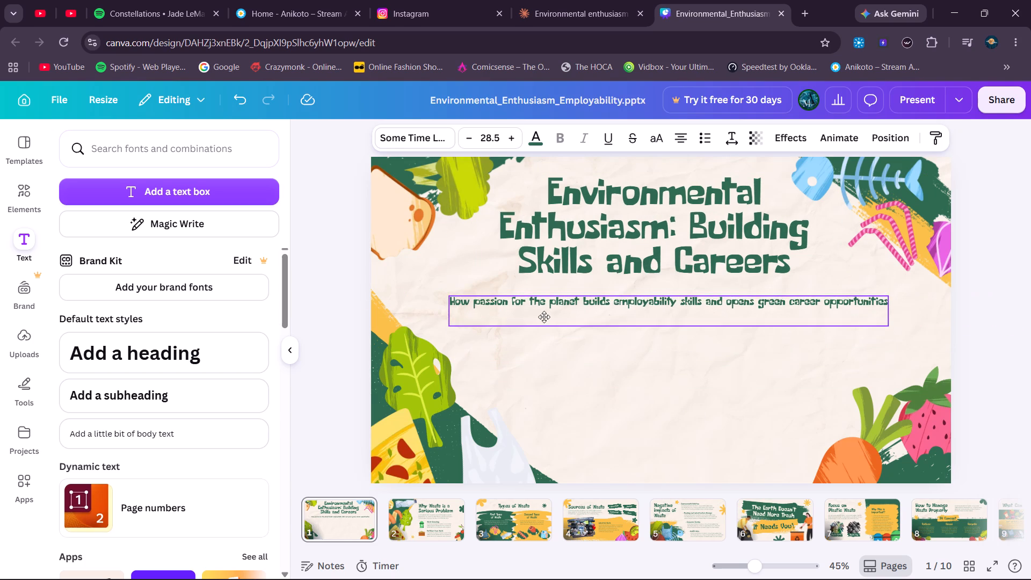
{"action": "left_click_drag", "start_coordinate": [544, 317], "coordinate": [543, 315]}
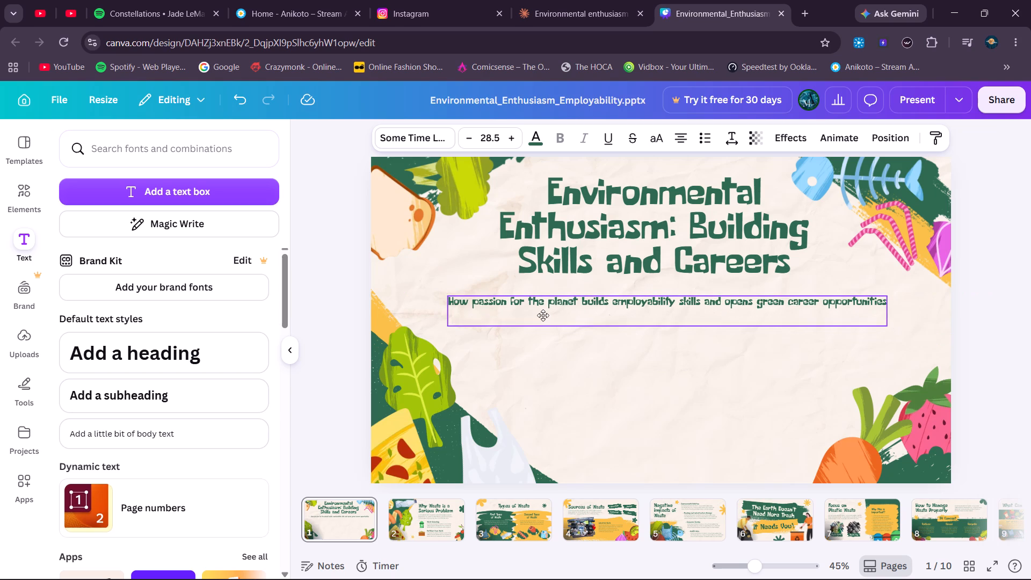
{"action": "left_click_drag", "start_coordinate": [543, 315], "coordinate": [542, 311]}
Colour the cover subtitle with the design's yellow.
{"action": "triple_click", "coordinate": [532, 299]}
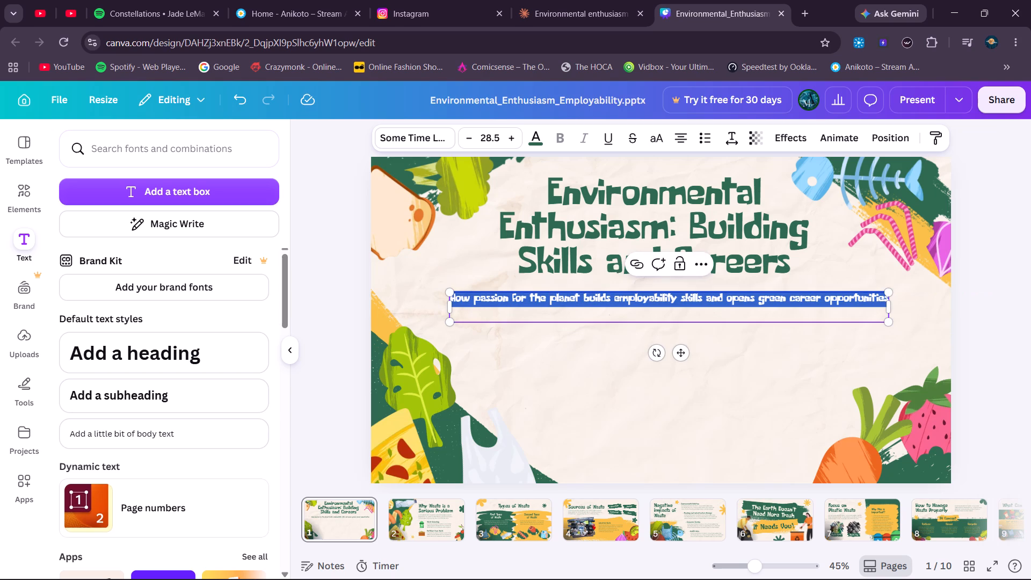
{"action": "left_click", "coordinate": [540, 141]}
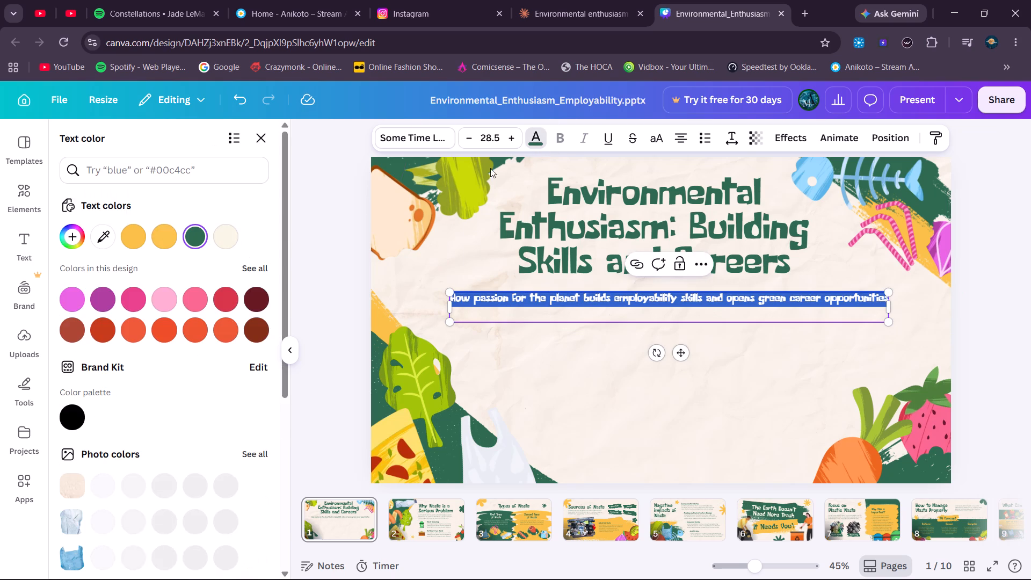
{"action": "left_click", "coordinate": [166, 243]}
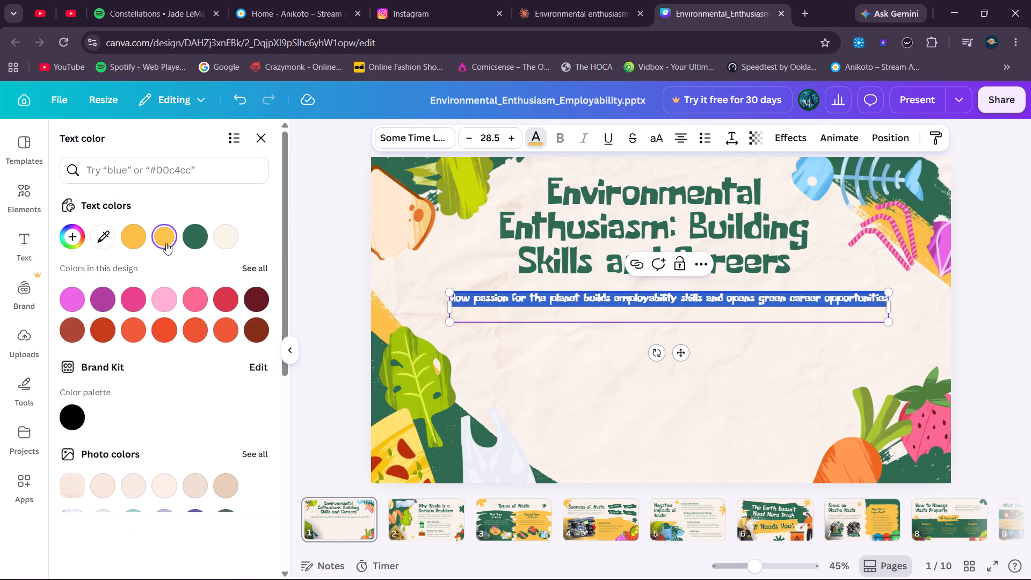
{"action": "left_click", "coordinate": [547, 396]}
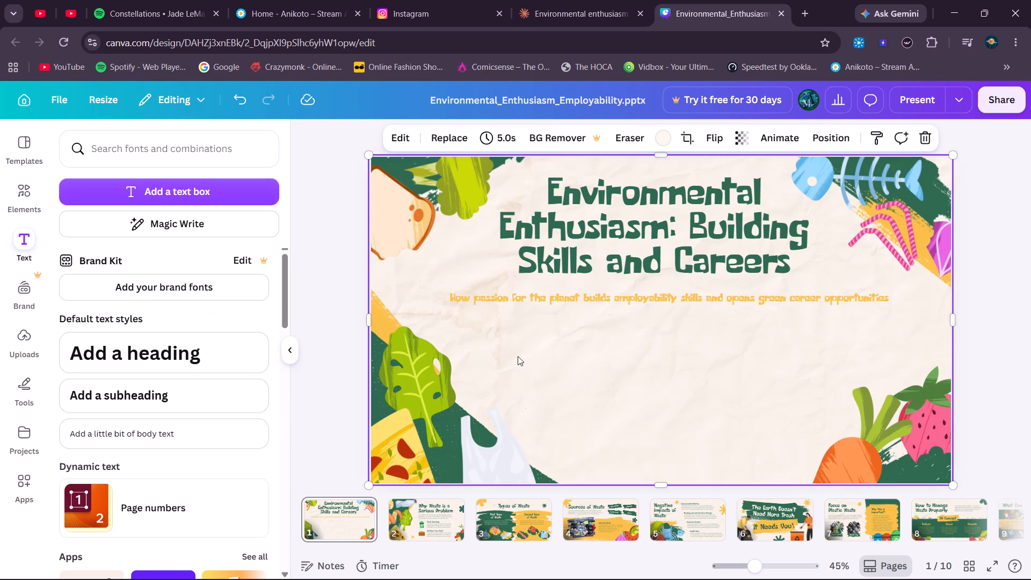
Try cream as the cover subtitle's text colour, and change it to the Brand Kit palette's black.
{"action": "double_click", "coordinate": [502, 298]}
{"action": "left_click", "coordinate": [502, 298]}
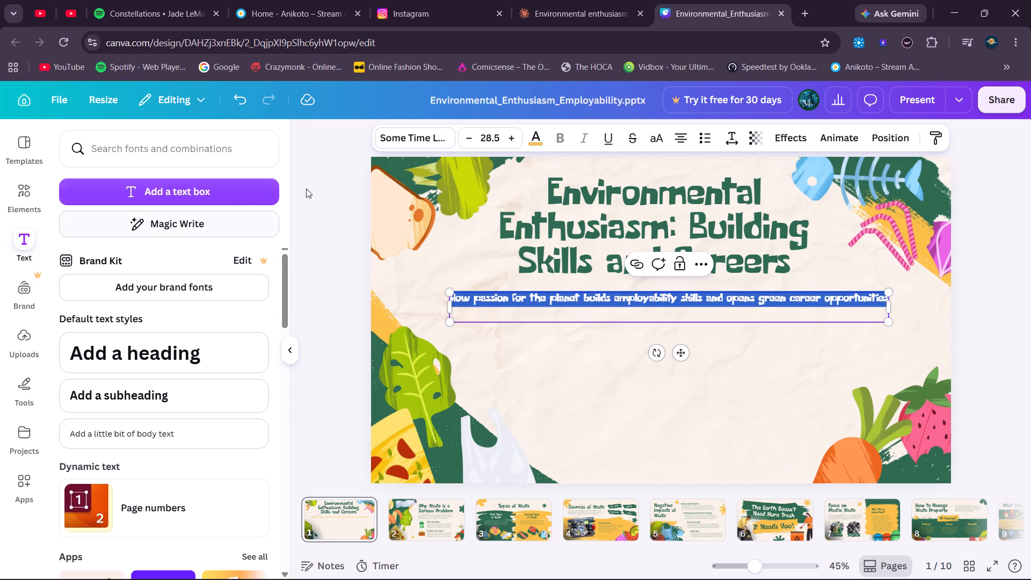
{"action": "left_click", "coordinate": [533, 146]}
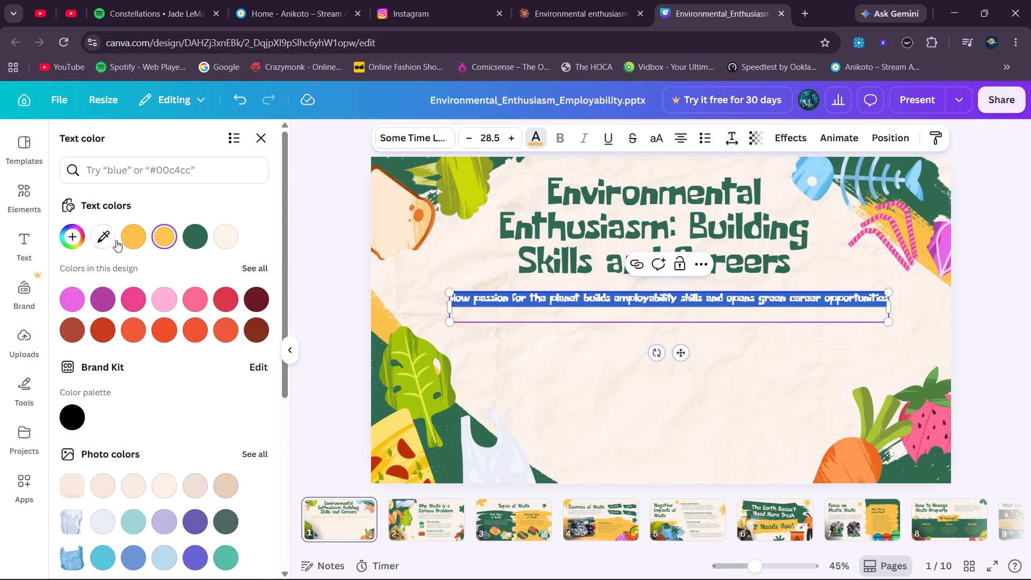
{"action": "left_click", "coordinate": [226, 234]}
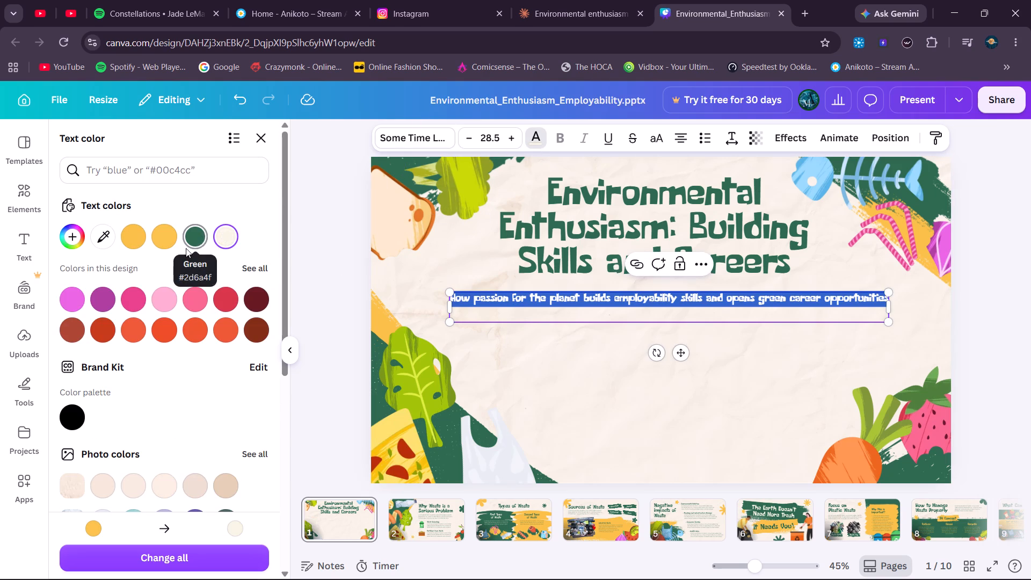
{"action": "scroll", "coordinate": [181, 269], "scroll_direction": "down", "scroll_amount": 2}
{"action": "left_click", "coordinate": [76, 326]}
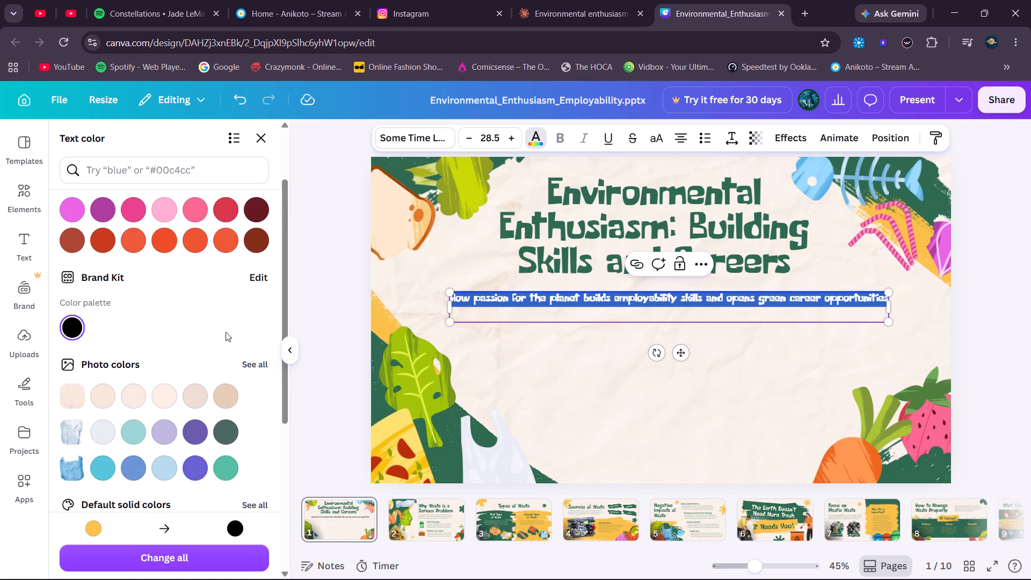
Try Garet as the cover title's font, and change it to League Spartan.
{"action": "left_click", "coordinate": [550, 373]}
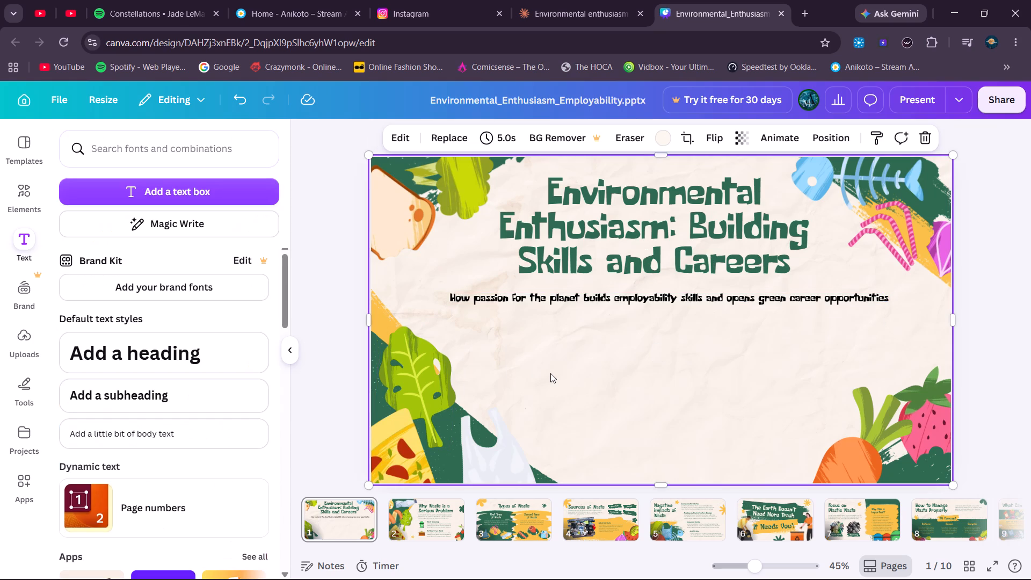
{"action": "triple_click", "coordinate": [571, 262]}
{"action": "left_click", "coordinate": [429, 144]}
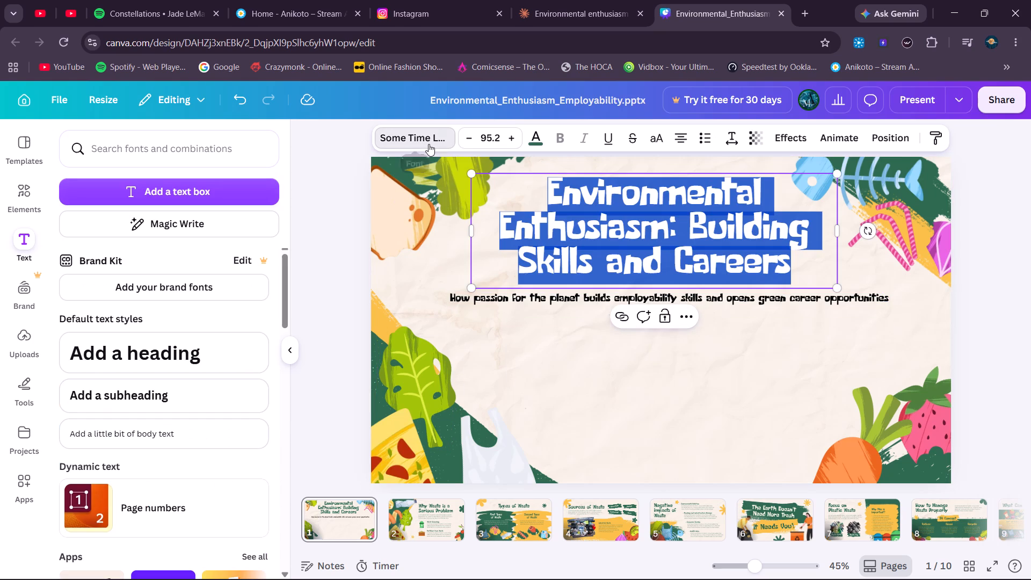
{"action": "left_click", "coordinate": [130, 300]}
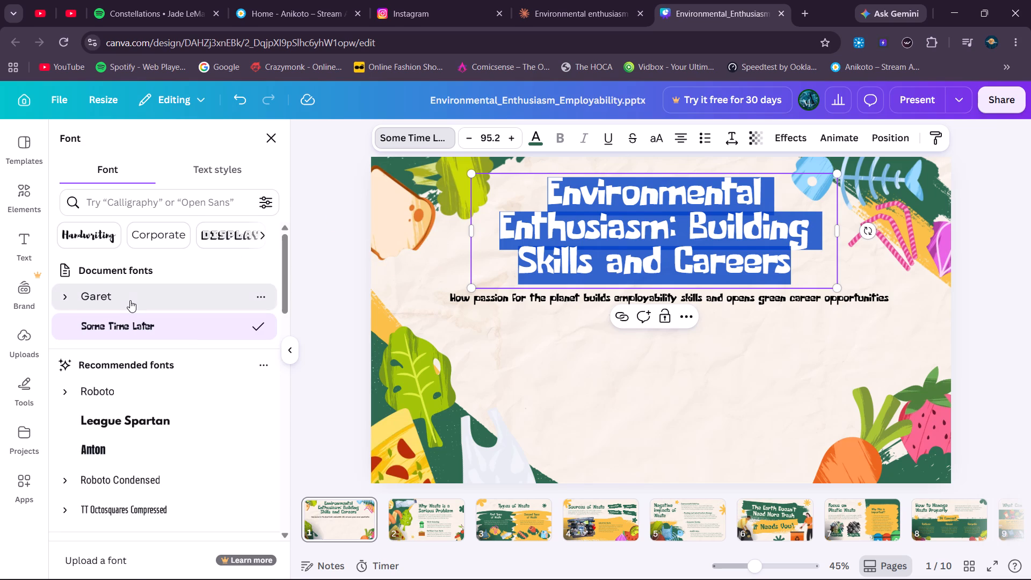
{"action": "left_click", "coordinate": [141, 336]}
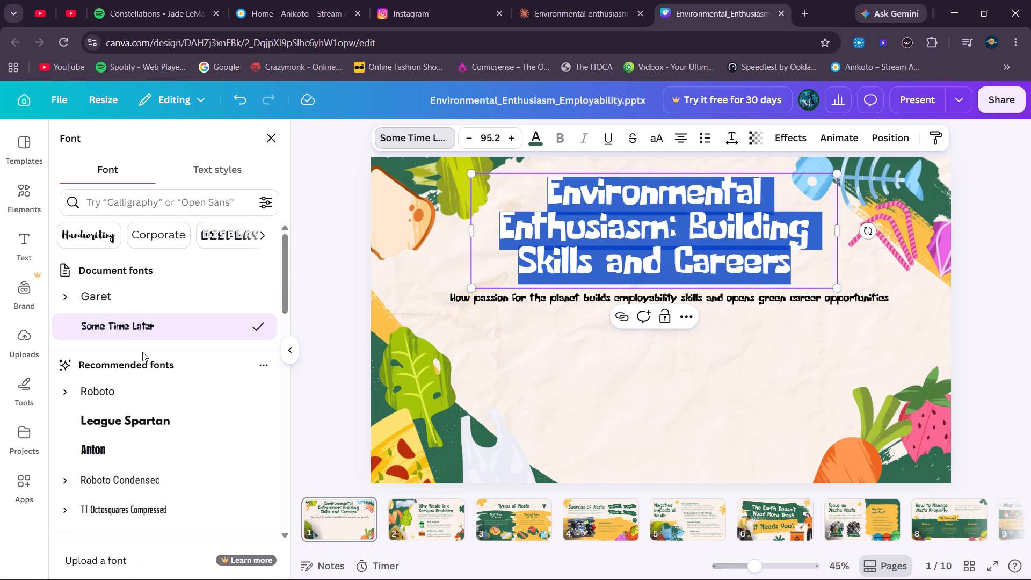
{"action": "left_click", "coordinate": [144, 425]}
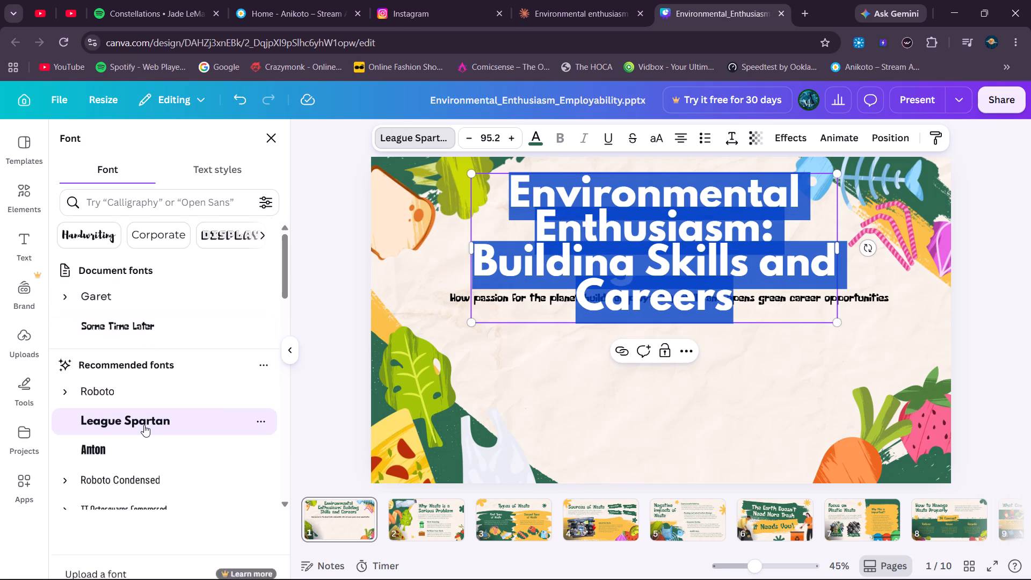
Reduce the cover title's font size to 72.2 and nudge the title slightly down.
{"action": "triple_click", "coordinate": [473, 132]}
{"action": "triple_click", "coordinate": [473, 132]}
{"action": "double_click", "coordinate": [473, 132]}
{"action": "triple_click", "coordinate": [473, 132]}
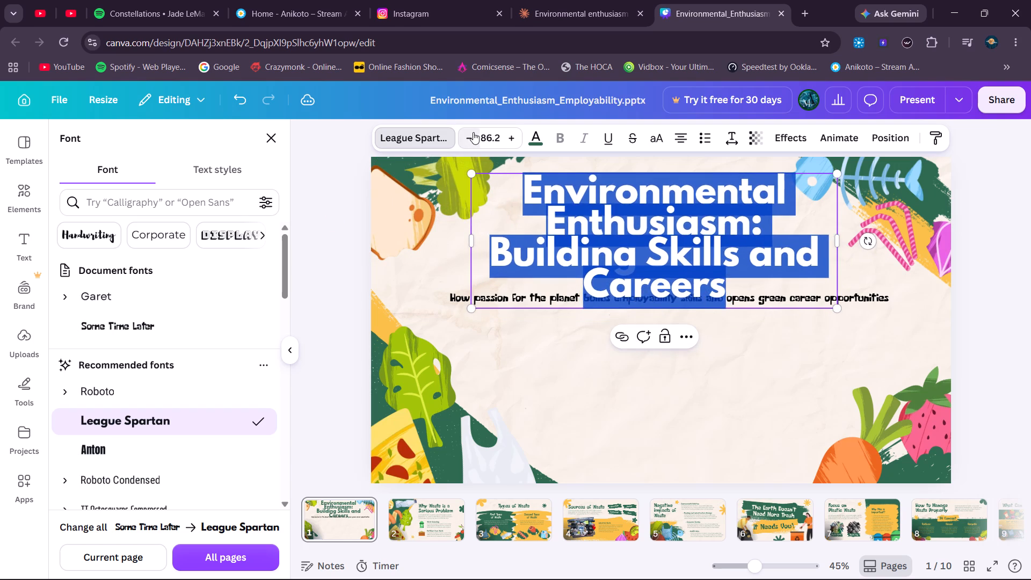
{"action": "double_click", "coordinate": [473, 132]}
{"action": "triple_click", "coordinate": [473, 132]}
{"action": "left_click", "coordinate": [473, 132]}
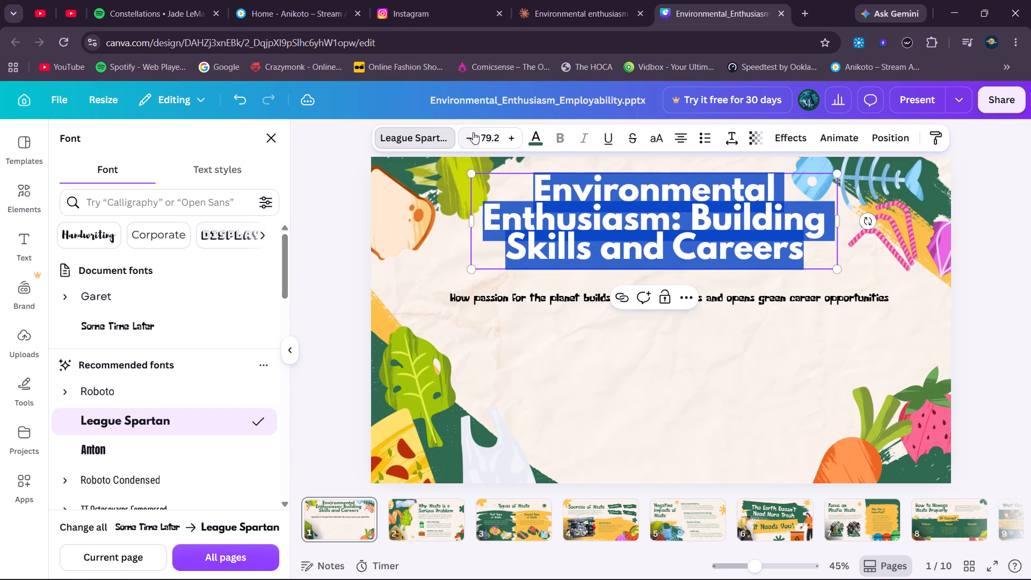
{"action": "triple_click", "coordinate": [477, 141]}
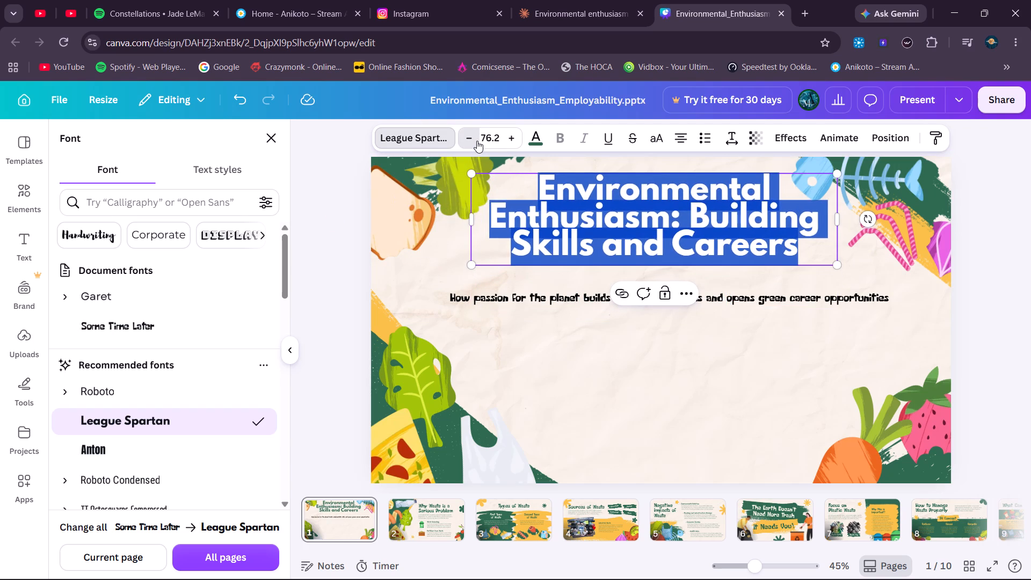
{"action": "triple_click", "coordinate": [477, 141]}
{"action": "left_click", "coordinate": [435, 281]}
{"action": "left_click_drag", "start_coordinate": [654, 227], "coordinate": [652, 237]}
Set the cover title's line spacing to 1.13.
{"action": "triple_click", "coordinate": [652, 237]}
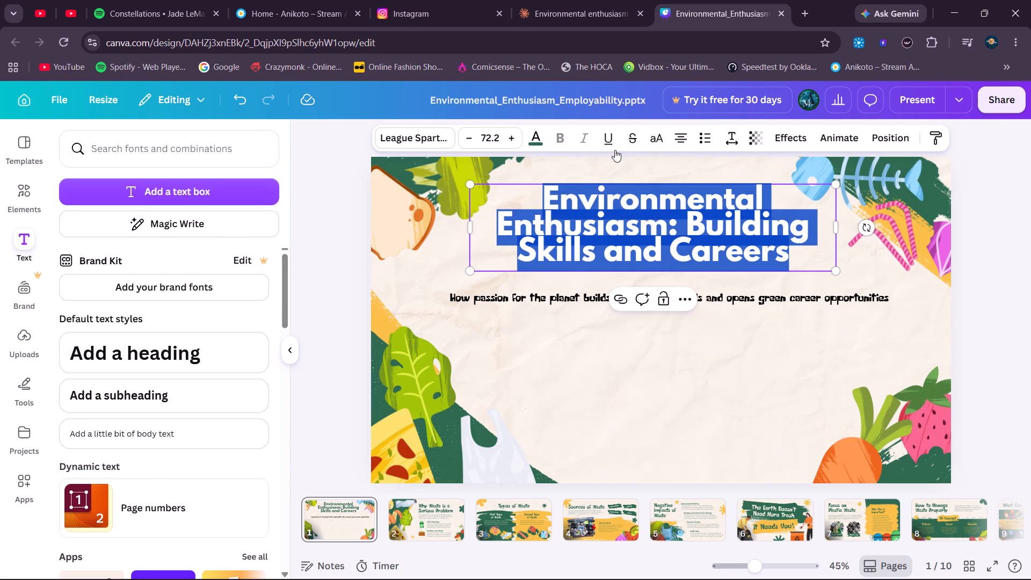
{"action": "left_click", "coordinate": [727, 140]}
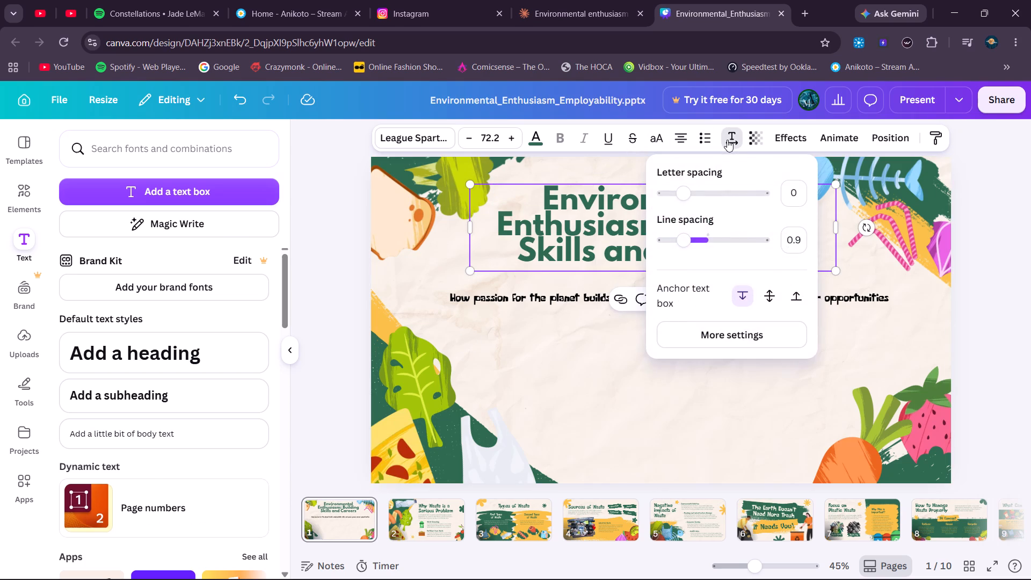
{"action": "left_click_drag", "start_coordinate": [684, 246], "coordinate": [691, 246]}
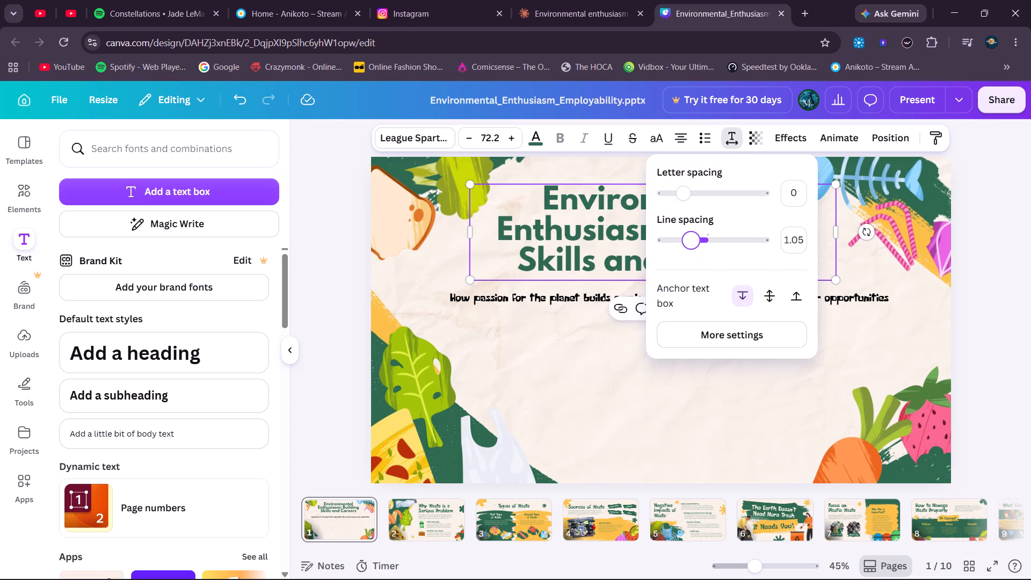
{"action": "left_click_drag", "start_coordinate": [691, 246], "coordinate": [708, 244]}
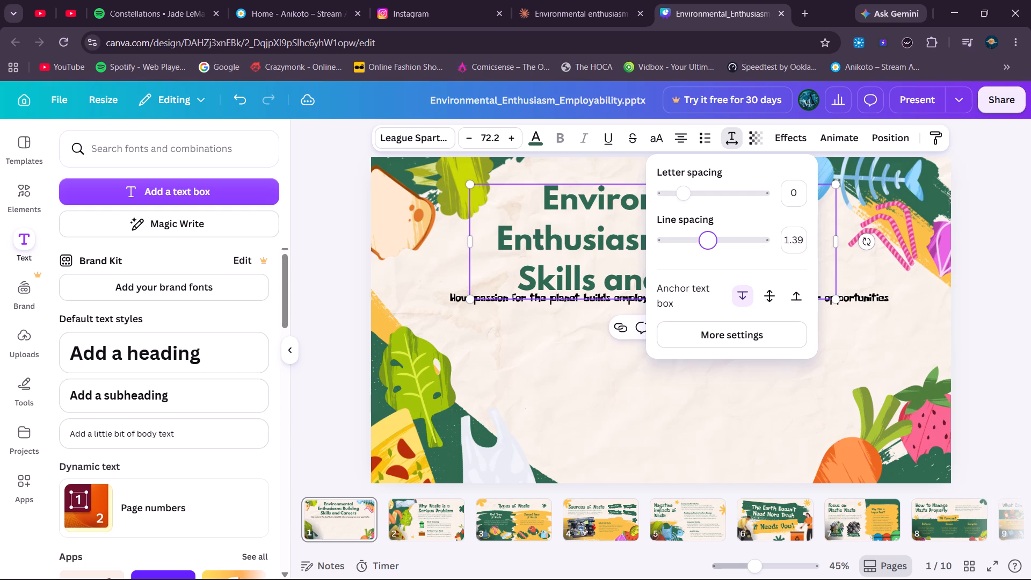
{"action": "left_click_drag", "start_coordinate": [708, 244], "coordinate": [714, 244]}
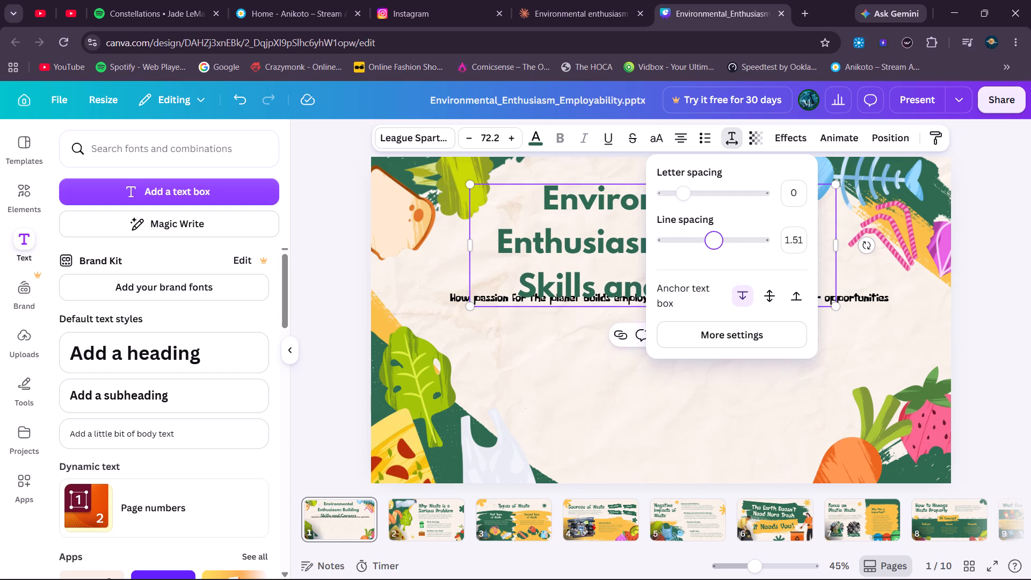
{"action": "left_click_drag", "start_coordinate": [714, 244], "coordinate": [685, 247]}
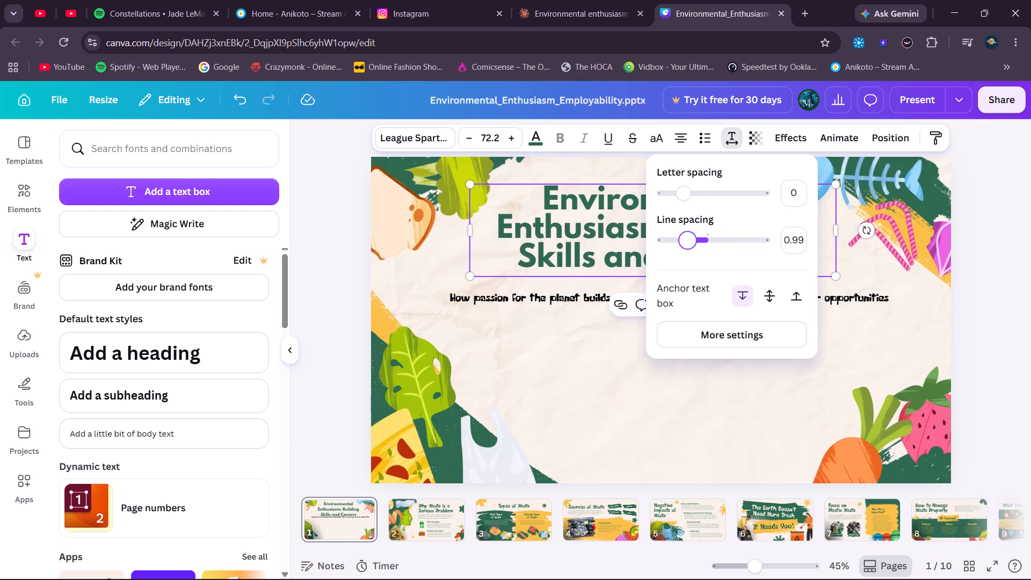
{"action": "left_click_drag", "start_coordinate": [685, 247], "coordinate": [688, 247]}
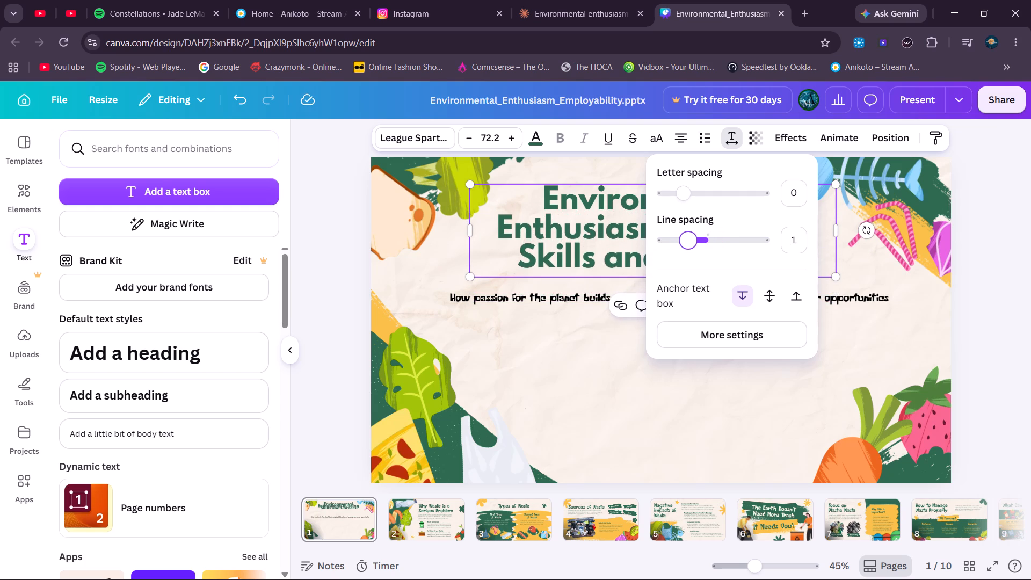
{"action": "left_click_drag", "start_coordinate": [688, 247], "coordinate": [688, 249]}
{"action": "left_click_drag", "start_coordinate": [688, 249], "coordinate": [691, 249]}
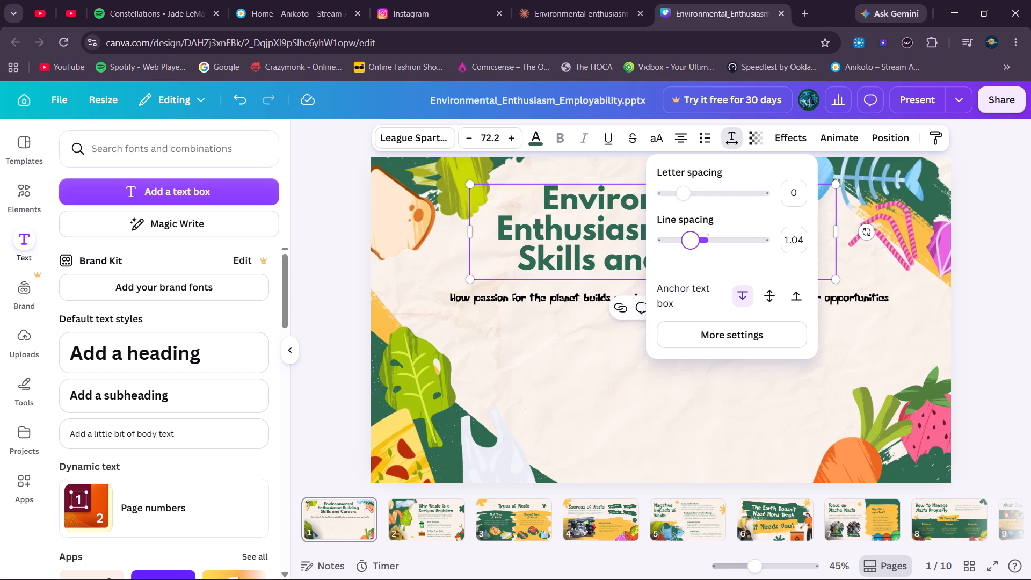
{"action": "left_click_drag", "start_coordinate": [691, 249], "coordinate": [692, 250]}
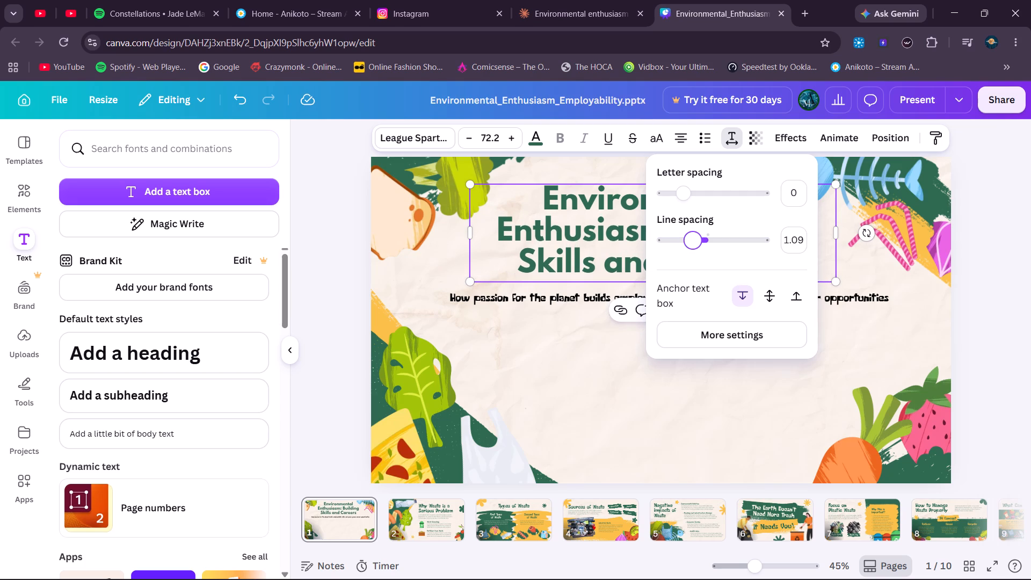
{"action": "left_click_drag", "start_coordinate": [692, 250], "coordinate": [699, 250]}
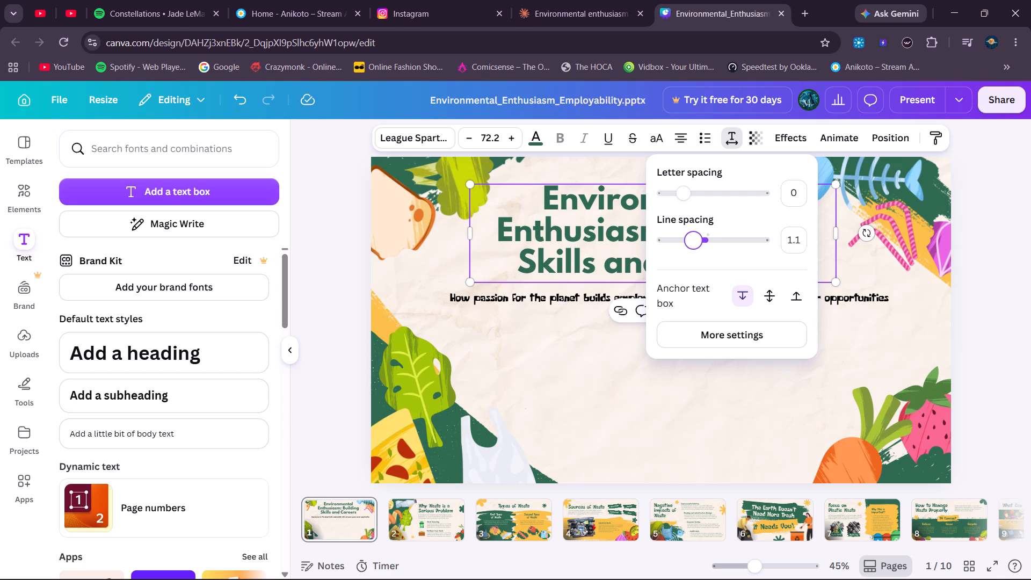
{"action": "left_click_drag", "start_coordinate": [699, 250], "coordinate": [694, 252]}
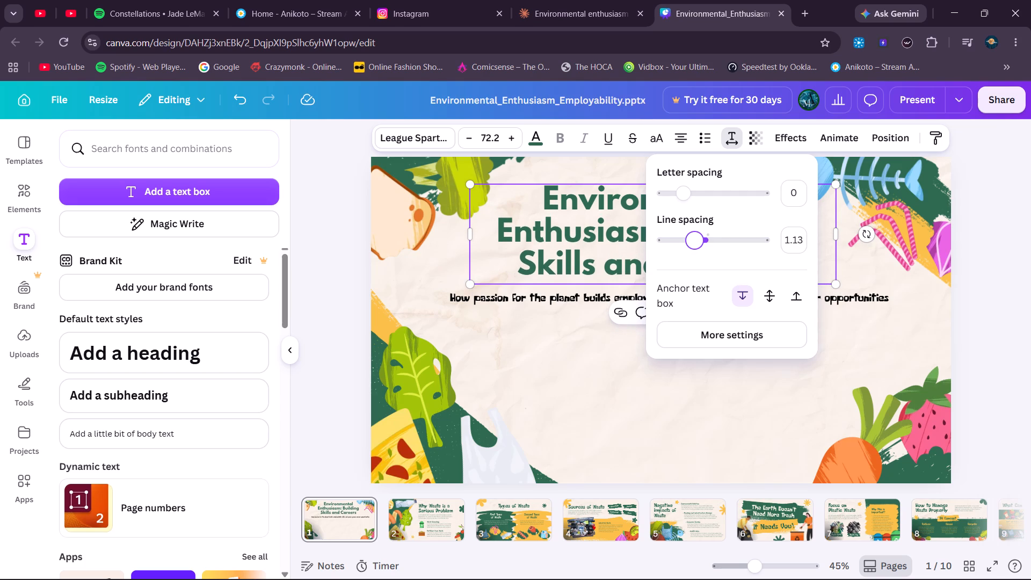
{"action": "left_click", "coordinate": [599, 369]}
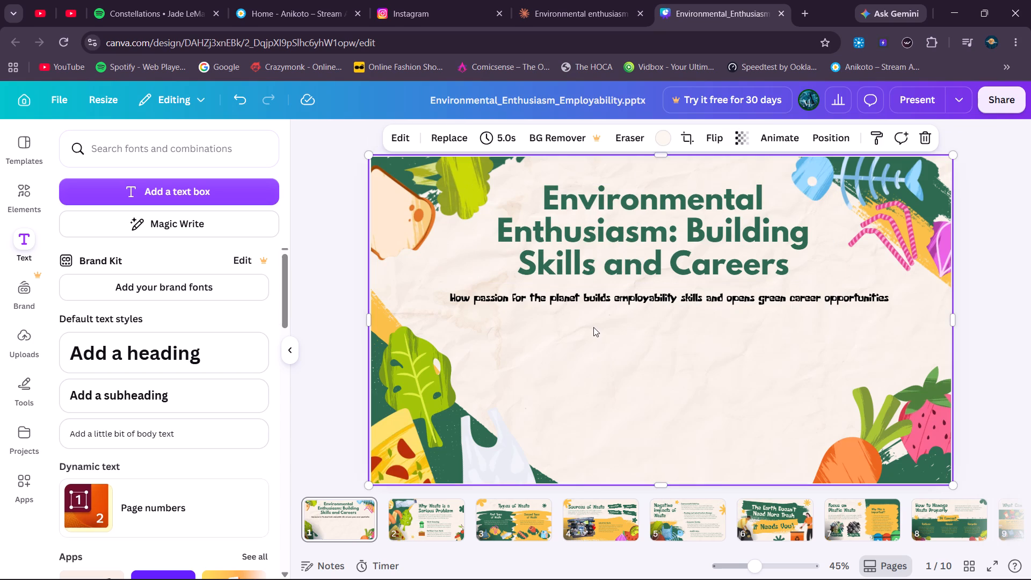
Change the cover subtitle's font to League Spartan.
{"action": "left_click", "coordinate": [645, 309]}
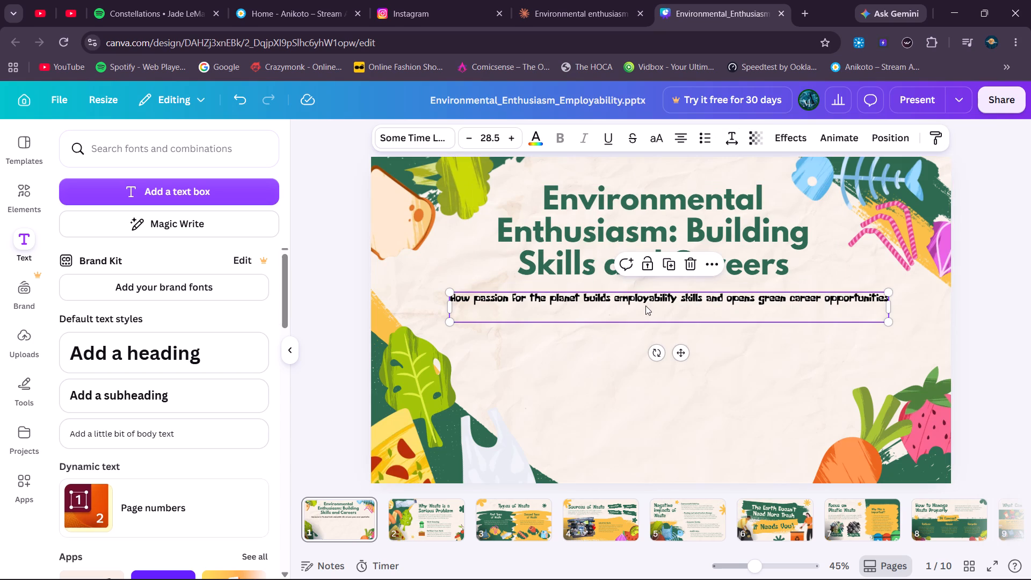
{"action": "triple_click", "coordinate": [652, 299]}
{"action": "left_click", "coordinate": [420, 128]}
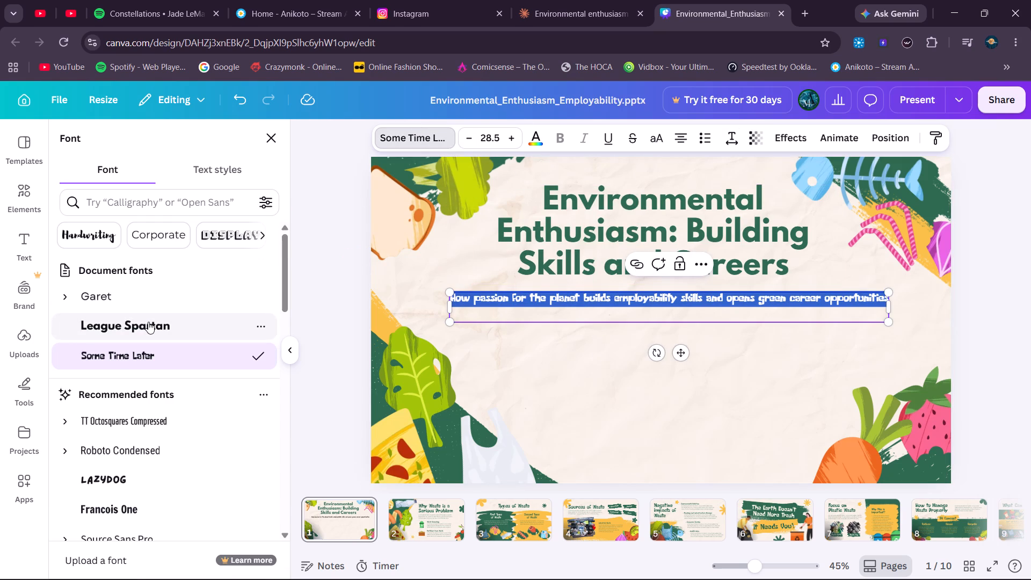
{"action": "left_click", "coordinate": [148, 322]}
{"action": "left_click", "coordinate": [525, 394]}
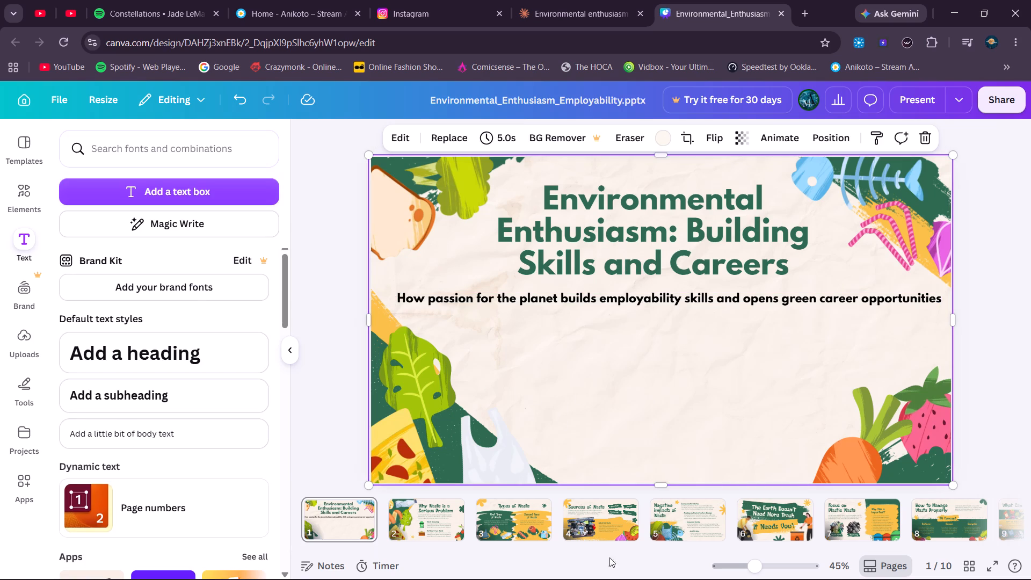
Copy the author line from the PowerPoint file's first slide and paste it into a new text box on the Canva cover.
{"action": "left_click", "coordinate": [715, 565]}
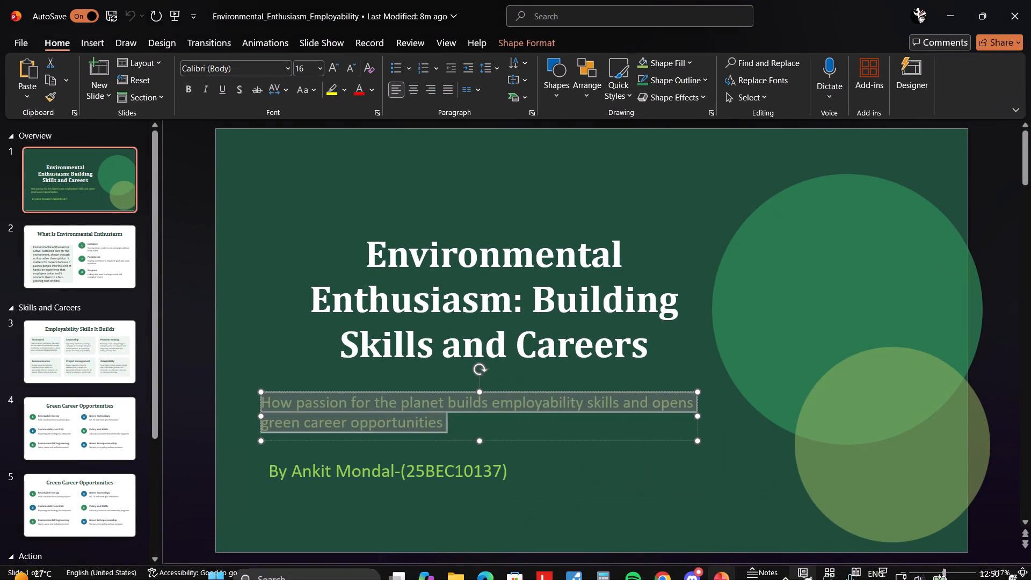
{"action": "left_click", "coordinate": [449, 471]}
{"action": "double_click", "coordinate": [449, 471]}
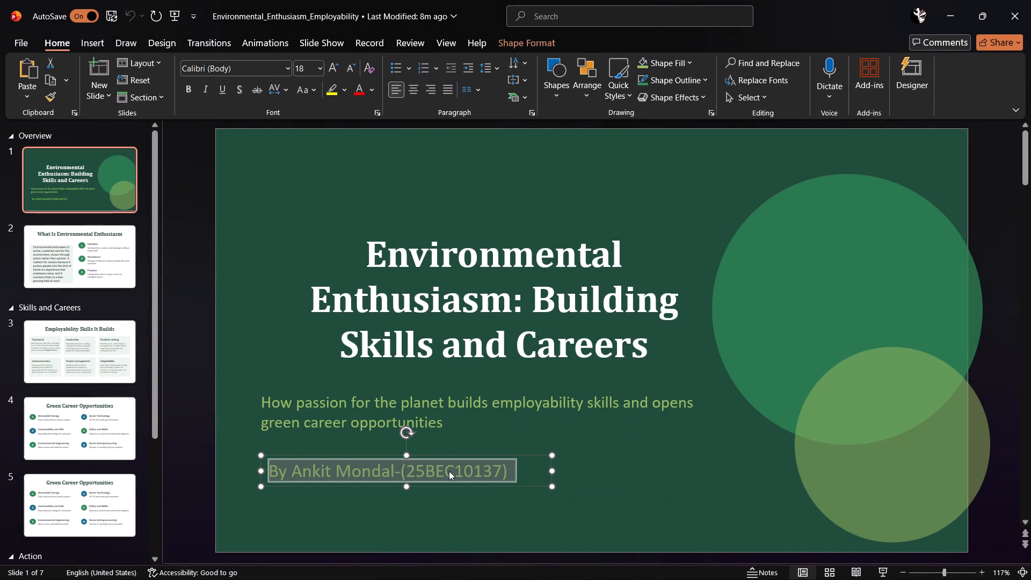
{"action": "key", "text": "ctrl+c"}
{"action": "key", "text": "ctrl+c"}
{"action": "left_click", "coordinate": [948, 17]}
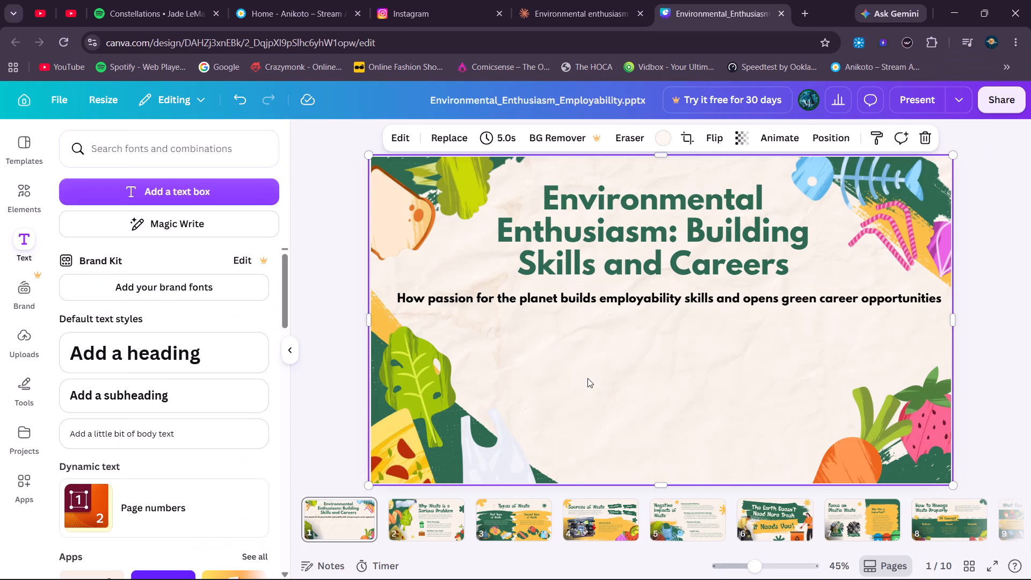
{"action": "left_click", "coordinate": [189, 187]}
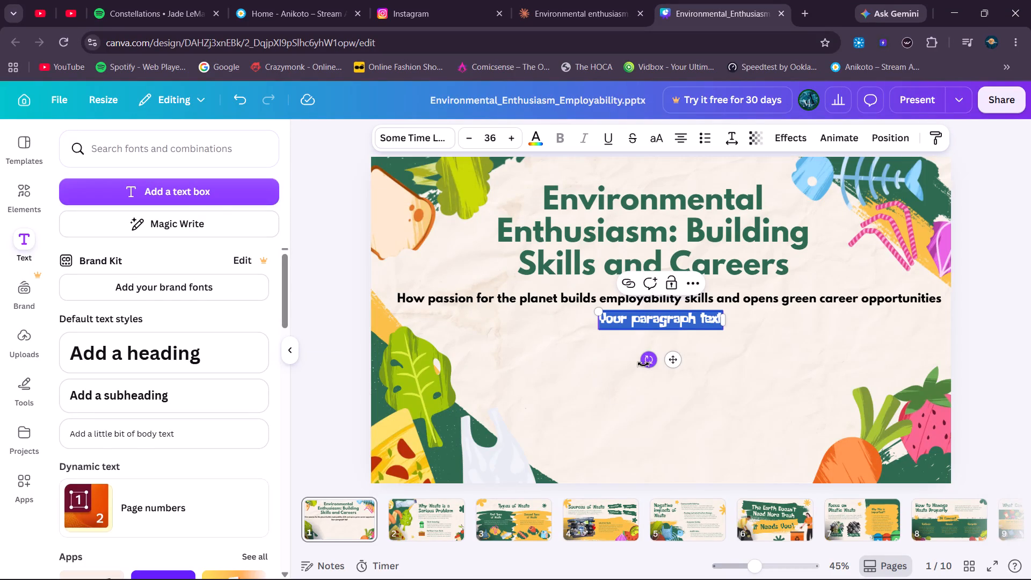
{"action": "key", "text": "ctrl+v"}
Change the author line's font to League Spartan.
{"action": "triple_click", "coordinate": [666, 324]}
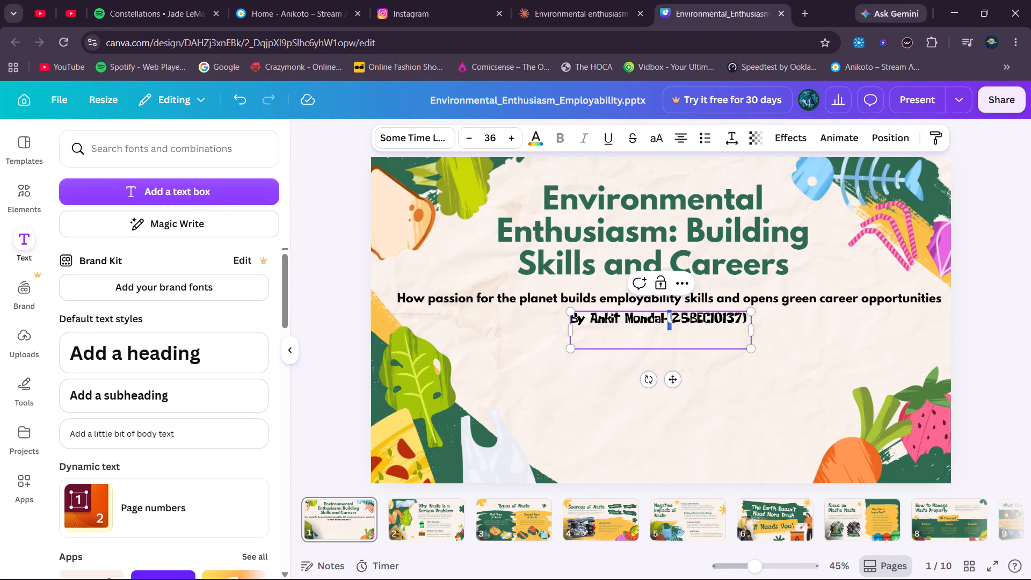
{"action": "left_click", "coordinate": [432, 142]}
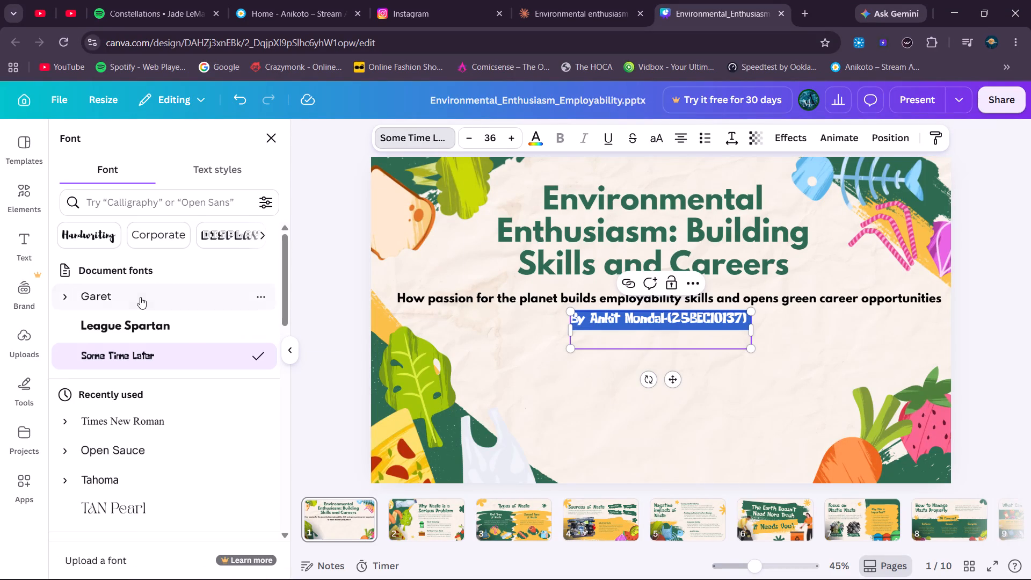
{"action": "left_click", "coordinate": [135, 320]}
{"action": "left_click", "coordinate": [543, 385]}
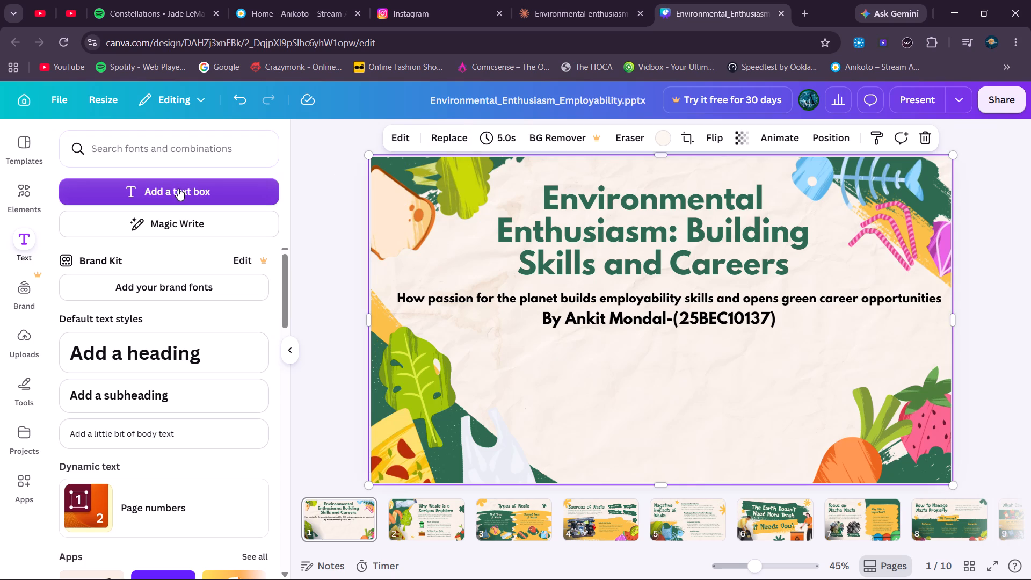
{"action": "left_click", "coordinate": [27, 244]}
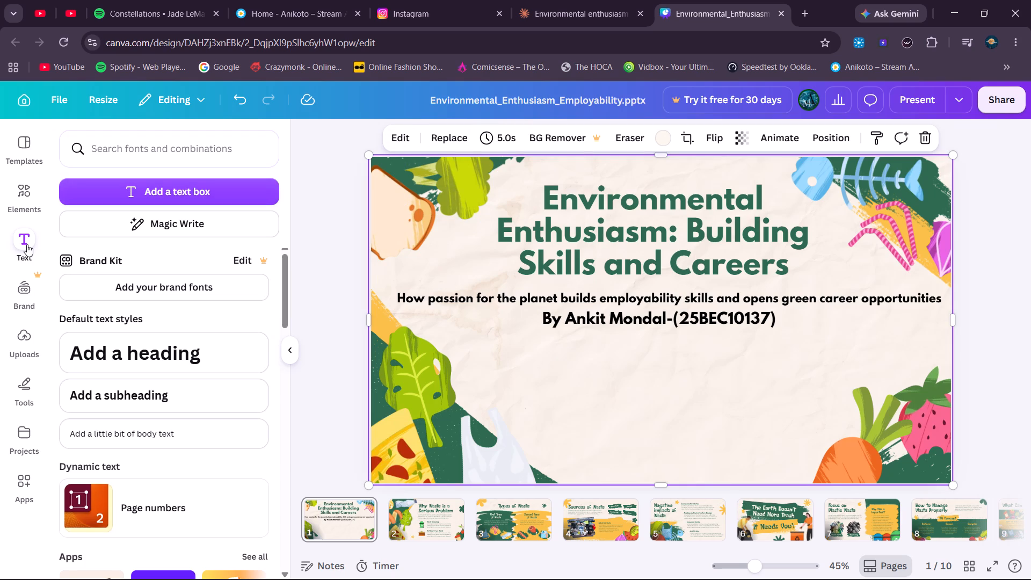
{"action": "left_click", "coordinate": [27, 244]}
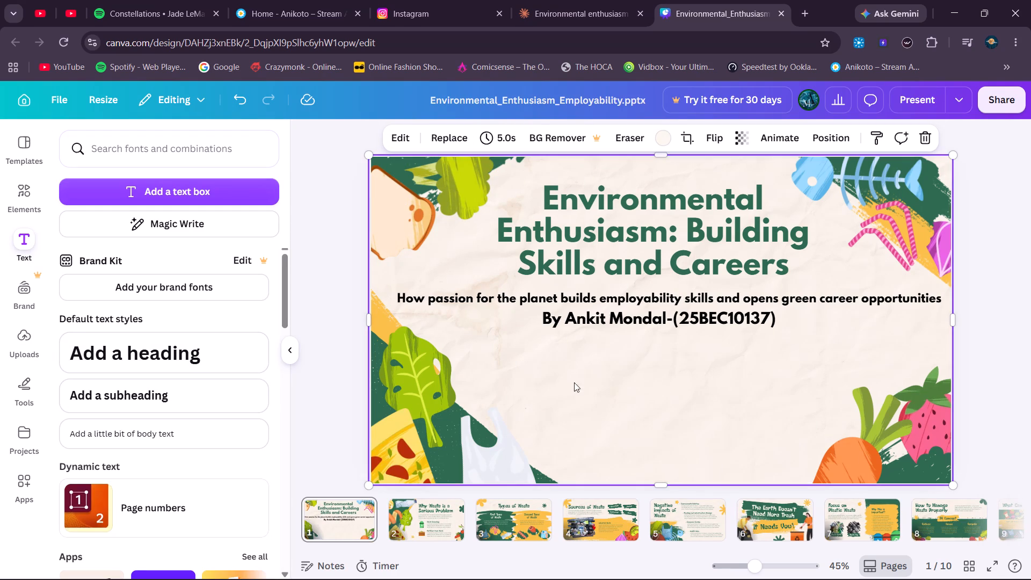
Move the author line down to the cover's lower middle, and shift the subtitle and title slightly down.
{"action": "left_click_drag", "start_coordinate": [663, 328], "coordinate": [668, 406]}
{"action": "left_click_drag", "start_coordinate": [655, 299], "coordinate": [655, 302]}
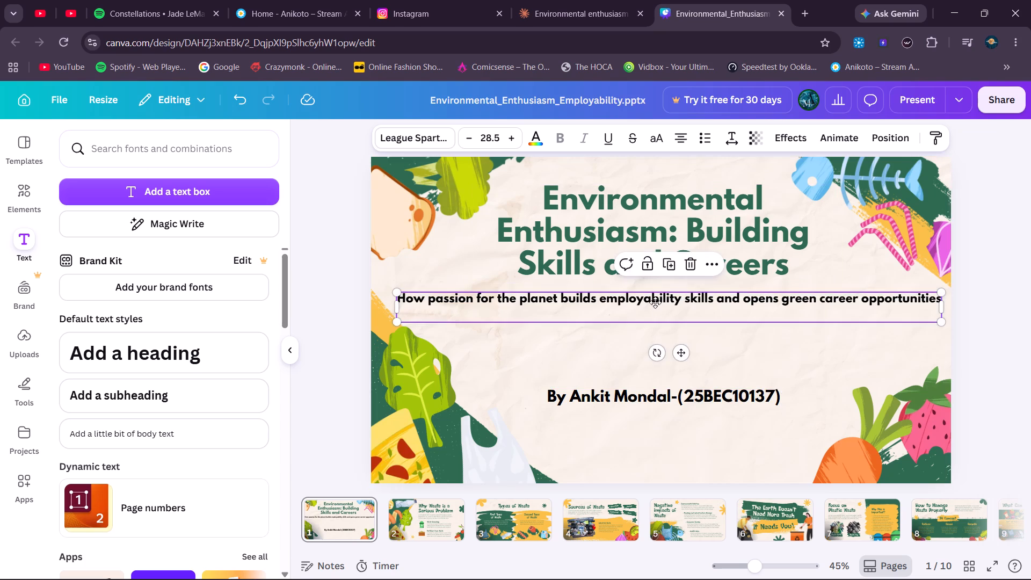
{"action": "left_click_drag", "start_coordinate": [655, 302], "coordinate": [656, 316]}
{"action": "left_click_drag", "start_coordinate": [643, 219], "coordinate": [643, 229]}
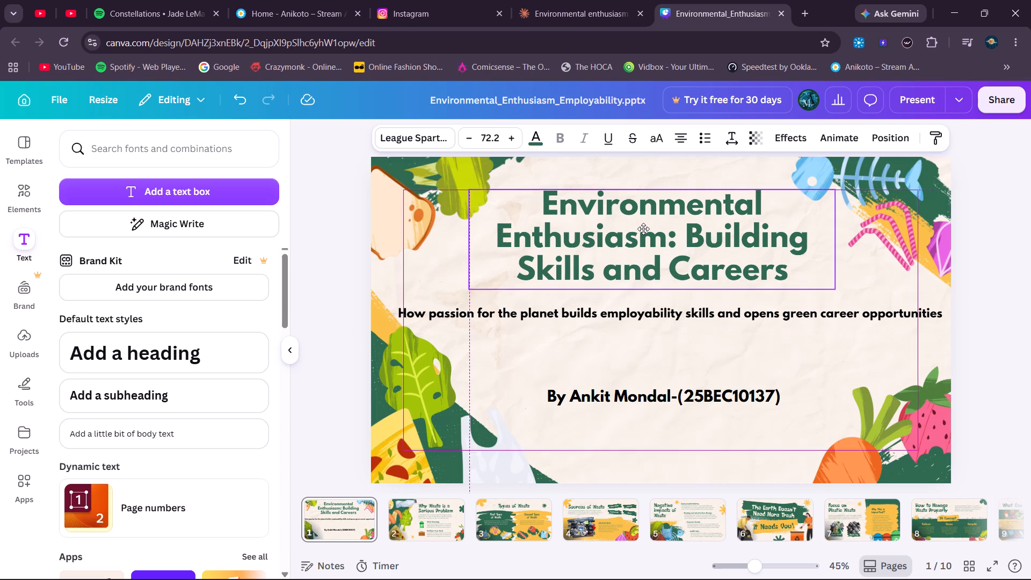
Nudge the cover title slightly down, closer to the subtitle.
{"action": "left_click_drag", "start_coordinate": [643, 229], "coordinate": [643, 231]}
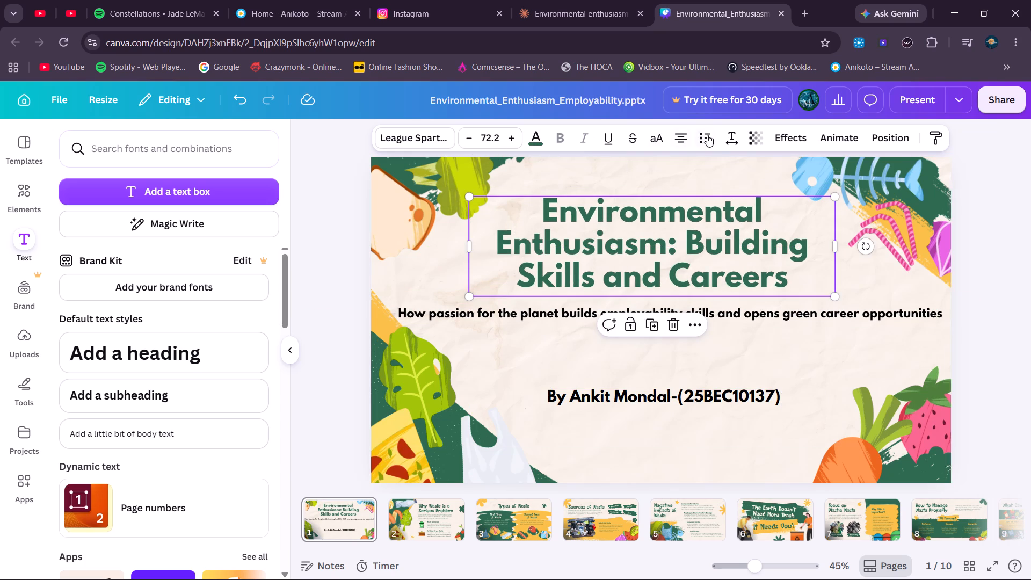
Add a new text box on the cover reading "Activity - 6" in the League Spartan font.
{"action": "left_click", "coordinate": [169, 196]}
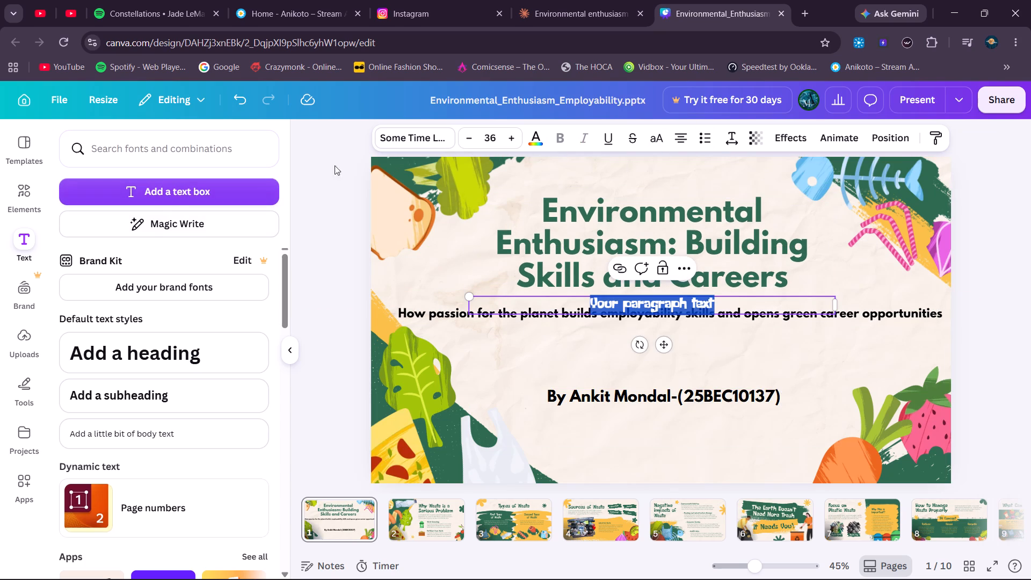
{"action": "left_click", "coordinate": [419, 143]}
{"action": "left_click", "coordinate": [153, 319]}
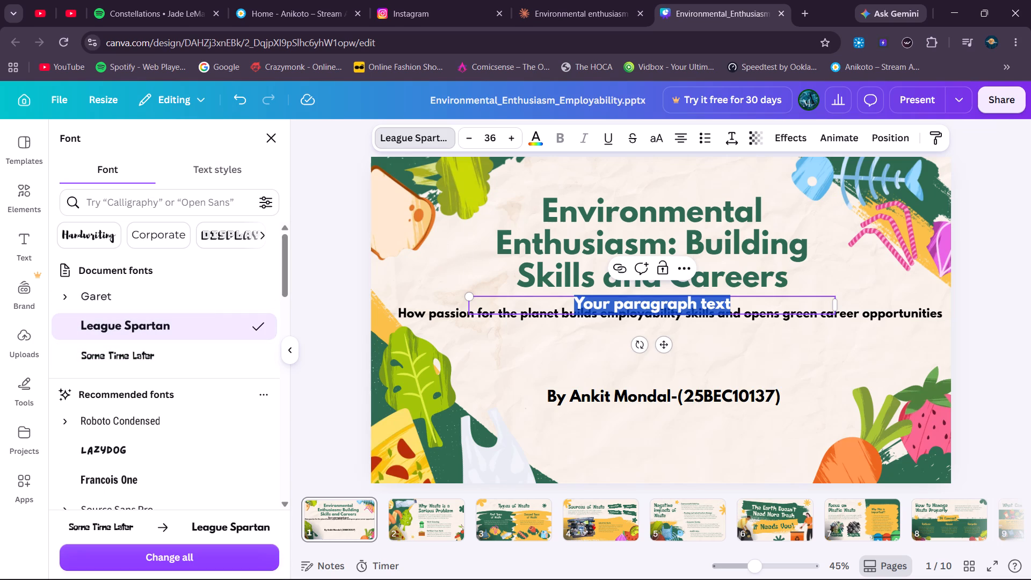
{"action": "type", "text": "ctivity"}
{"action": "key", "text": "space"}
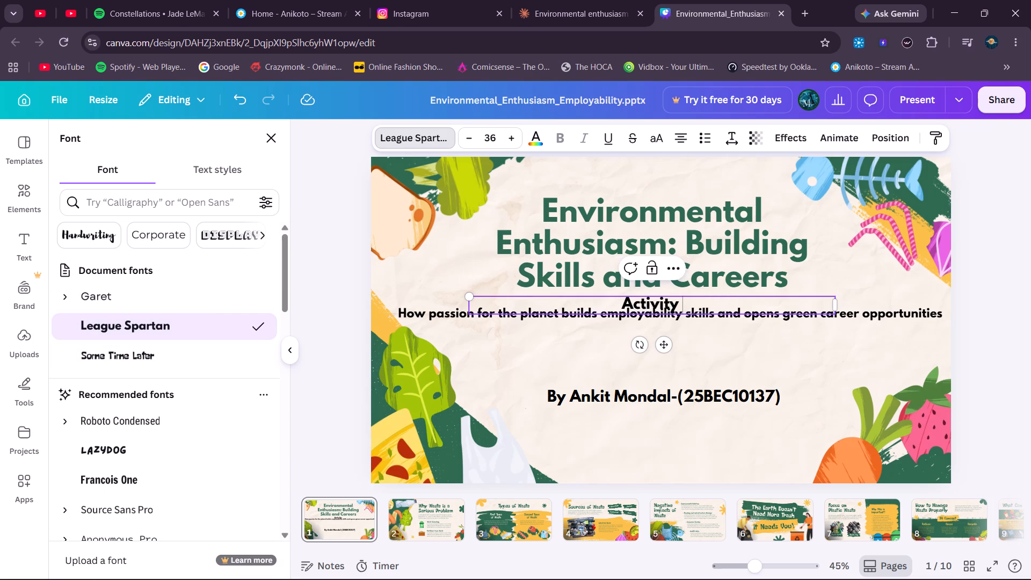
{"action": "key", "text": "BackSpace"}
{"action": "key", "text": "minus"}
{"action": "key", "text": "BackSpace"}
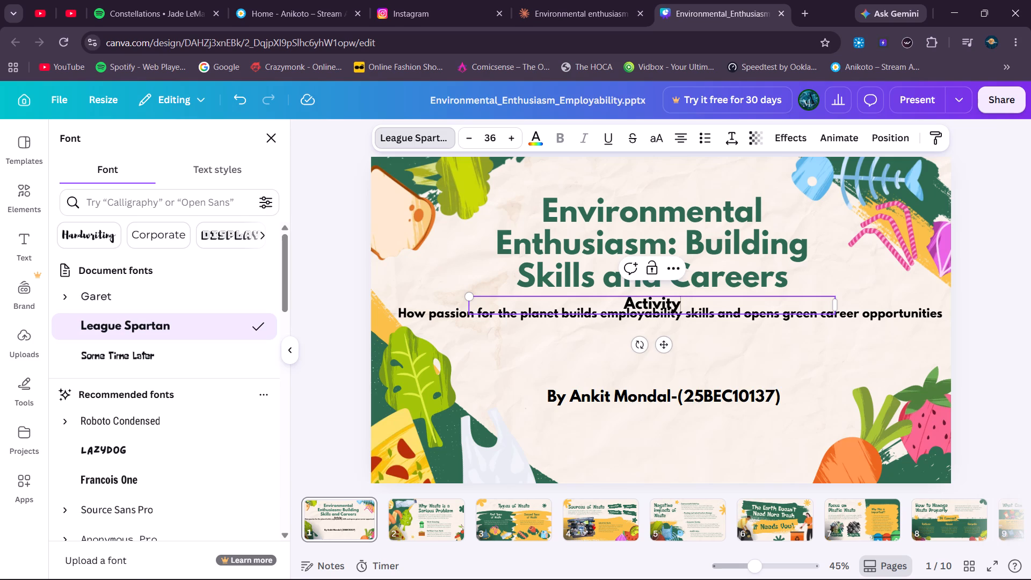
{"action": "key", "text": "space"}
{"action": "type", "text": "- 6"}
{"action": "key", "text": "Return"}
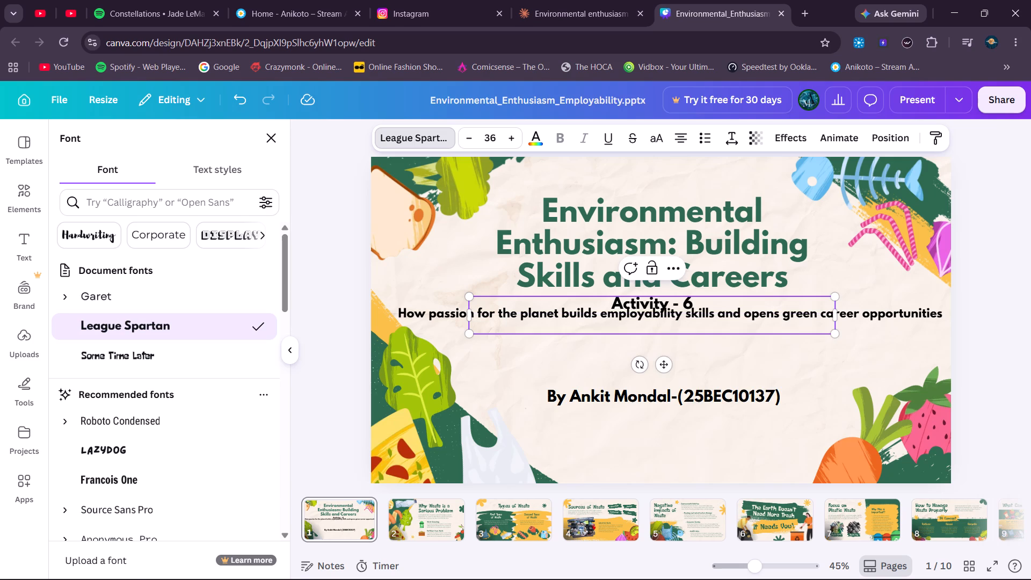
{"action": "key", "text": "BackSpace"}
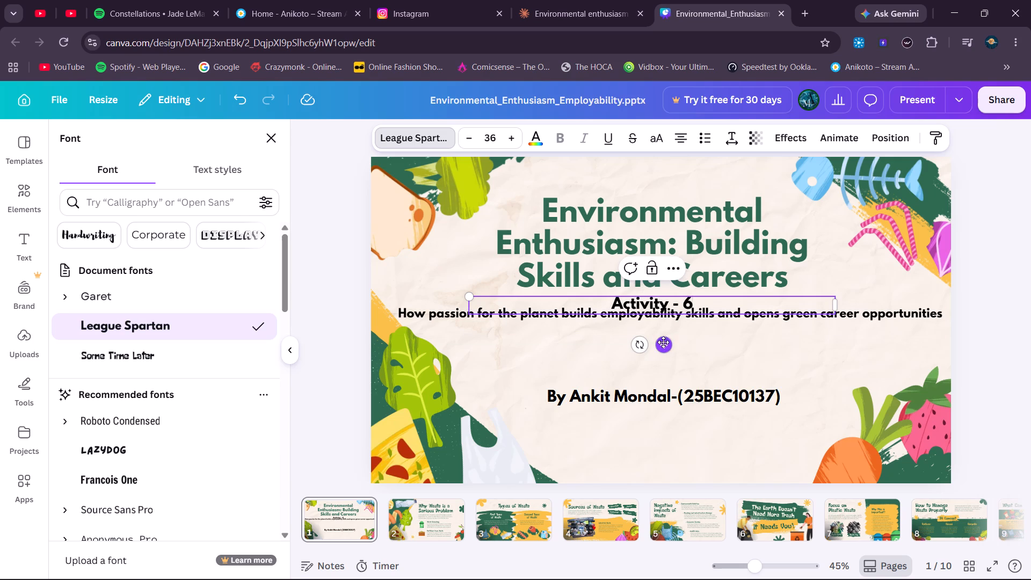
Move "Activity - 6" above the cover title, narrow its box to fit the text, and centre it near the slide's top.
{"action": "left_click_drag", "start_coordinate": [664, 345], "coordinate": [658, 210]}
{"action": "left_click_drag", "start_coordinate": [831, 167], "coordinate": [707, 164]}
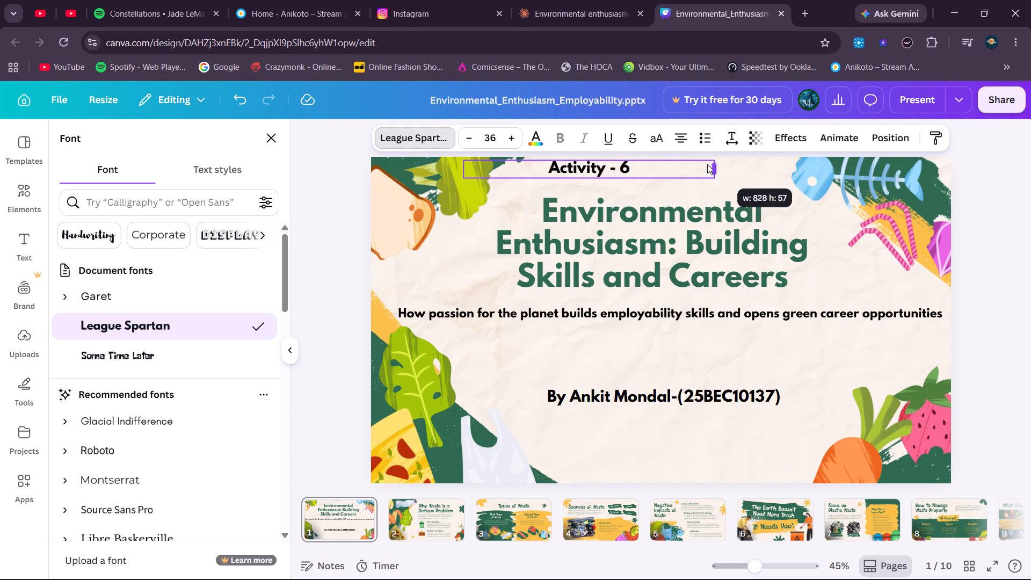
{"action": "left_click_drag", "start_coordinate": [707, 164], "coordinate": [567, 156]}
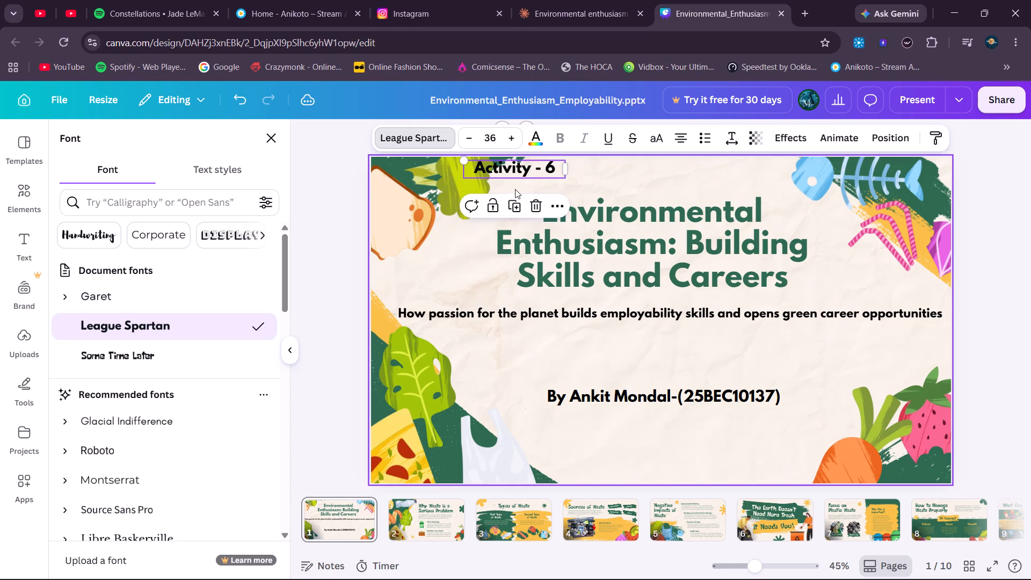
{"action": "left_click_drag", "start_coordinate": [521, 168], "coordinate": [655, 169]}
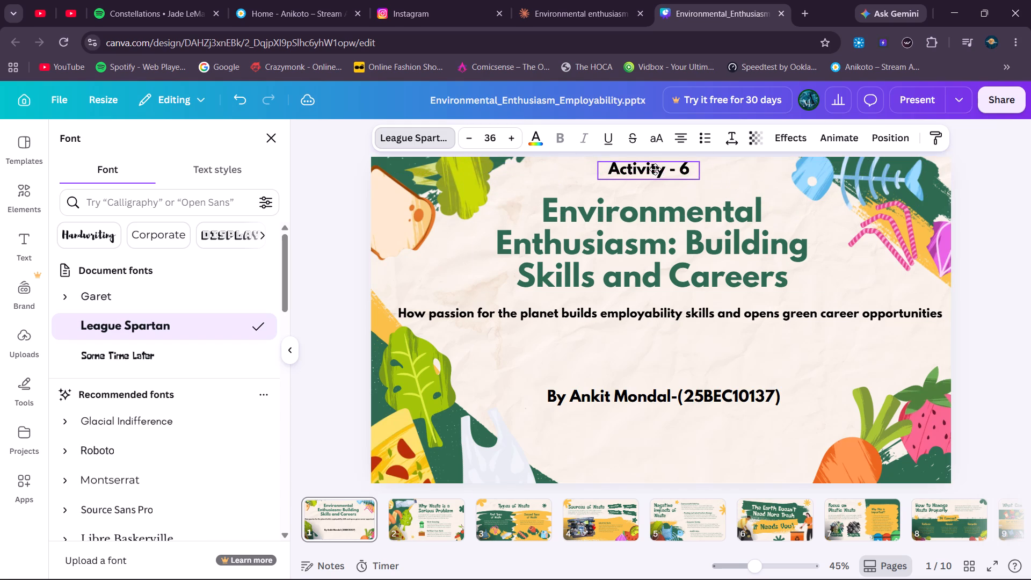
{"action": "left_click_drag", "start_coordinate": [655, 169], "coordinate": [656, 168]}
{"action": "left_click", "coordinate": [561, 370]}
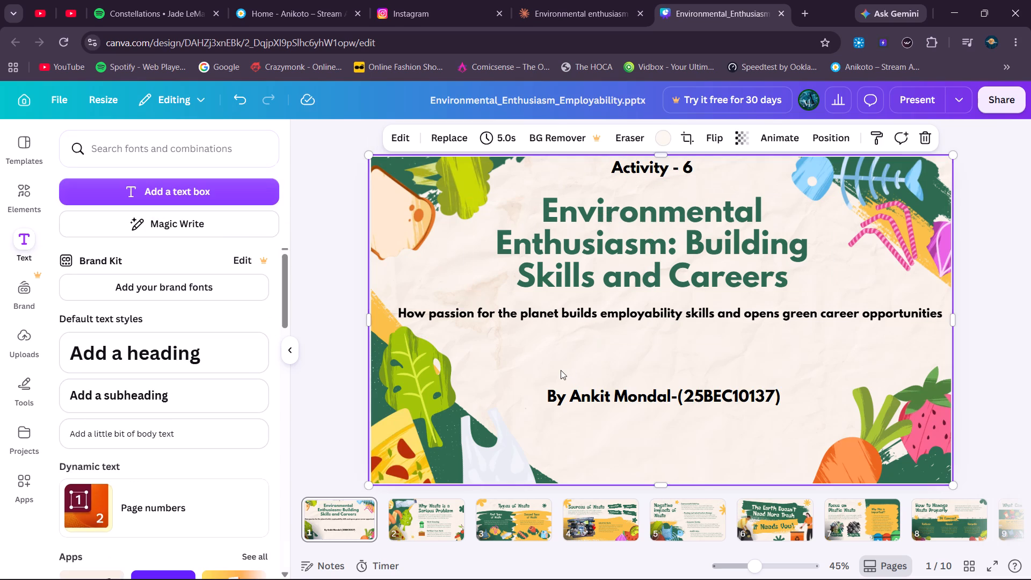
{"action": "left_click_drag", "start_coordinate": [655, 170], "coordinate": [655, 176]}
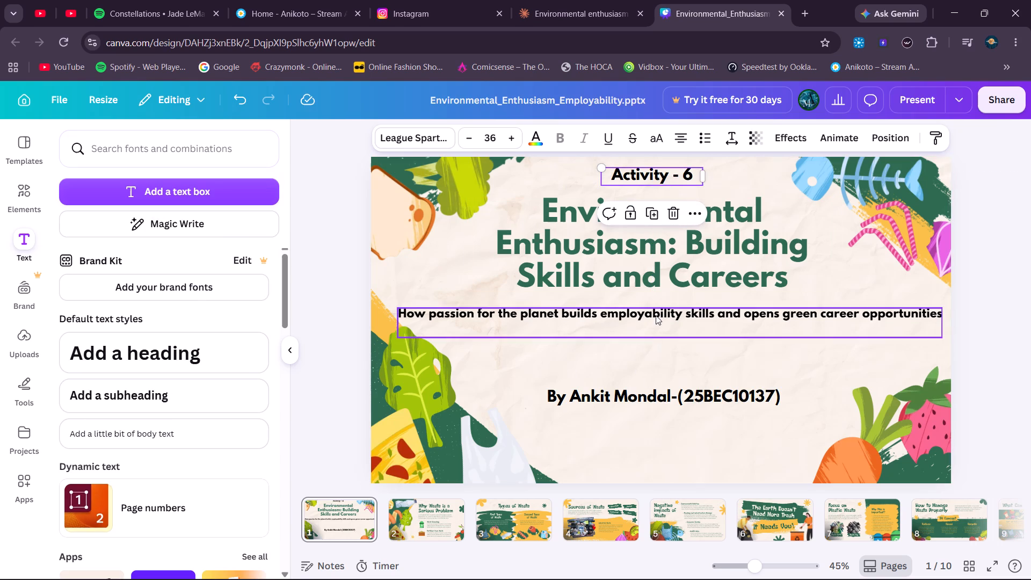
Move the cover subtitle and title down to leave space below the "Activity - 6" line.
{"action": "left_click_drag", "start_coordinate": [656, 315], "coordinate": [655, 350]}
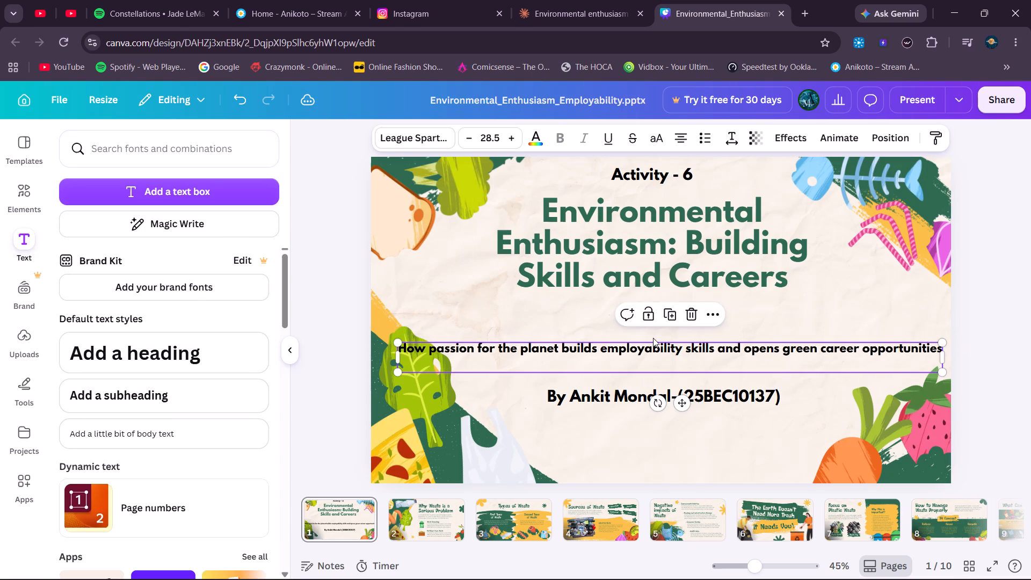
{"action": "left_click_drag", "start_coordinate": [641, 244], "coordinate": [645, 273]}
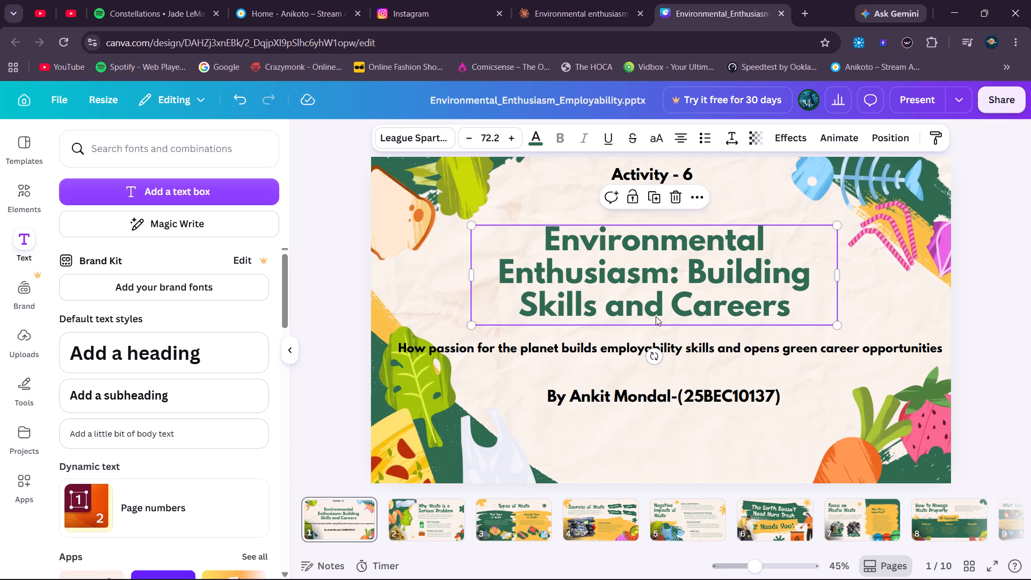
{"action": "left_click", "coordinate": [735, 440]}
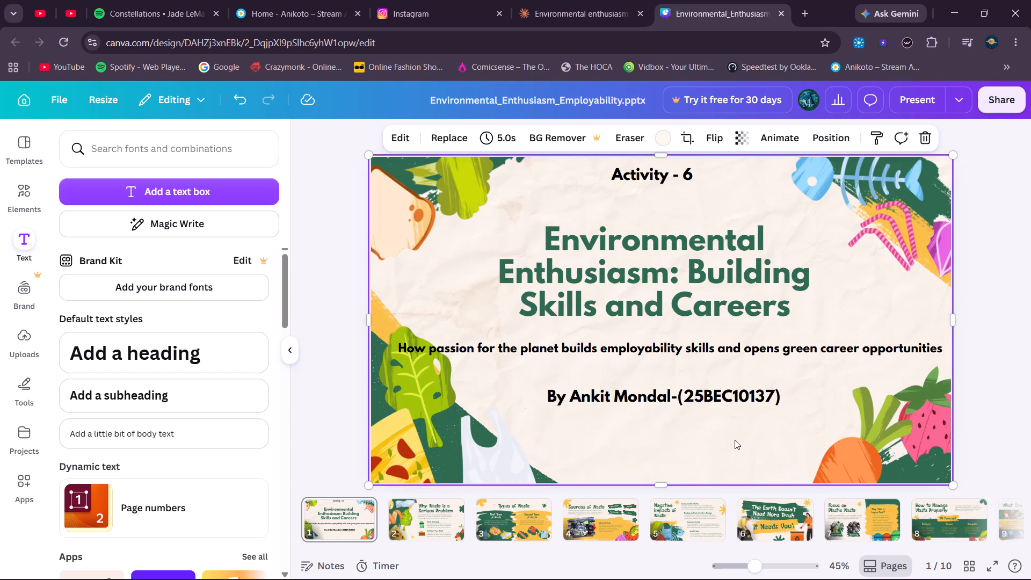
Narrow the cover subtitle's box so the text wraps onto two lines, and centre it directly under the title.
{"action": "left_click", "coordinate": [747, 352]}
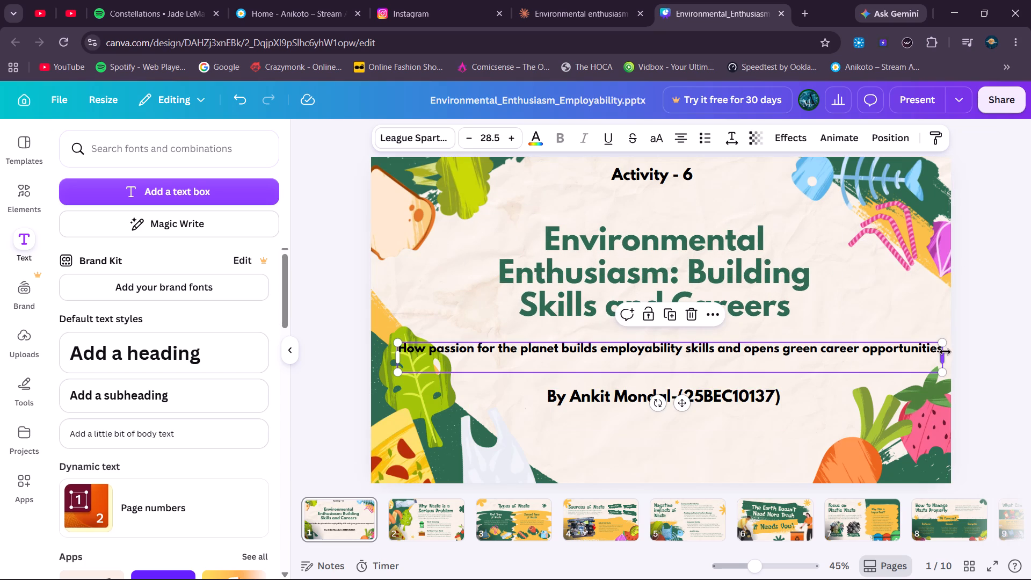
{"action": "left_click_drag", "start_coordinate": [945, 352], "coordinate": [752, 359]}
{"action": "left_click_drag", "start_coordinate": [601, 363], "coordinate": [630, 367]}
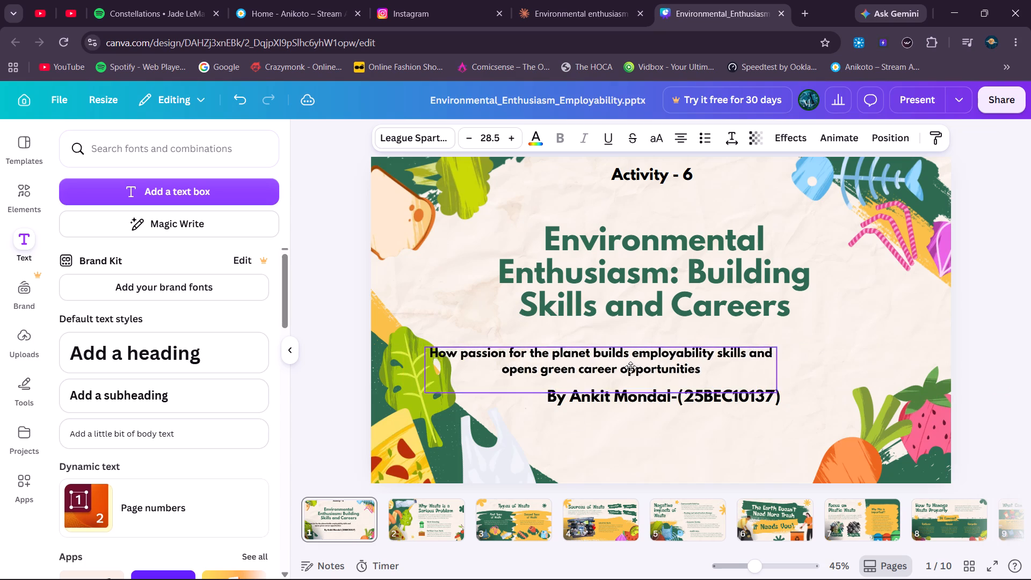
{"action": "left_click_drag", "start_coordinate": [630, 367], "coordinate": [693, 358]}
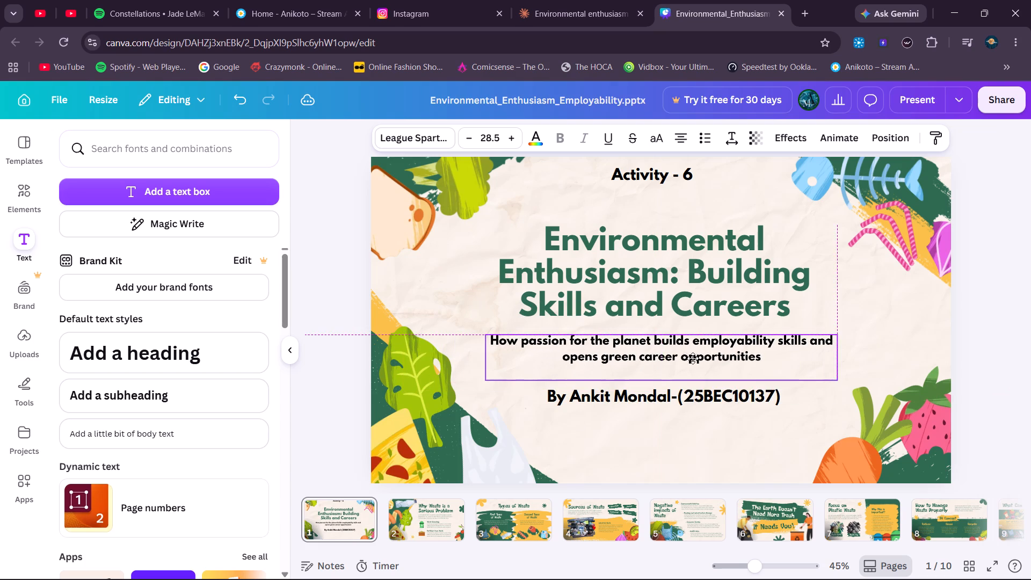
{"action": "left_click_drag", "start_coordinate": [693, 358], "coordinate": [692, 357]}
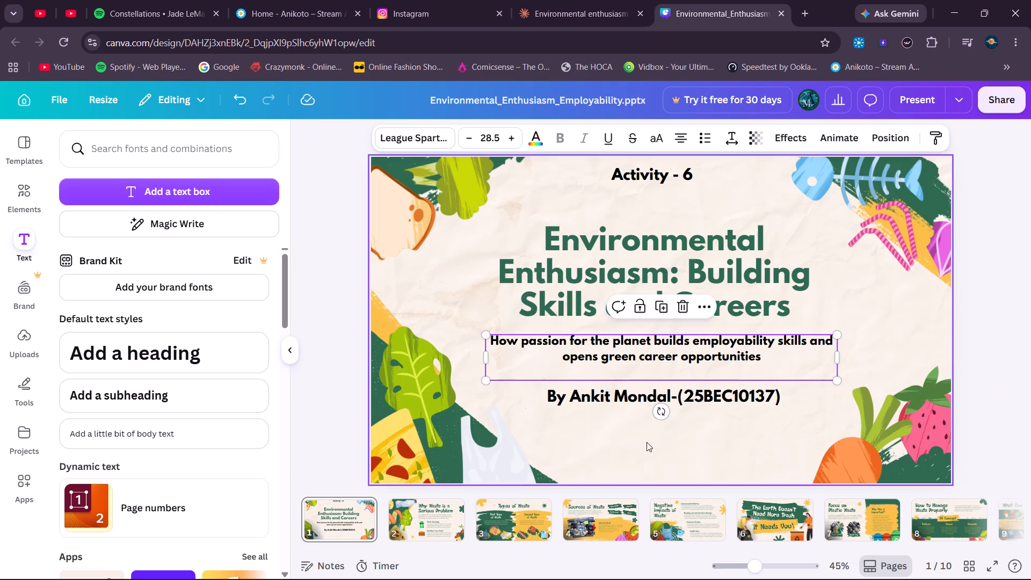
Shift the author line slightly down so it sits centred with a gap below the subtitle.
{"action": "left_click_drag", "start_coordinate": [679, 403], "coordinate": [677, 409]}
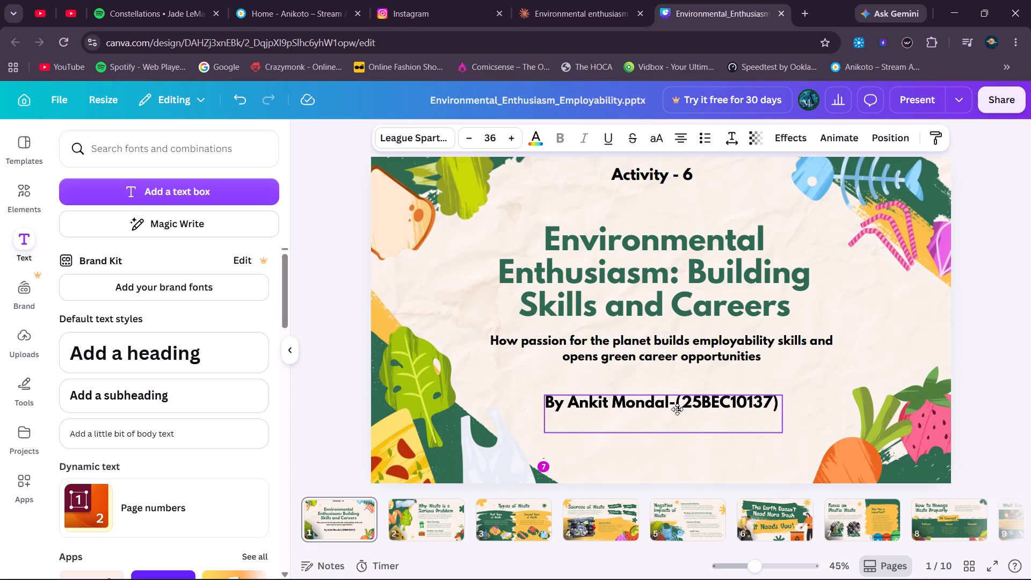
{"action": "left_click_drag", "start_coordinate": [677, 409], "coordinate": [673, 409]}
{"action": "left_click", "coordinate": [729, 460]}
{"action": "left_click", "coordinate": [451, 524]}
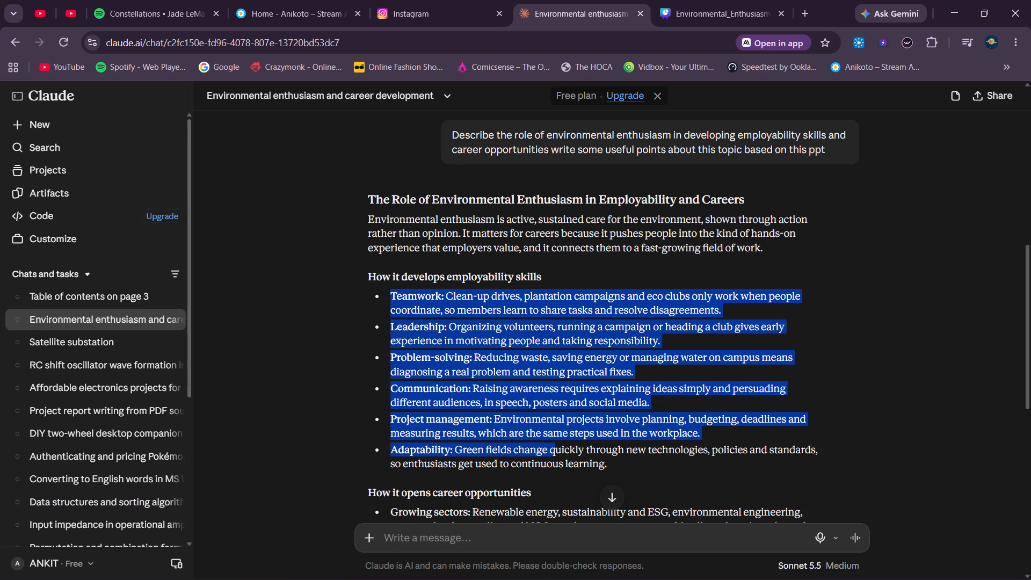
{"action": "left_click_drag", "start_coordinate": [568, 452], "coordinate": [637, 467]}
{"action": "right_click", "coordinate": [563, 429]}
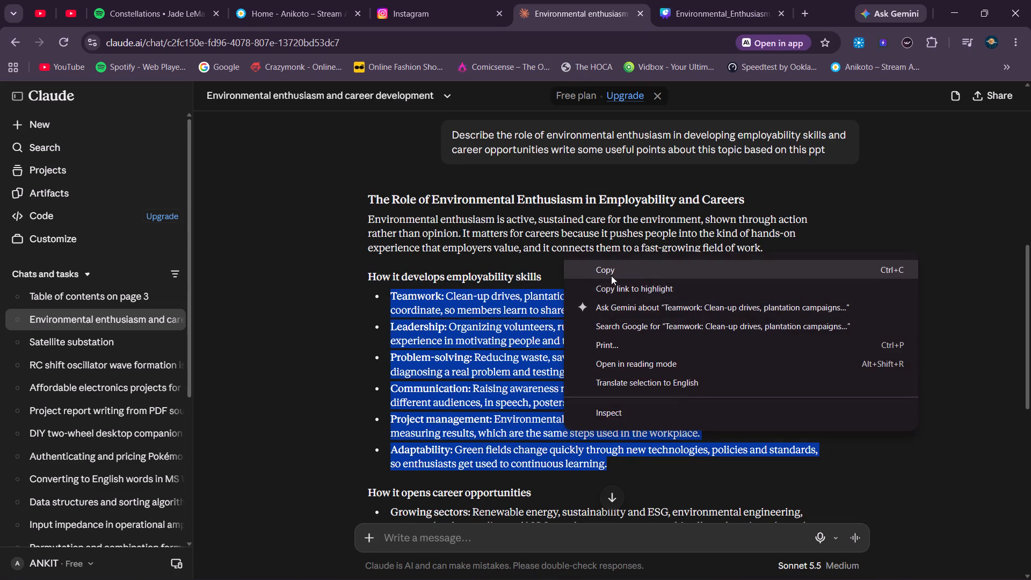
{"action": "left_click", "coordinate": [611, 273]}
{"action": "left_click", "coordinate": [706, 2]}
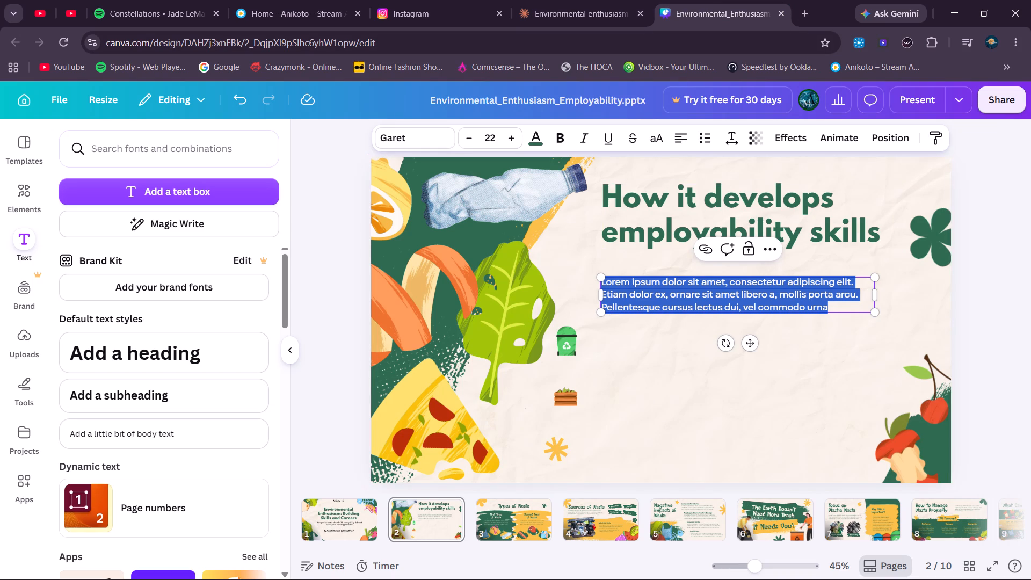
{"action": "key", "text": "ctrl+v"}
Enlarge the pasted bullet list by scaling its text box from the upper corner to font size 23.7.
{"action": "scroll", "coordinate": [645, 324], "scroll_direction": "down", "scroll_amount": 1}
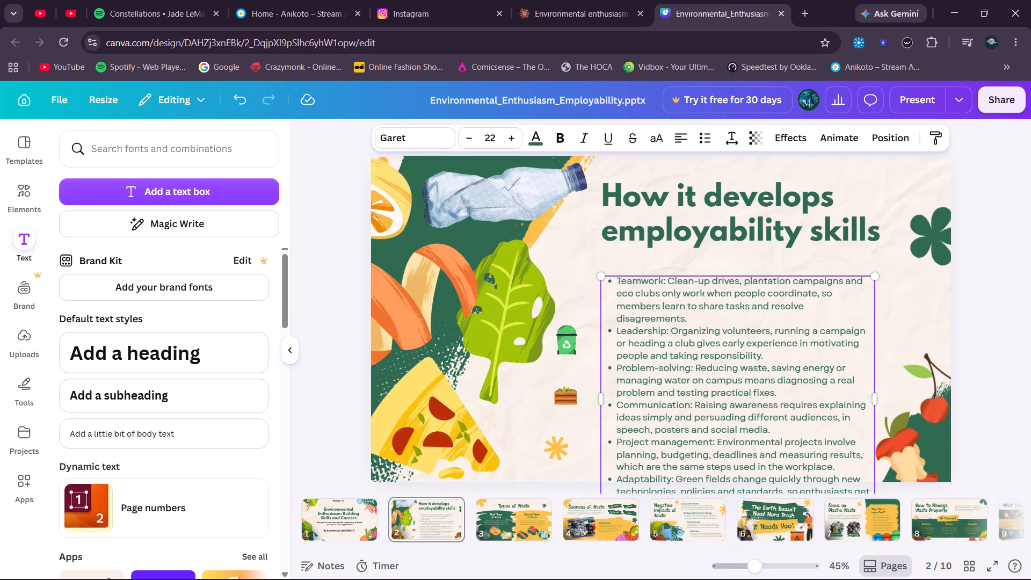
{"action": "left_click_drag", "start_coordinate": [709, 396], "coordinate": [709, 386]}
{"action": "left_click", "coordinate": [709, 386]}
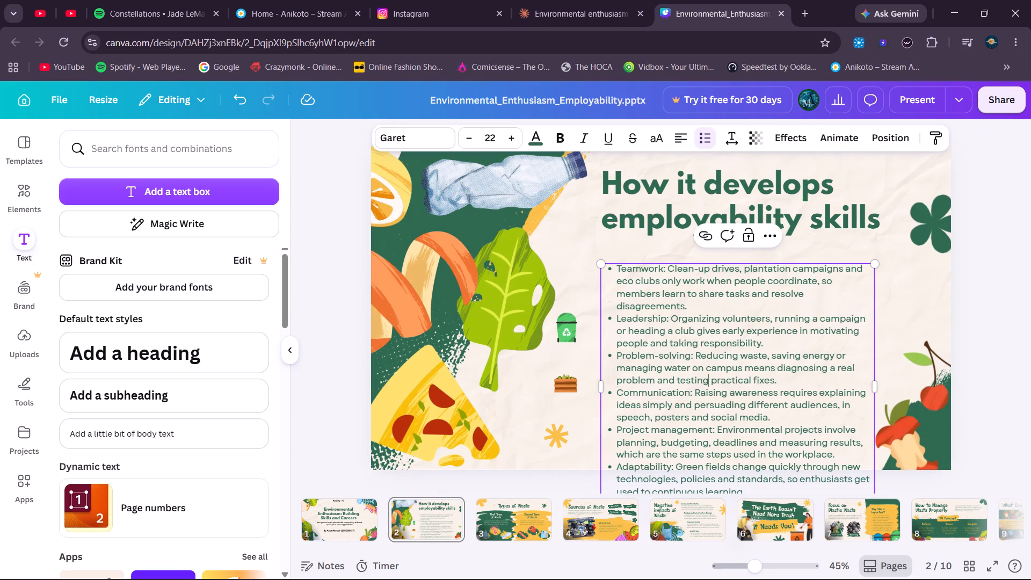
{"action": "left_click_drag", "start_coordinate": [602, 274], "coordinate": [588, 247]}
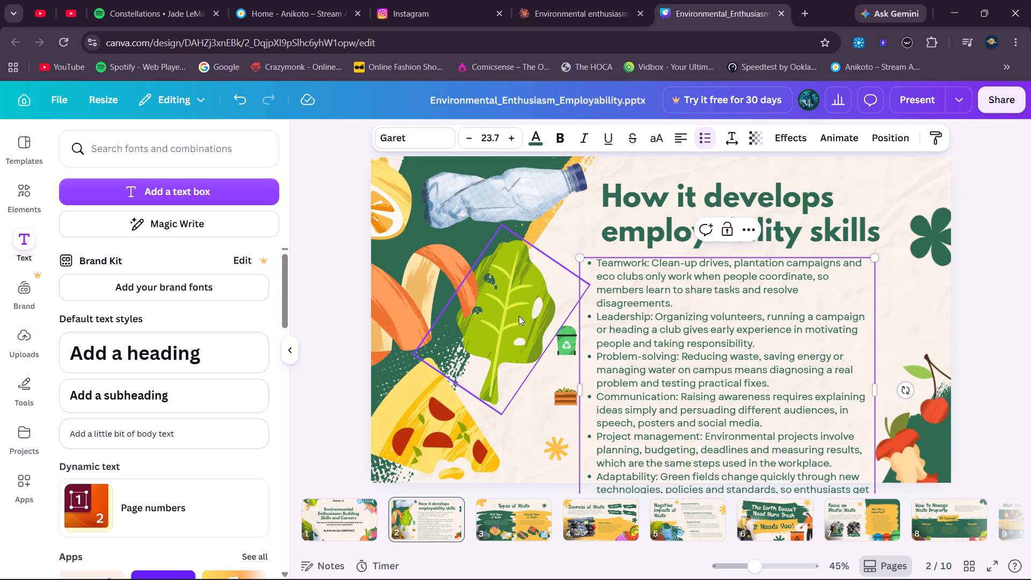
Delete the green leaf illustration from slide 2.
{"action": "left_click_drag", "start_coordinate": [519, 316], "coordinate": [489, 322]}
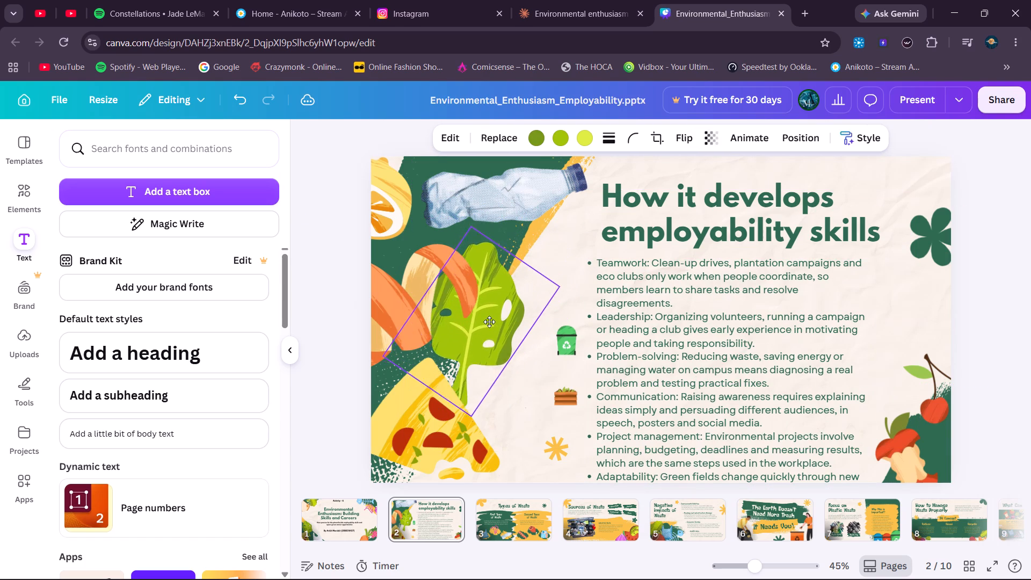
{"action": "left_click_drag", "start_coordinate": [489, 322], "coordinate": [498, 360]}
{"action": "left_click", "coordinate": [498, 359]}
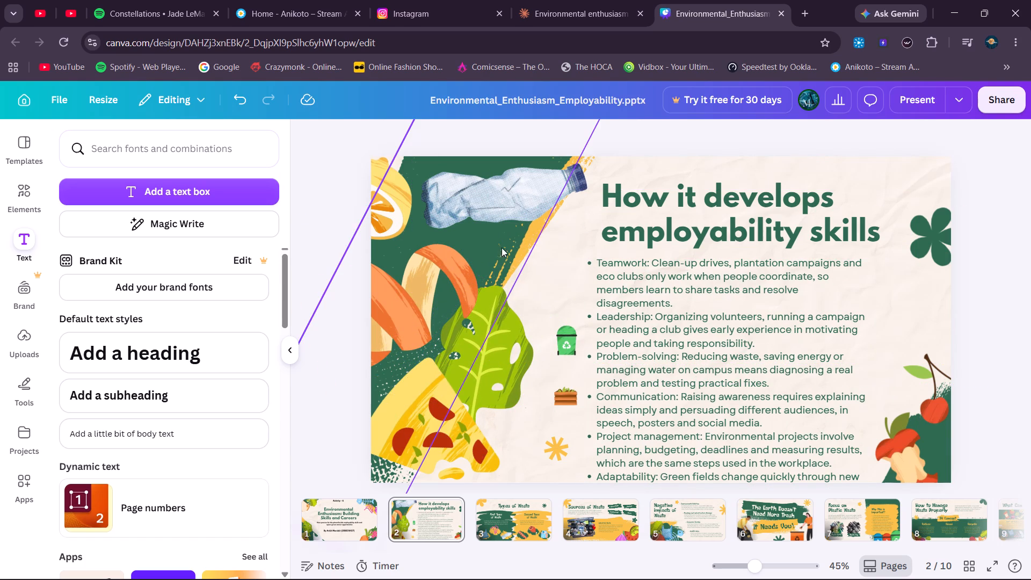
{"action": "left_click", "coordinate": [514, 340]}
{"action": "left_click", "coordinate": [506, 237]}
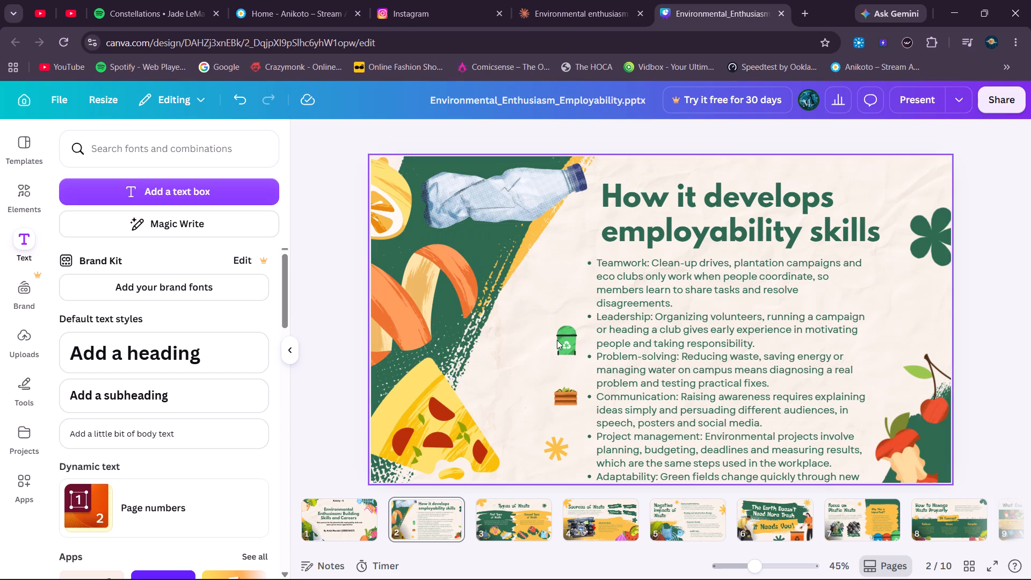
Place the recycling bin icon just before the title's second line and the crate icon after its first line.
{"action": "left_click_drag", "start_coordinate": [562, 342], "coordinate": [525, 283]}
{"action": "left_click_drag", "start_coordinate": [525, 283], "coordinate": [575, 221]}
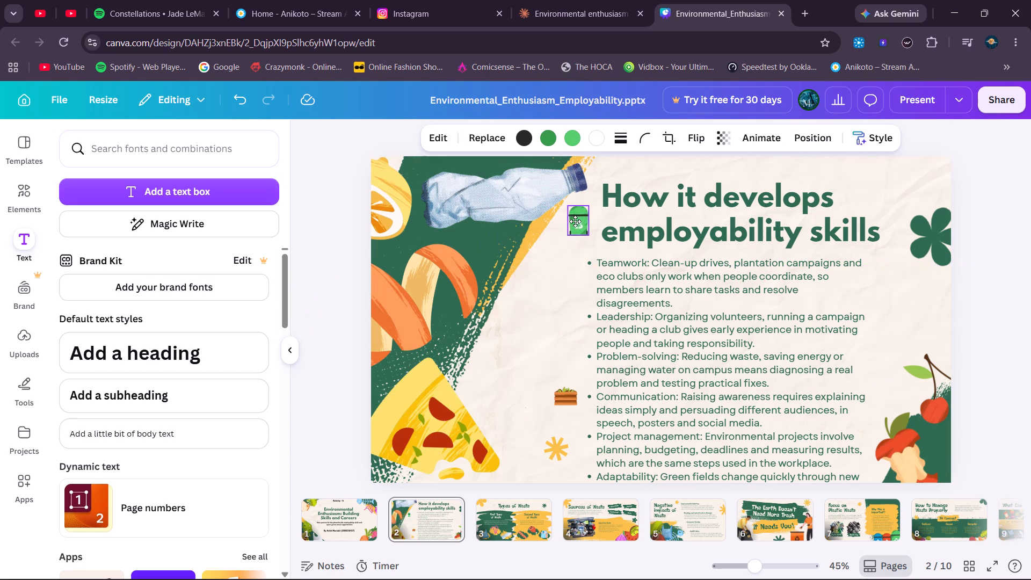
{"action": "left_click_drag", "start_coordinate": [575, 221], "coordinate": [578, 224]}
{"action": "left_click_drag", "start_coordinate": [561, 398], "coordinate": [735, 256]}
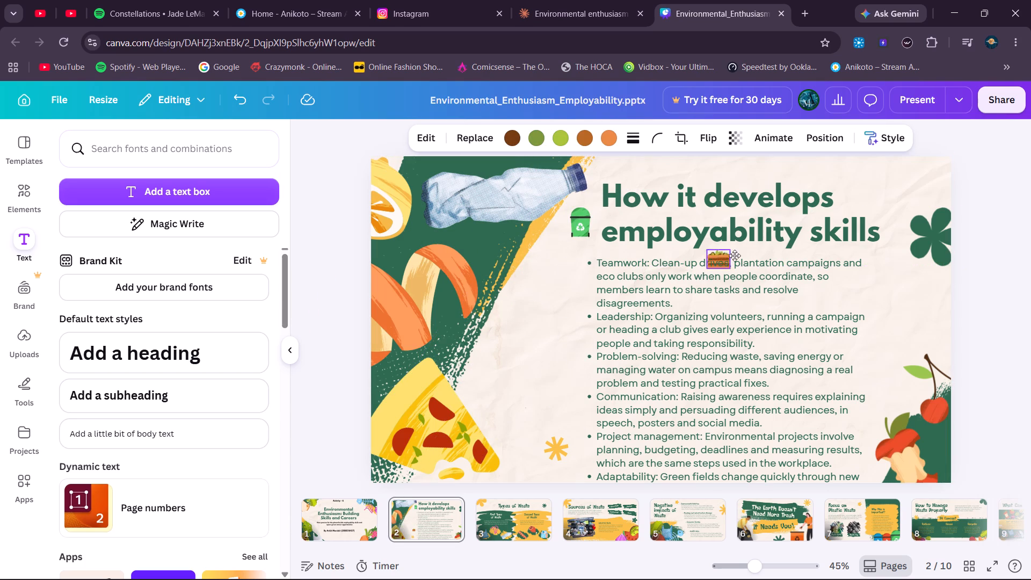
{"action": "left_click_drag", "start_coordinate": [735, 256], "coordinate": [869, 190]}
{"action": "left_click_drag", "start_coordinate": [585, 229], "coordinate": [585, 235]}
Narrow the title's text box so that it ends just past the word "skills".
{"action": "left_click", "coordinate": [882, 191]}
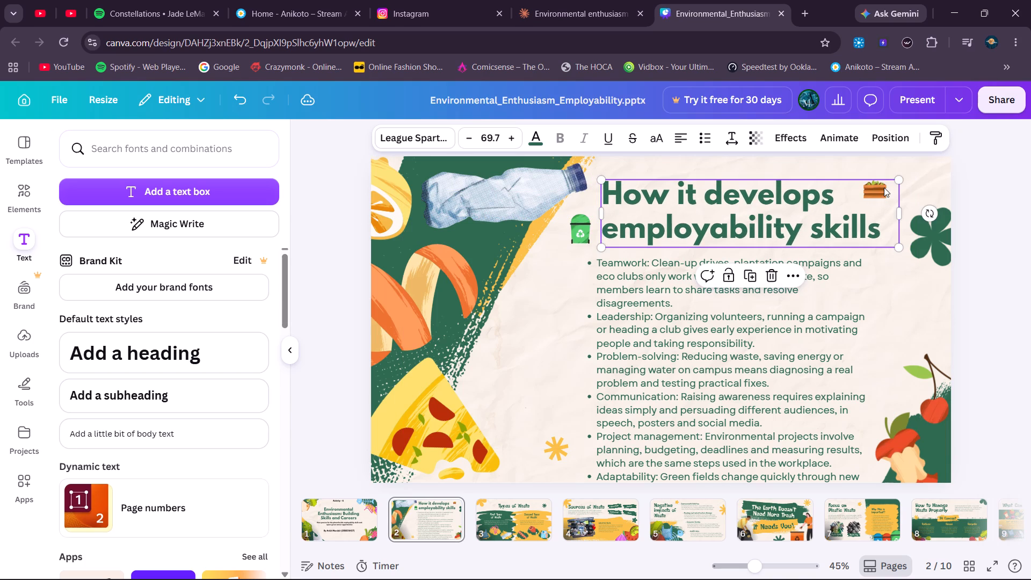
{"action": "left_click", "coordinate": [876, 187]}
{"action": "left_click", "coordinate": [920, 180]}
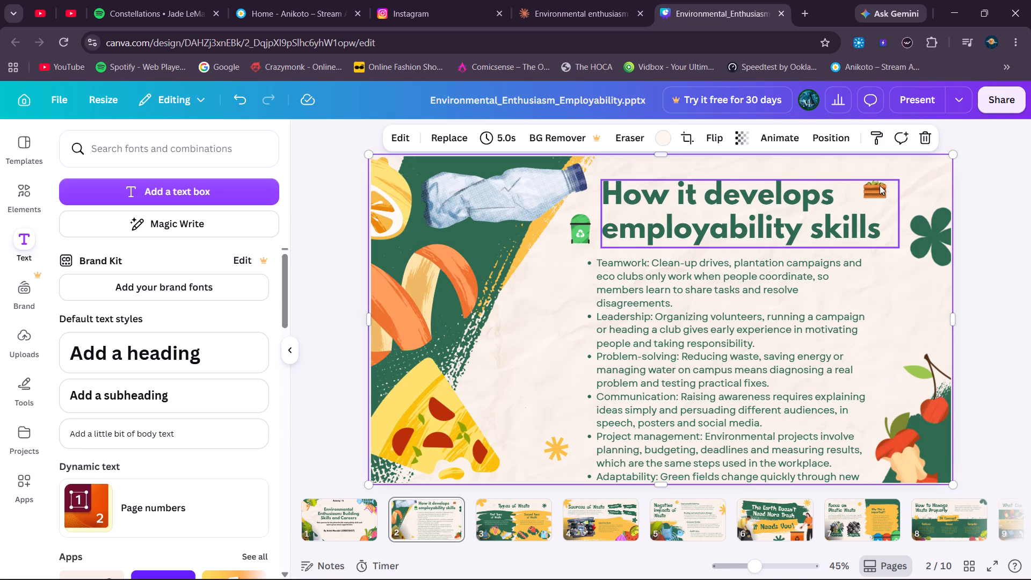
{"action": "left_click", "coordinate": [898, 205]}
{"action": "left_click_drag", "start_coordinate": [902, 208], "coordinate": [888, 211]}
{"action": "left_click", "coordinate": [903, 181]}
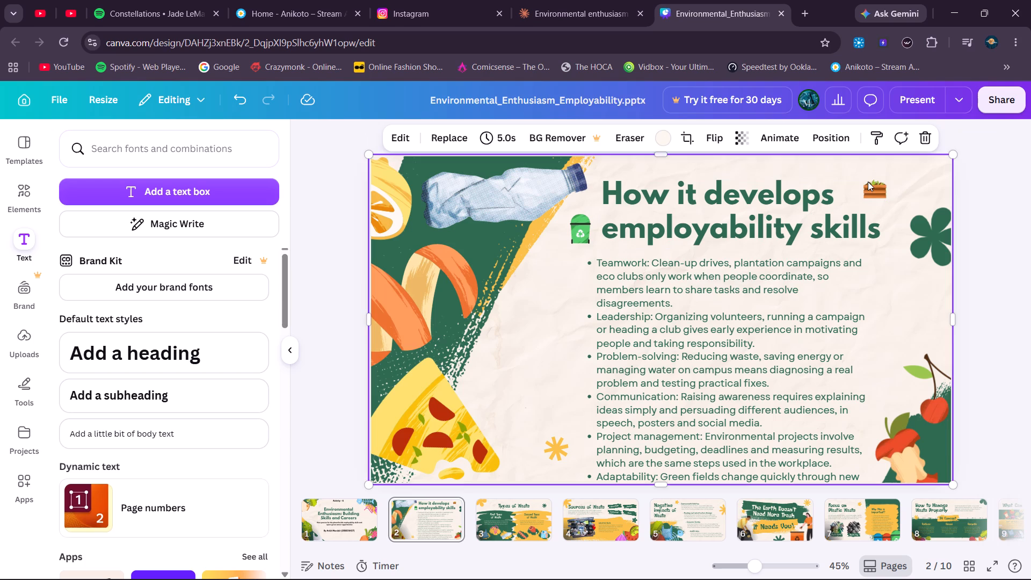
{"action": "left_click", "coordinate": [858, 191]}
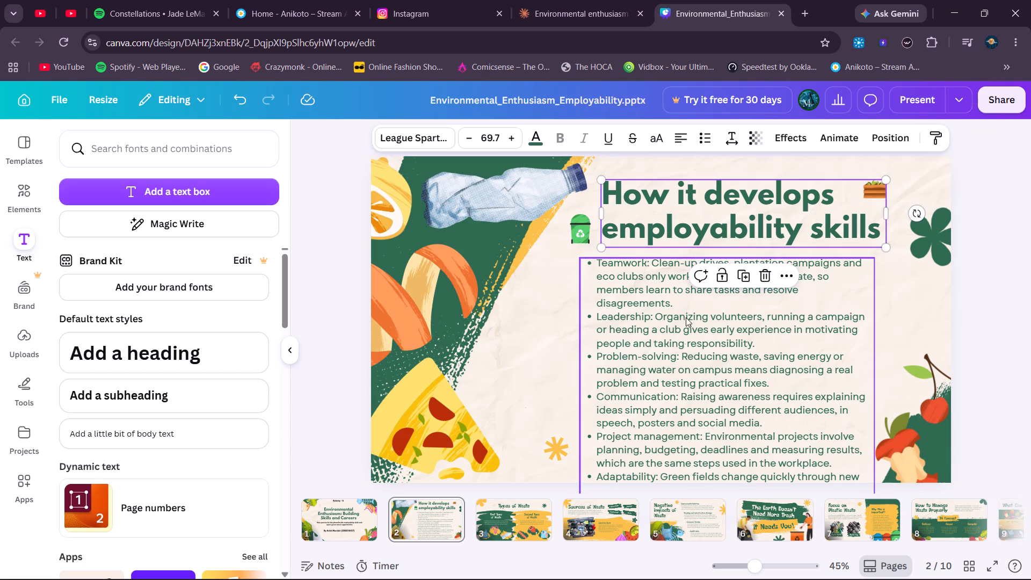
Shift the bullet list toward the illustrations and widen its text box so that all six bullets fit on the slide.
{"action": "left_click_drag", "start_coordinate": [668, 370], "coordinate": [604, 350]}
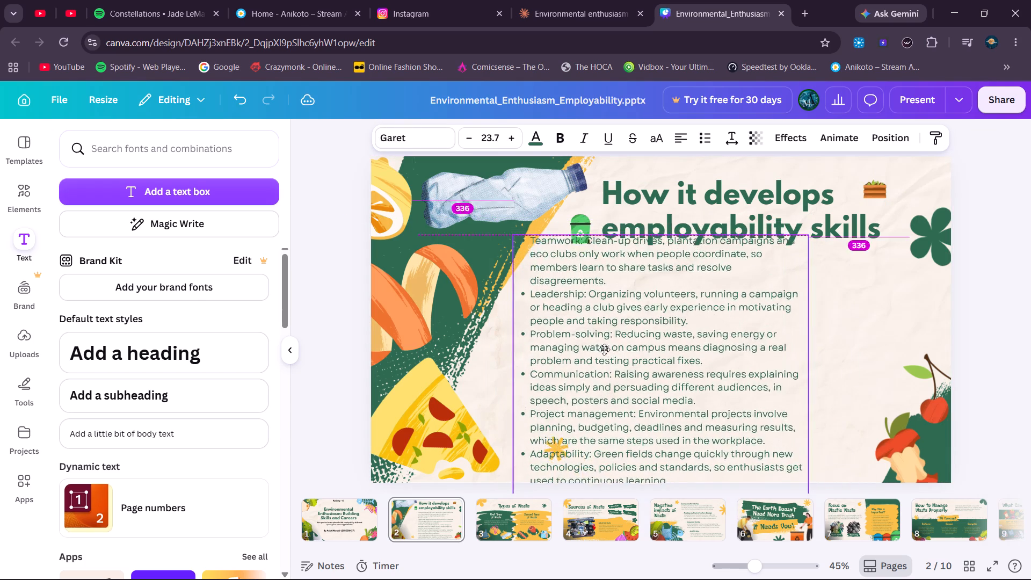
{"action": "left_click_drag", "start_coordinate": [604, 350], "coordinate": [616, 366]}
{"action": "left_click_drag", "start_coordinate": [825, 381], "coordinate": [890, 389]}
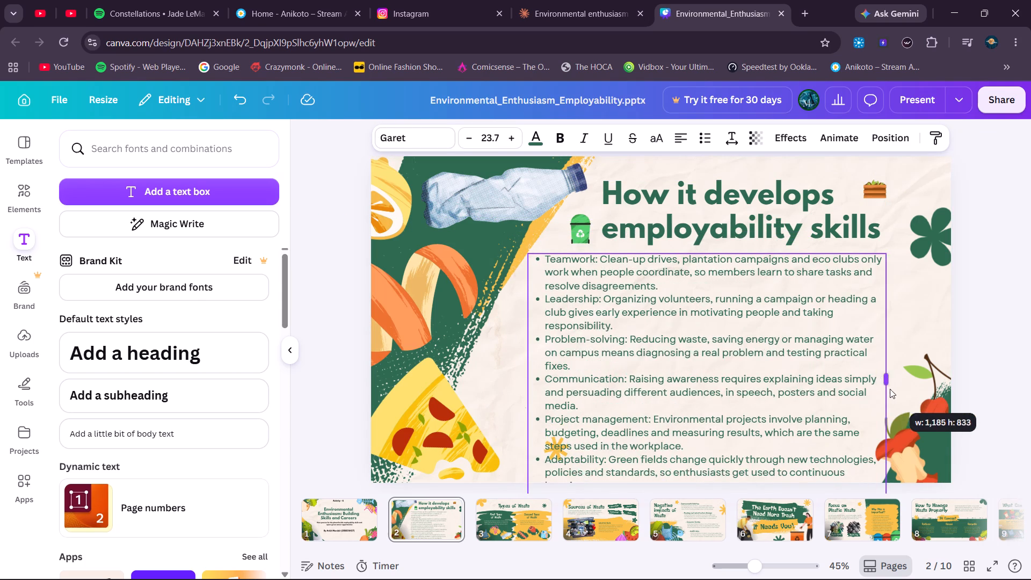
{"action": "left_click_drag", "start_coordinate": [890, 389], "coordinate": [928, 387]}
{"action": "left_click_drag", "start_coordinate": [688, 371], "coordinate": [665, 390]}
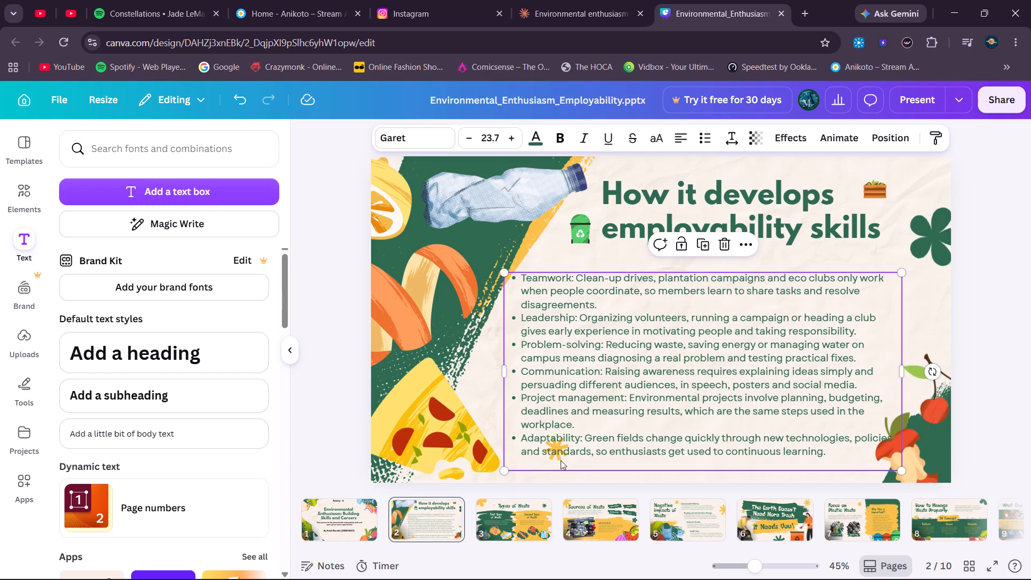
Move the bullet list up off the yellow star ornament and delete the ornament.
{"action": "left_click_drag", "start_coordinate": [555, 371], "coordinate": [561, 327]}
{"action": "left_click", "coordinate": [561, 440]}
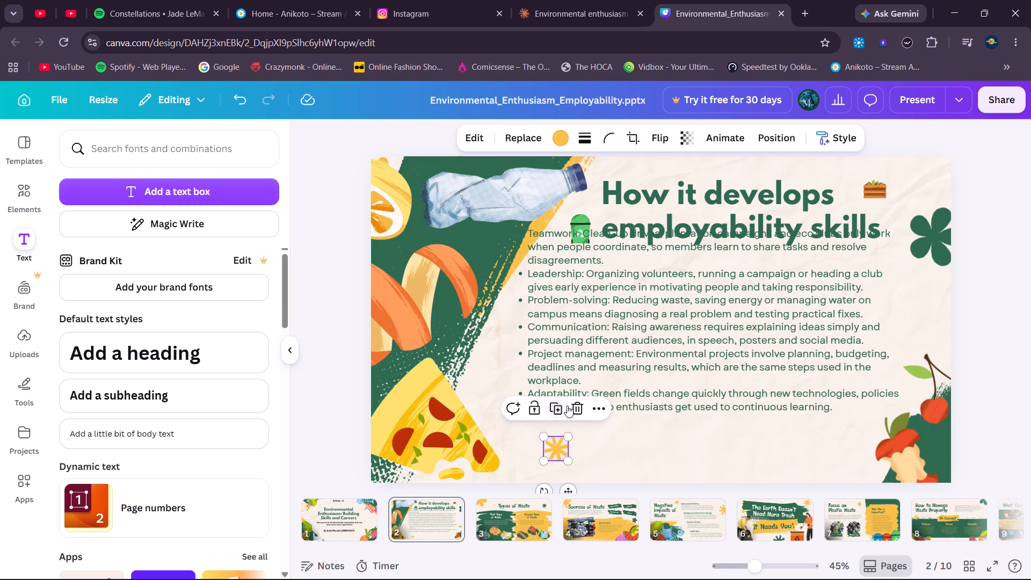
{"action": "left_click", "coordinate": [582, 410]}
Move the bullet list back down so it sits below the title, clear of the heading text.
{"action": "left_click_drag", "start_coordinate": [824, 345], "coordinate": [824, 381]}
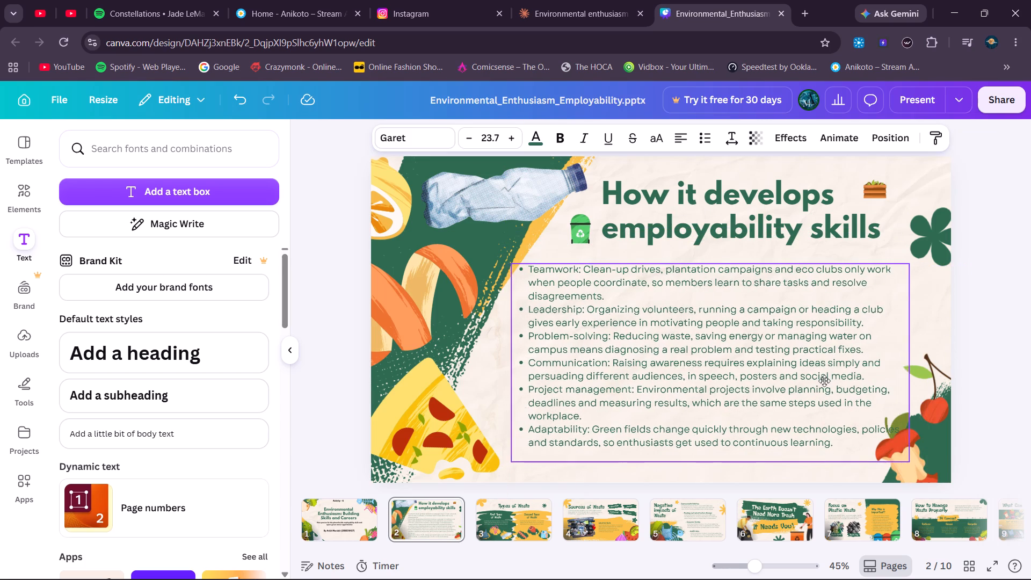
{"action": "left_click_drag", "start_coordinate": [824, 381], "coordinate": [810, 382]}
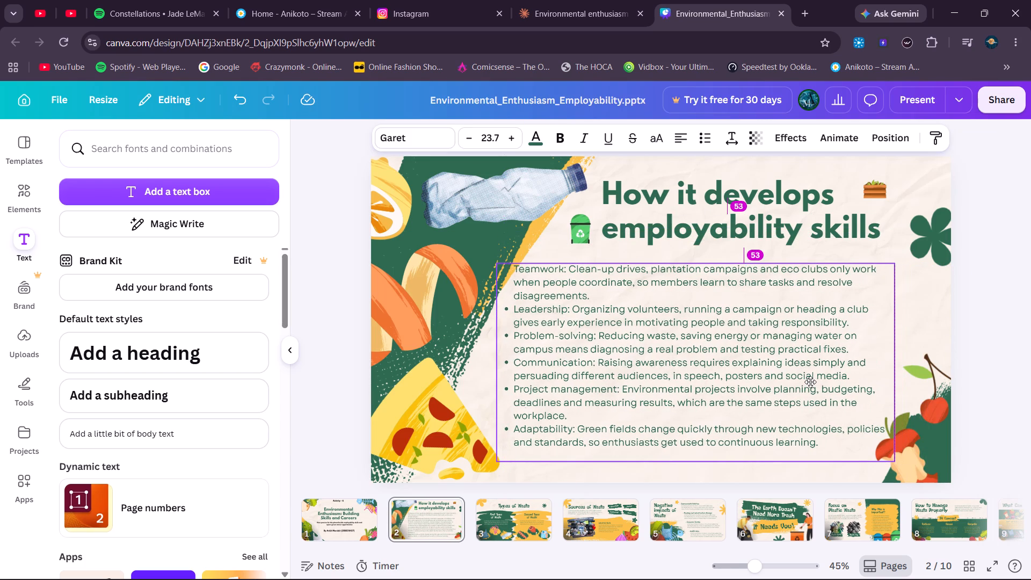
{"action": "left_click_drag", "start_coordinate": [810, 382], "coordinate": [811, 385]}
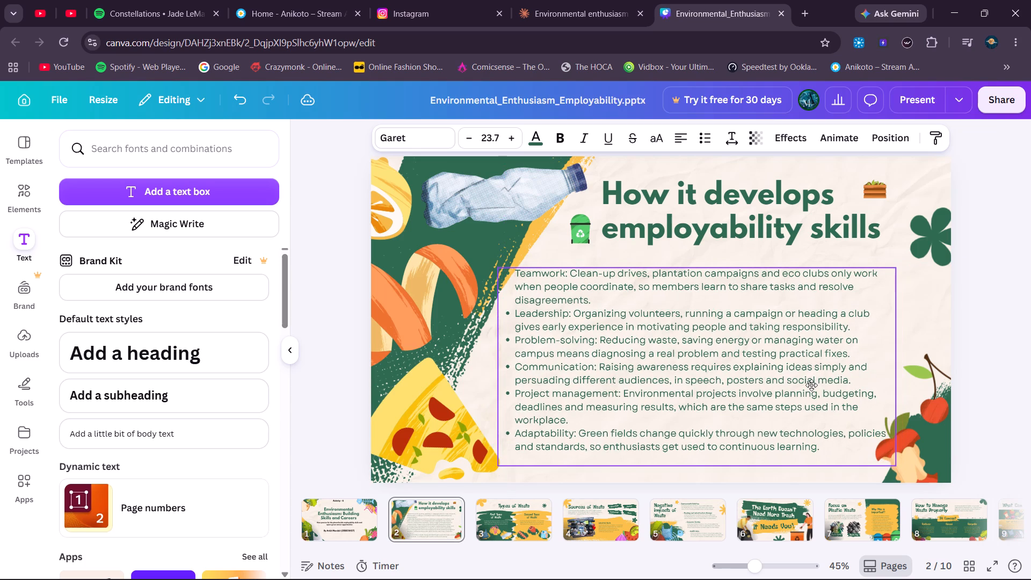
{"action": "left_click_drag", "start_coordinate": [811, 385], "coordinate": [820, 387]}
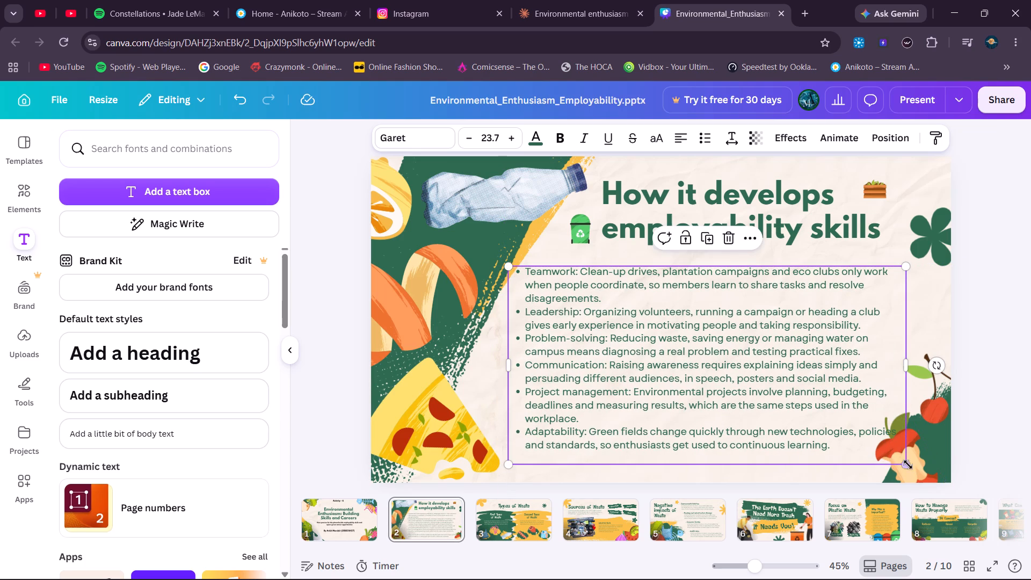
Scale the bullet list down to font size 22.5, widen its text box and reposition it slightly lower under the title.
{"action": "left_click_drag", "start_coordinate": [905, 463], "coordinate": [884, 454]}
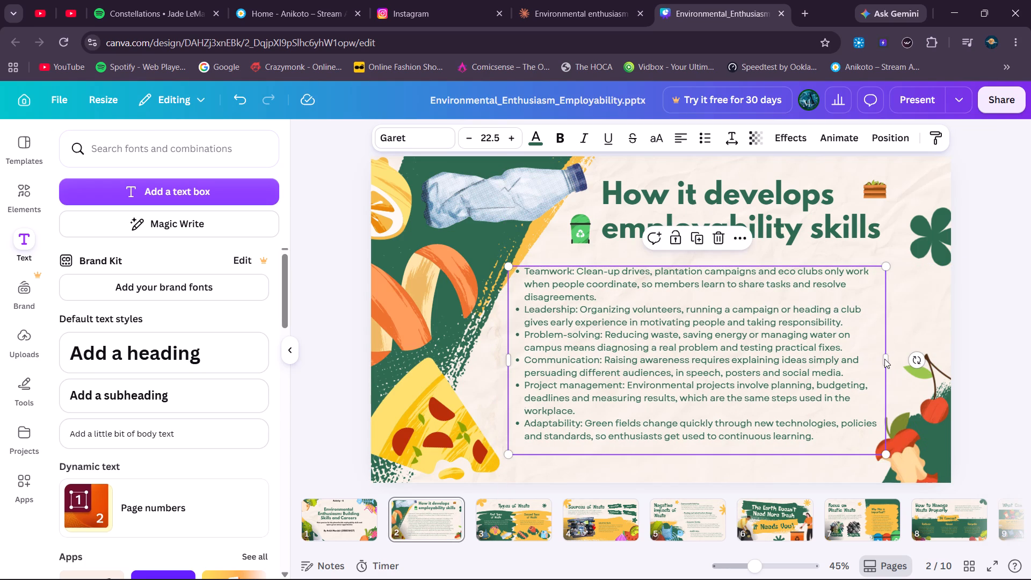
{"action": "left_click_drag", "start_coordinate": [888, 361], "coordinate": [914, 363]}
{"action": "left_click_drag", "start_coordinate": [786, 372], "coordinate": [781, 388]}
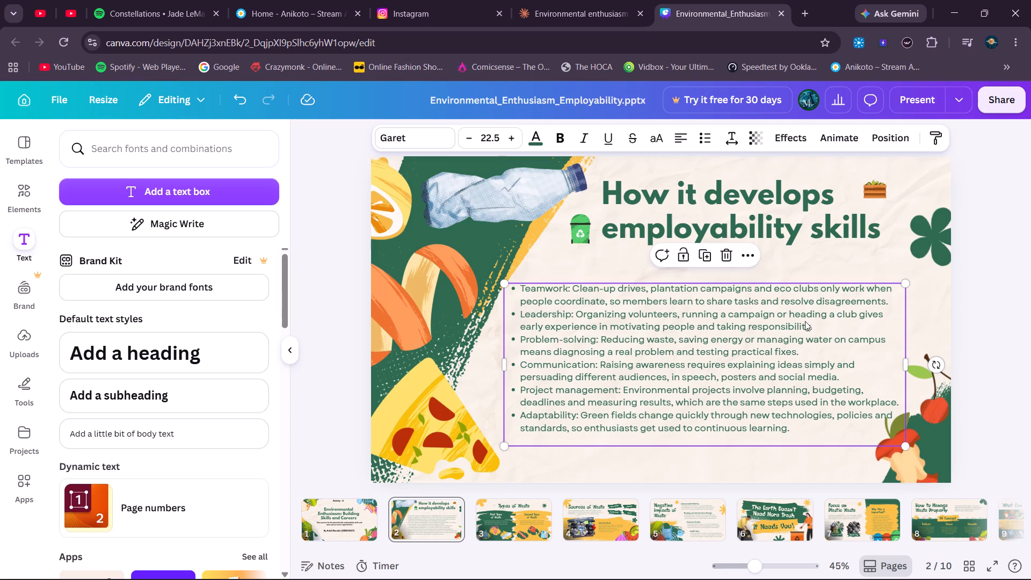
Copy the complete Teamwork card from PowerPoint's Employability Skills It Builds slide and paste it onto the Canva employability skills slide.
{"action": "left_click", "coordinate": [890, 303]}
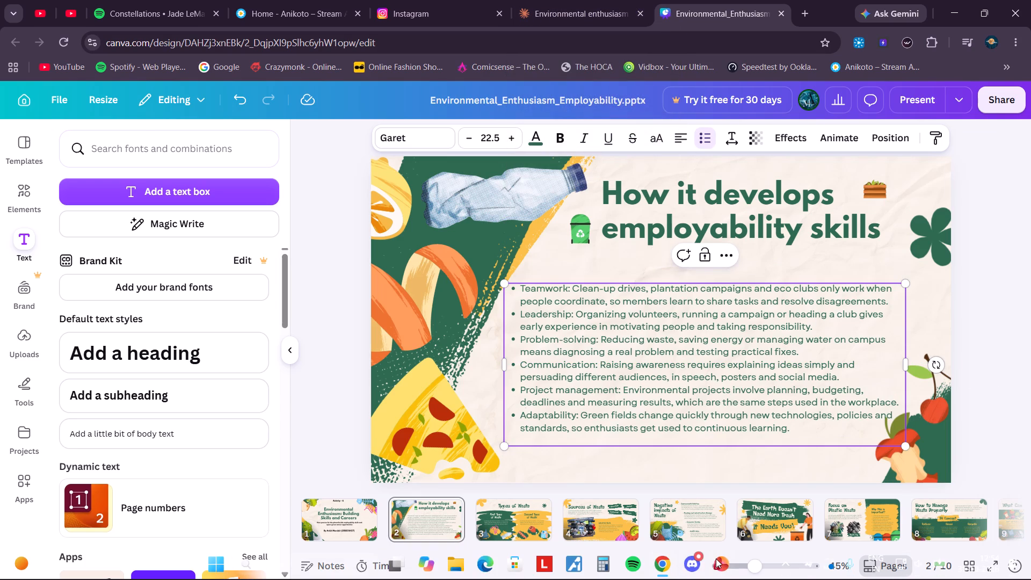
{"action": "left_click", "coordinate": [708, 518]}
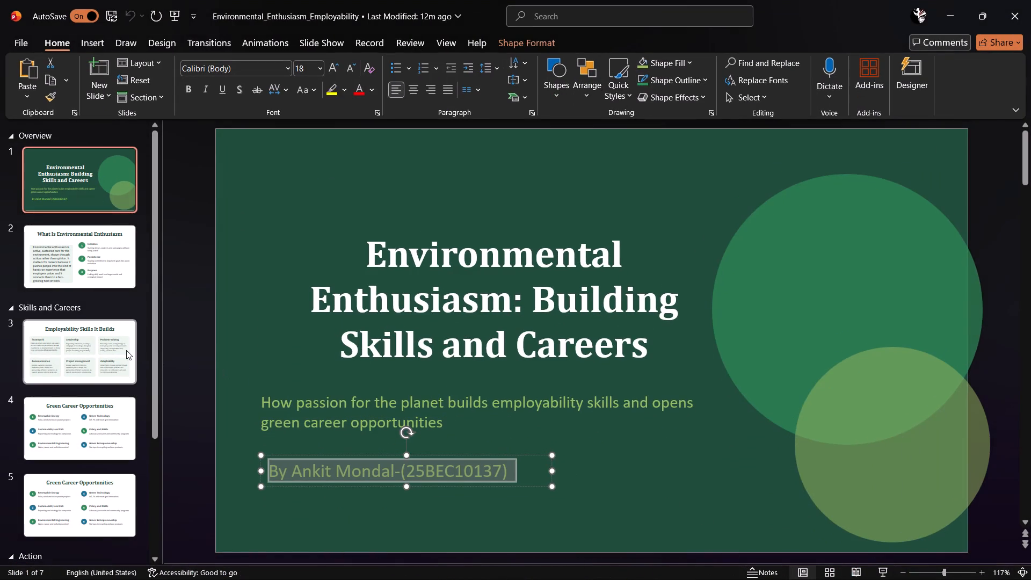
{"action": "left_click", "coordinate": [126, 350]}
{"action": "left_click", "coordinate": [351, 250]}
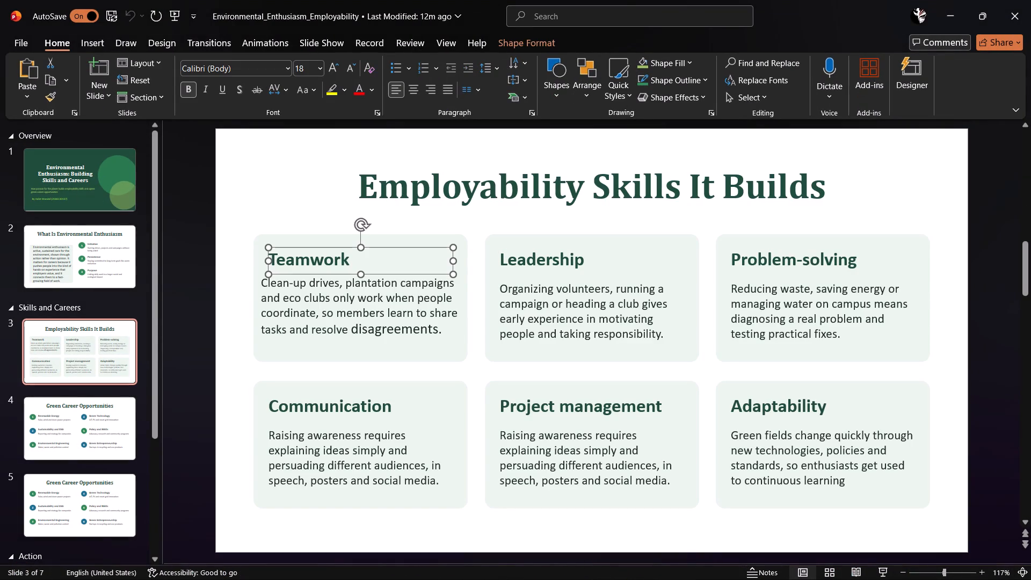
{"action": "left_click", "coordinate": [441, 269]}
{"action": "left_click", "coordinate": [460, 218]}
{"action": "left_click", "coordinate": [448, 228]}
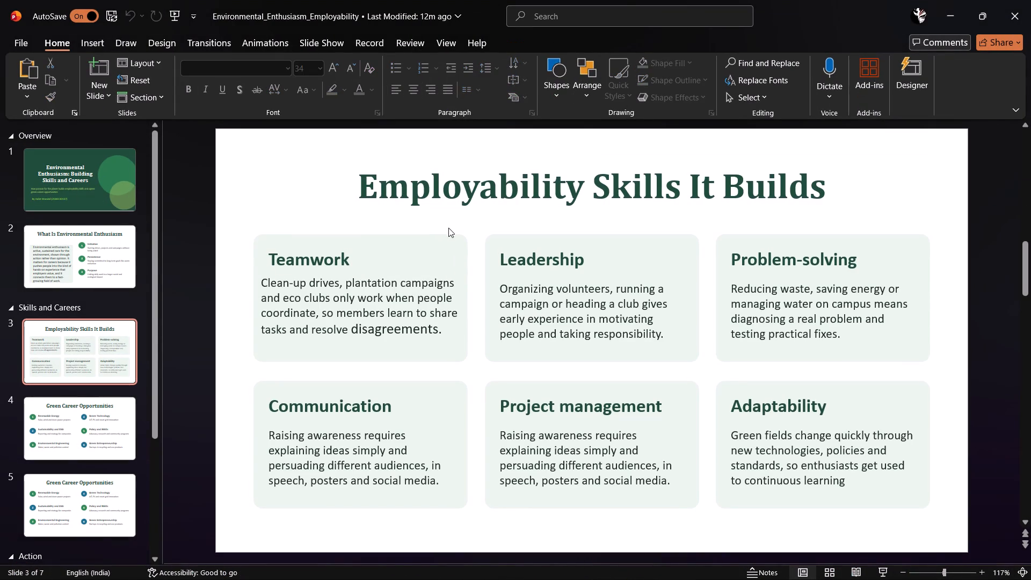
{"action": "left_click_drag", "start_coordinate": [229, 211], "coordinate": [504, 402]}
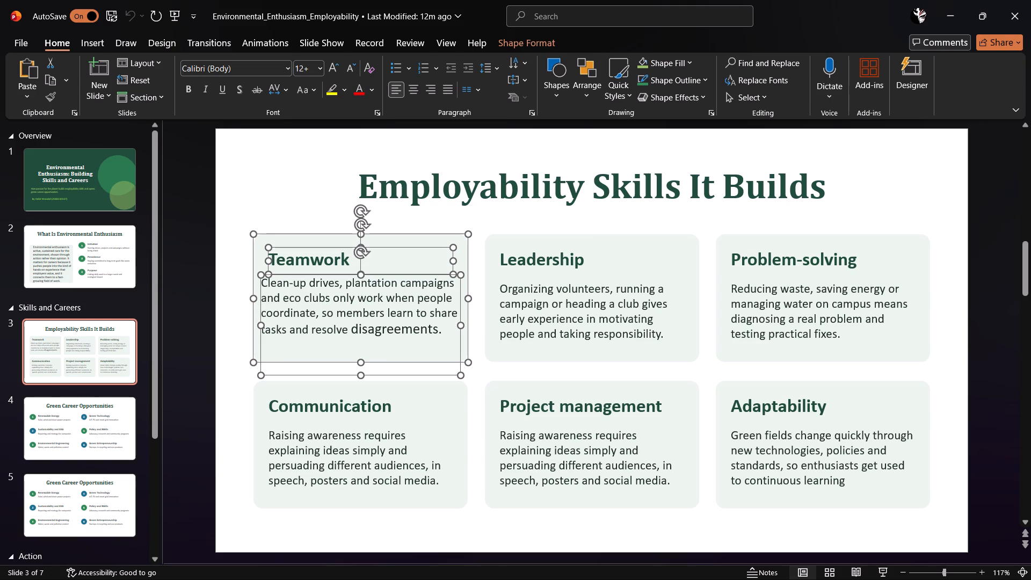
{"action": "right_click", "coordinate": [442, 340]}
{"action": "left_click", "coordinate": [472, 92]}
{"action": "left_click", "coordinate": [950, 19]}
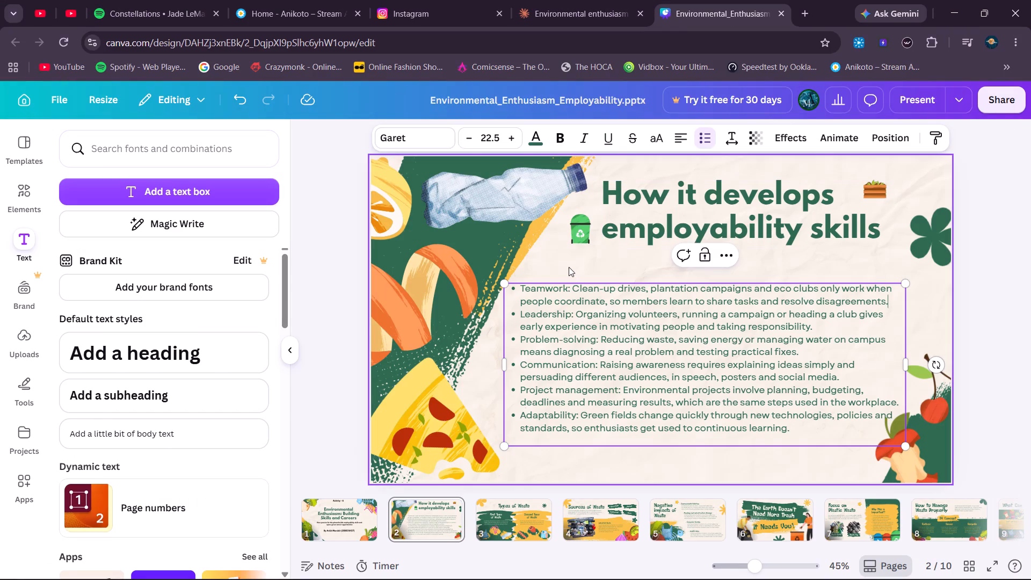
{"action": "left_click", "coordinate": [569, 267]}
{"action": "right_click", "coordinate": [569, 267]}
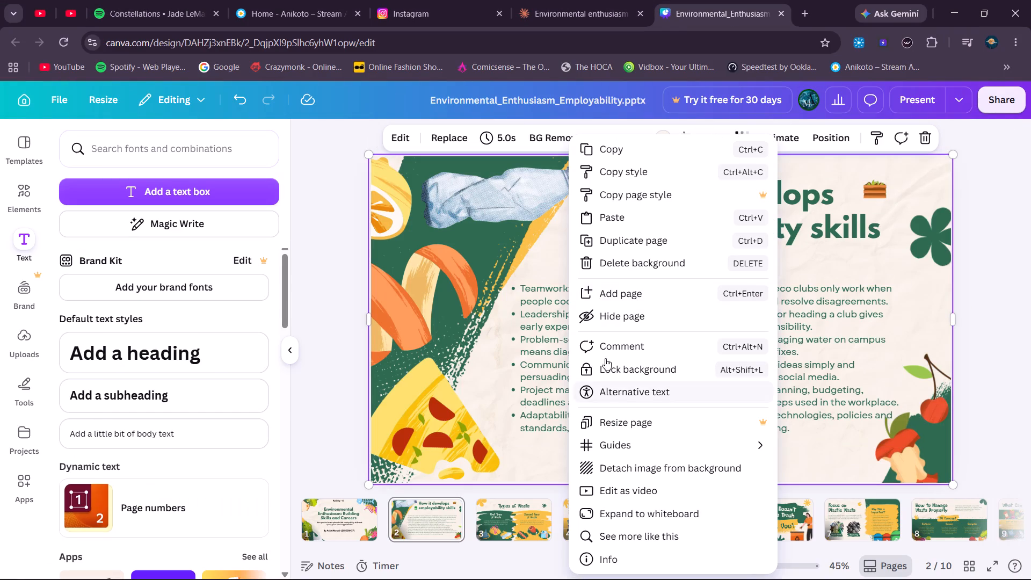
{"action": "left_click", "coordinate": [606, 220]}
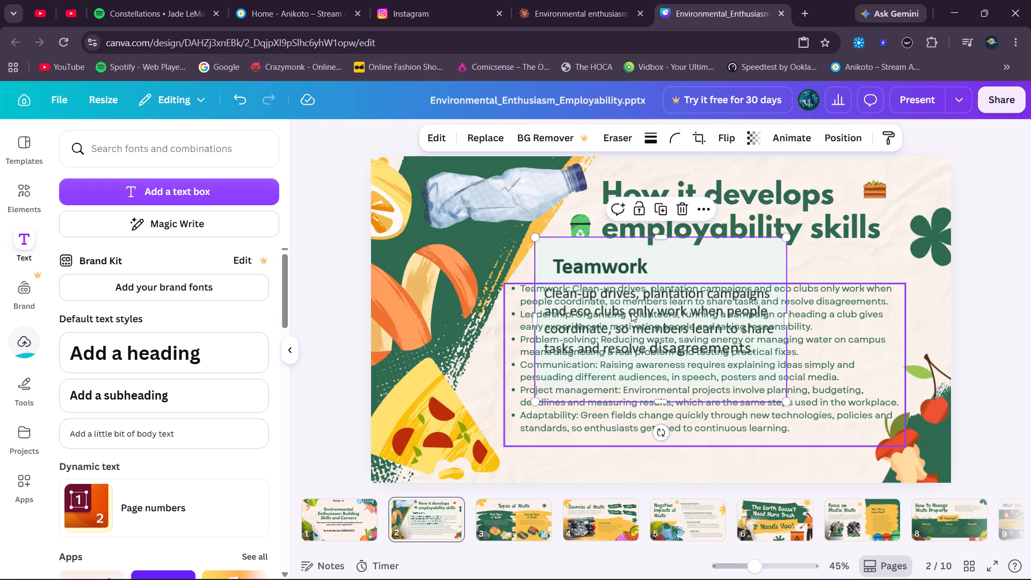
Delete the six-item bullet list behind the pasted Teamwork card.
{"action": "left_click", "coordinate": [854, 358]}
{"action": "left_click", "coordinate": [854, 358]}
{"action": "left_click", "coordinate": [851, 355]}
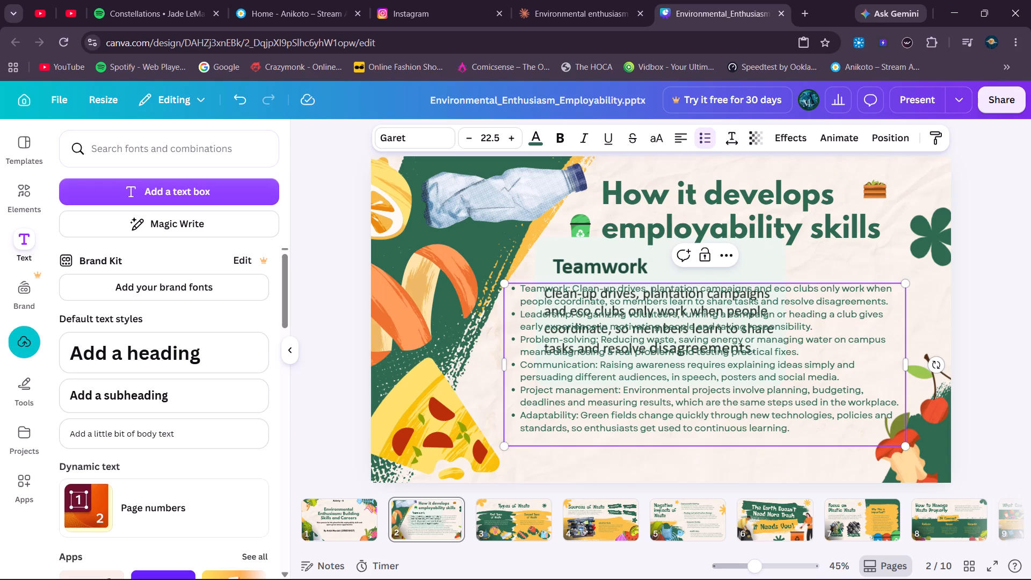
{"action": "left_click", "coordinate": [933, 309]}
{"action": "left_click", "coordinate": [890, 319]}
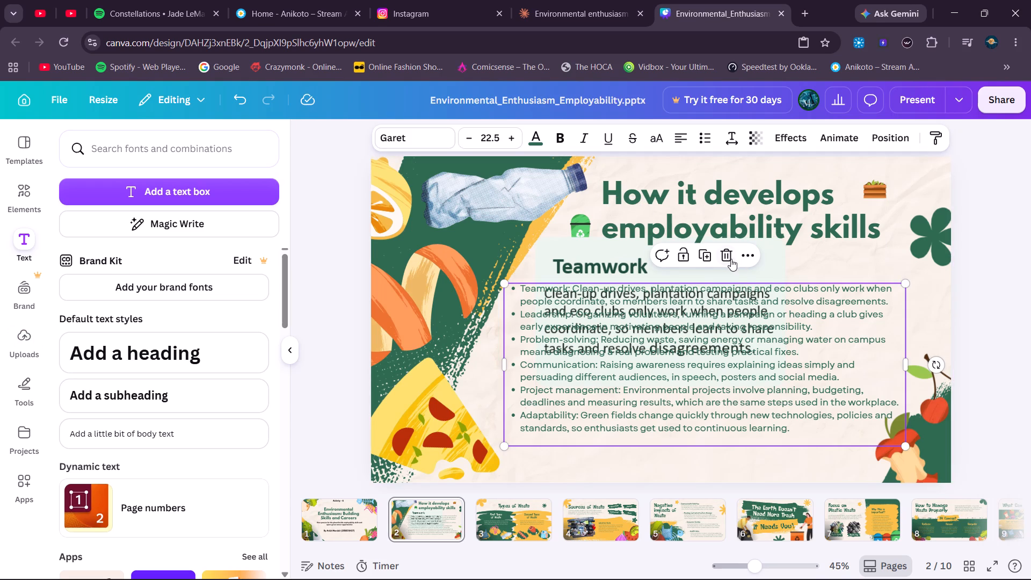
{"action": "left_click", "coordinate": [729, 258]}
Scale down the Teamwork card and place it flush with the slide's left edge, between the bottle and the pizza illustrations.
{"action": "left_click_drag", "start_coordinate": [660, 307], "coordinate": [649, 339]}
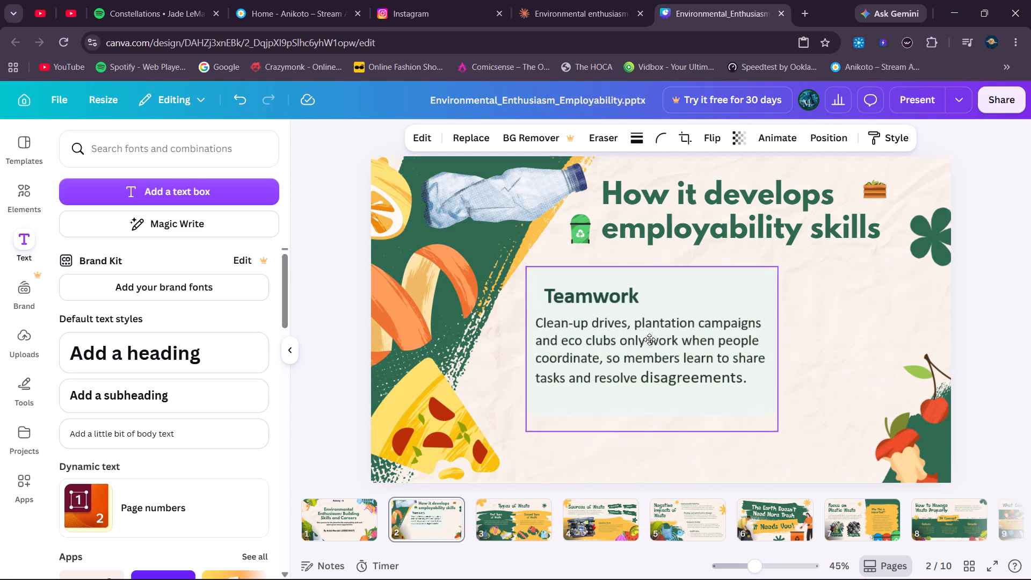
{"action": "left_click_drag", "start_coordinate": [649, 339], "coordinate": [642, 345]}
{"action": "left_click_drag", "start_coordinate": [769, 443], "coordinate": [716, 410]}
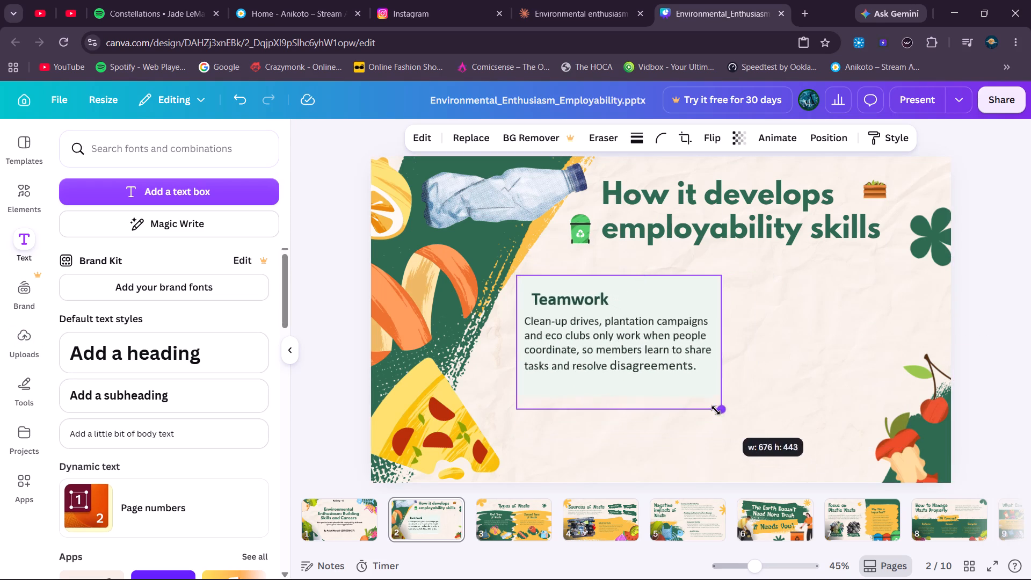
{"action": "left_click_drag", "start_coordinate": [716, 410], "coordinate": [687, 386]}
{"action": "left_click_drag", "start_coordinate": [620, 342], "coordinate": [623, 324]}
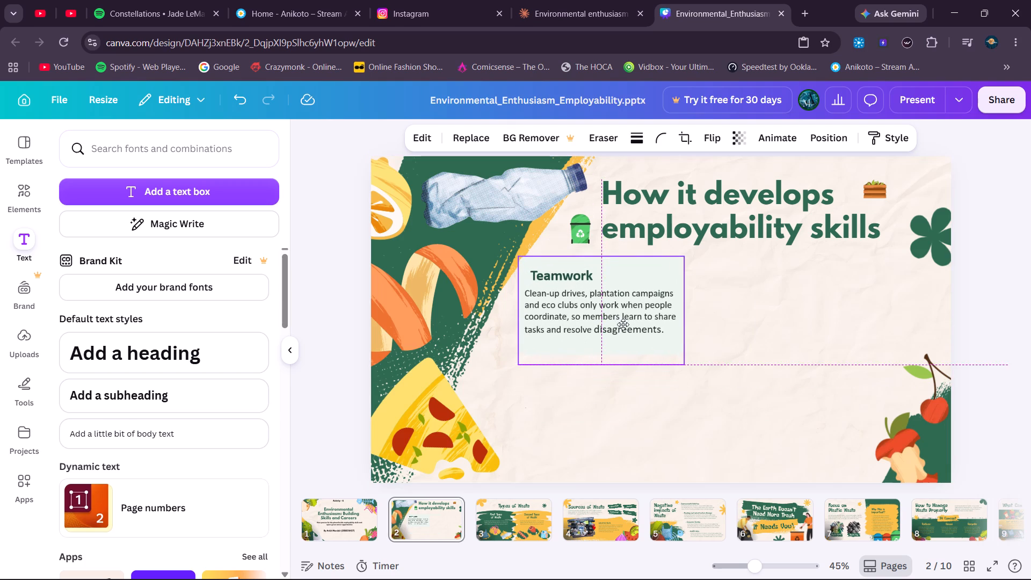
{"action": "left_click_drag", "start_coordinate": [623, 324], "coordinate": [624, 323]}
{"action": "left_click_drag", "start_coordinate": [680, 365], "coordinate": [660, 355]}
{"action": "left_click_drag", "start_coordinate": [605, 319], "coordinate": [573, 320]}
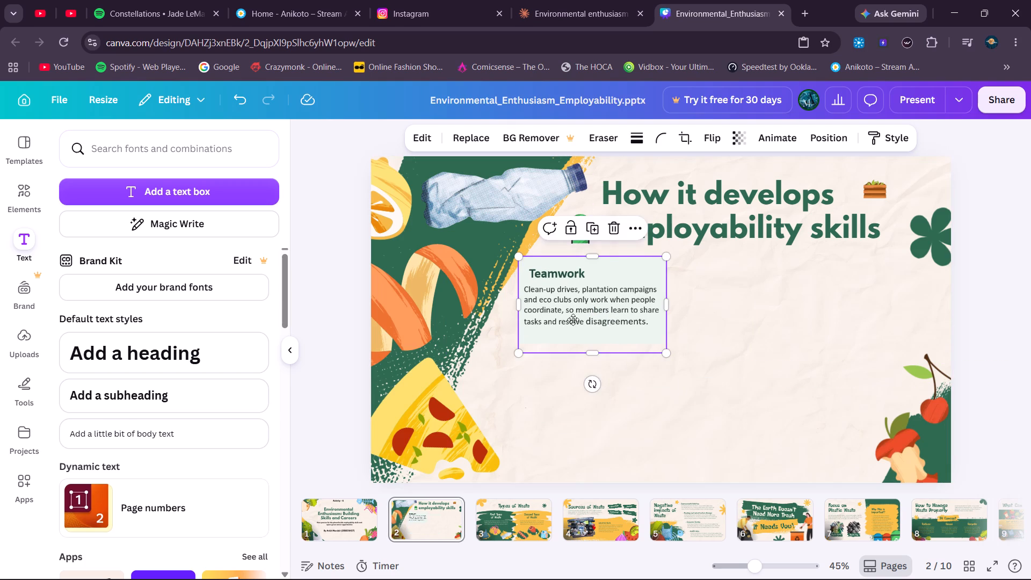
{"action": "left_click_drag", "start_coordinate": [573, 320], "coordinate": [485, 325]}
{"action": "left_click", "coordinate": [559, 394]}
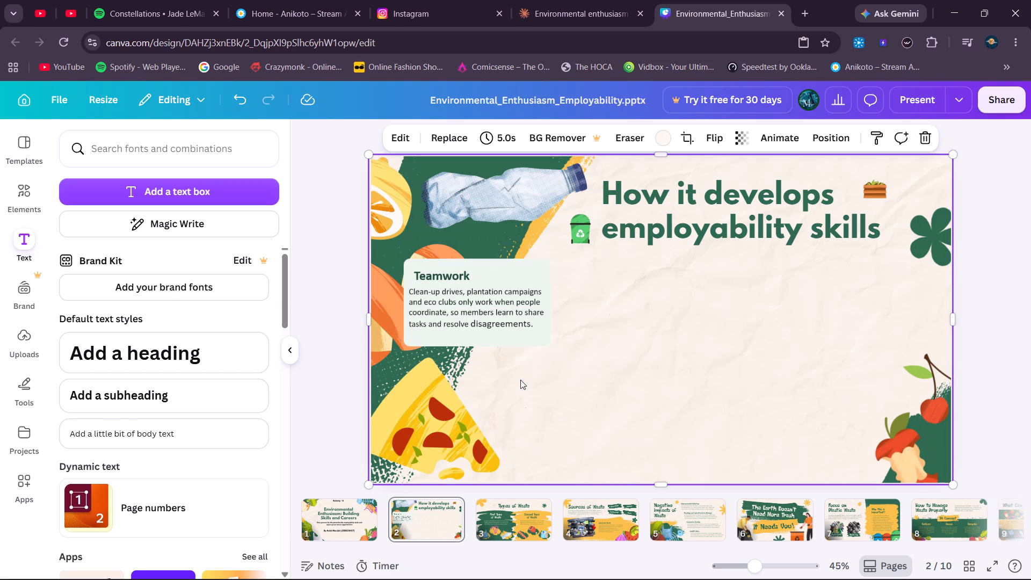
{"action": "left_click_drag", "start_coordinate": [466, 330], "coordinate": [440, 332]}
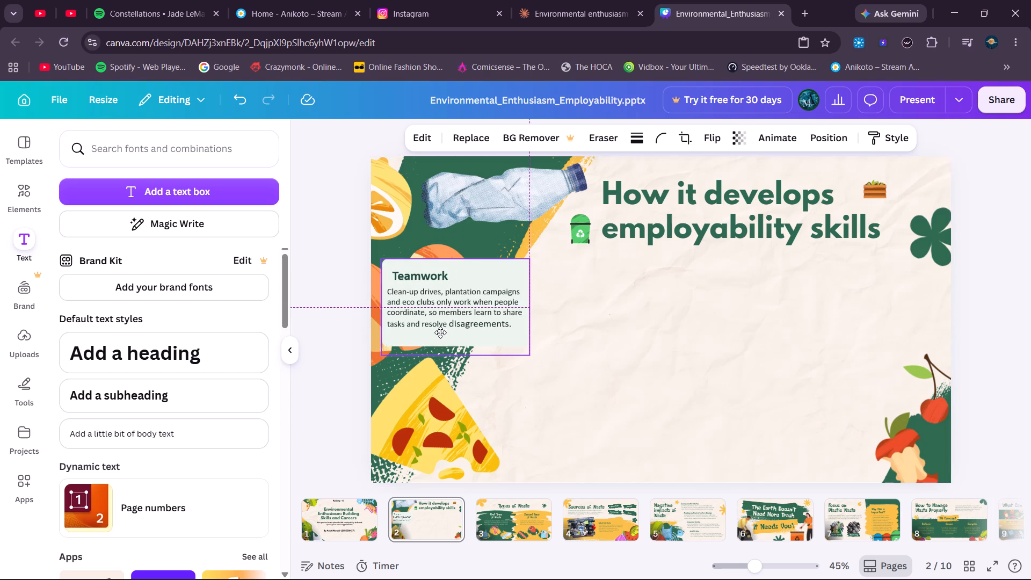
{"action": "left_click_drag", "start_coordinate": [440, 332], "coordinate": [435, 336]}
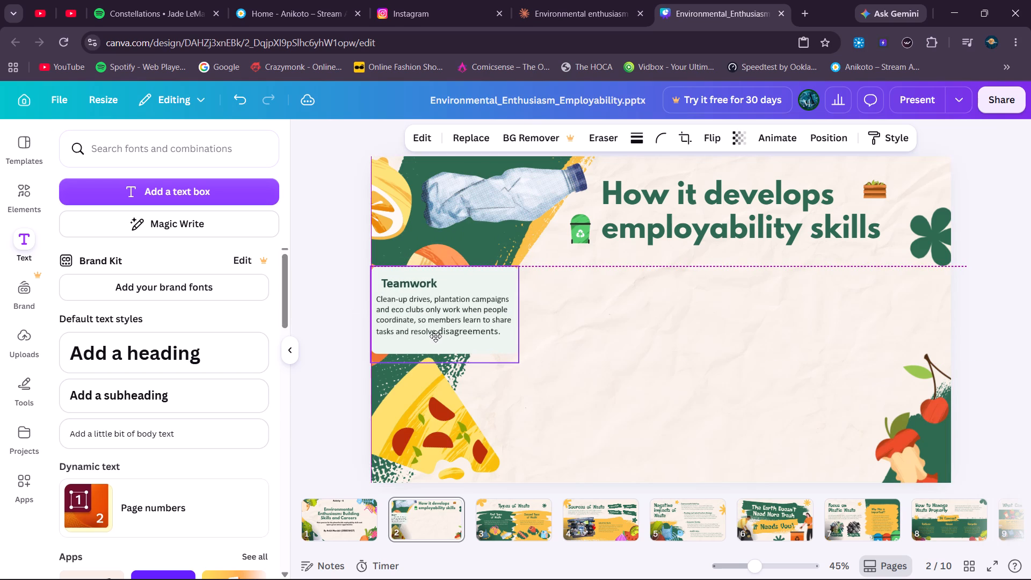
{"action": "left_click_drag", "start_coordinate": [435, 336], "coordinate": [436, 336]}
{"action": "left_click", "coordinate": [612, 336]}
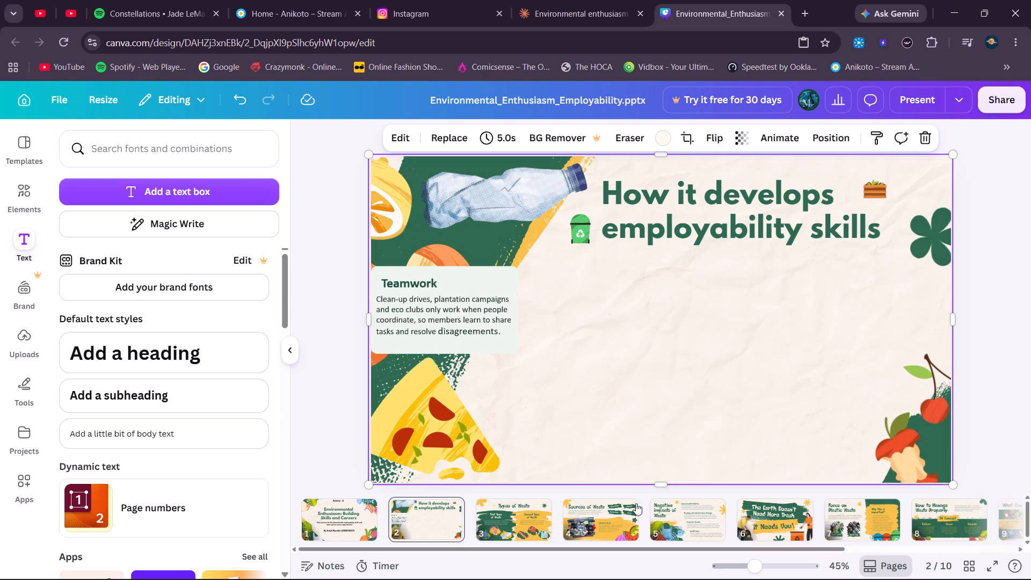
Switch to PowerPoint and move the Employability Skills It Builds title slightly higher above the cards.
{"action": "left_click", "coordinate": [723, 568]}
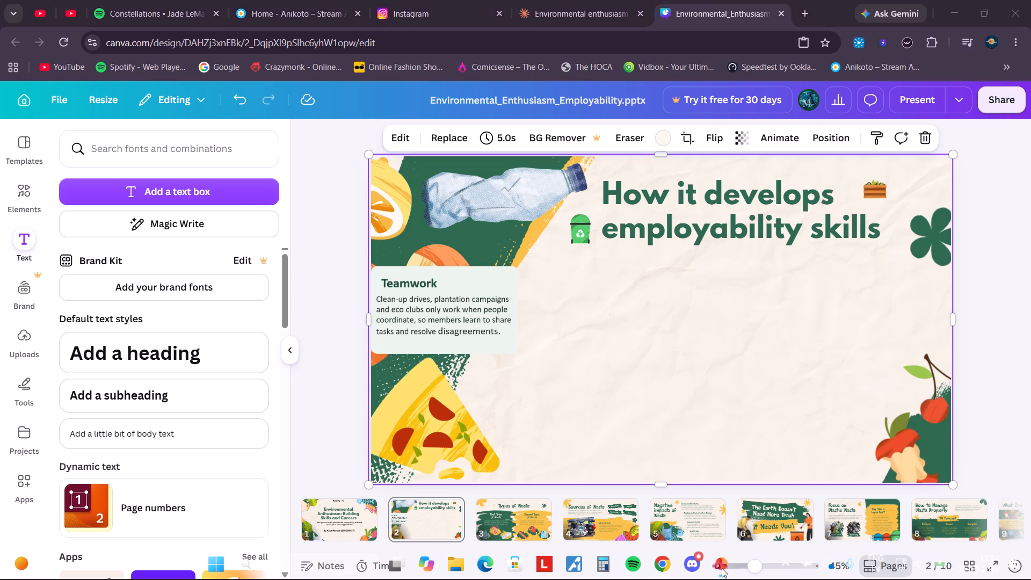
{"action": "left_click_drag", "start_coordinate": [933, 203], "coordinate": [892, 260]}
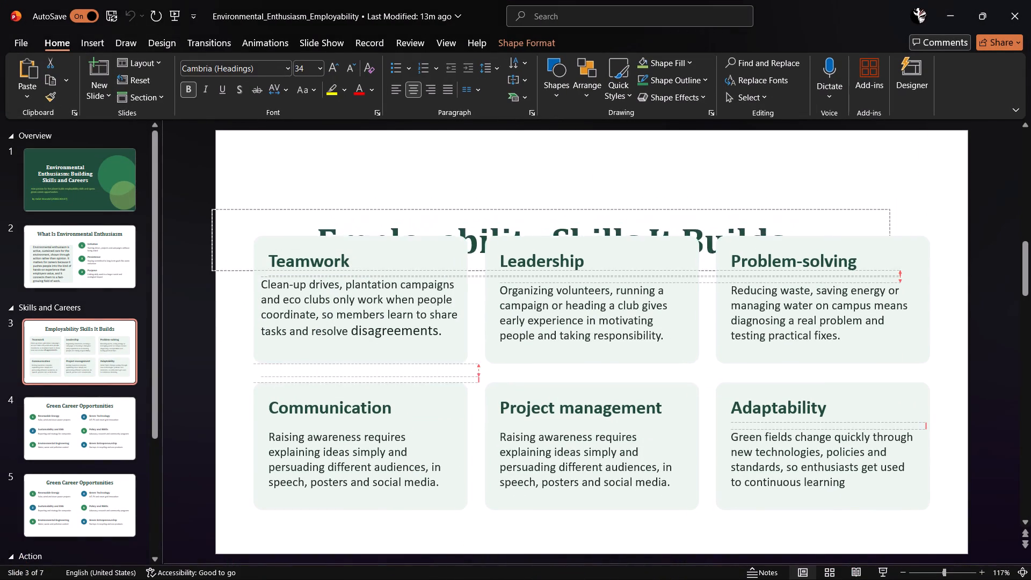
{"action": "left_click_drag", "start_coordinate": [892, 260], "coordinate": [936, 191]}
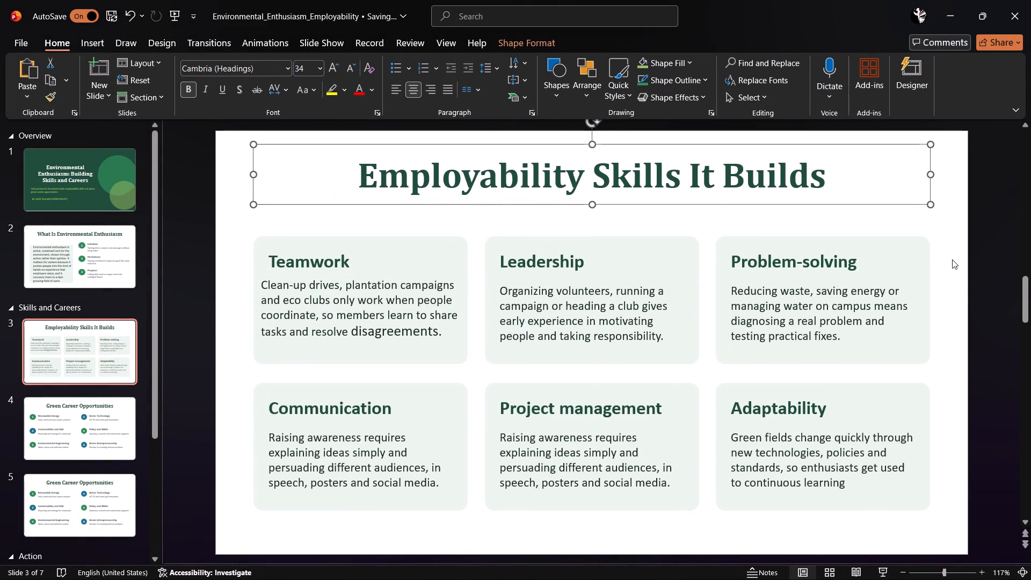
{"action": "left_click", "coordinate": [952, 259]}
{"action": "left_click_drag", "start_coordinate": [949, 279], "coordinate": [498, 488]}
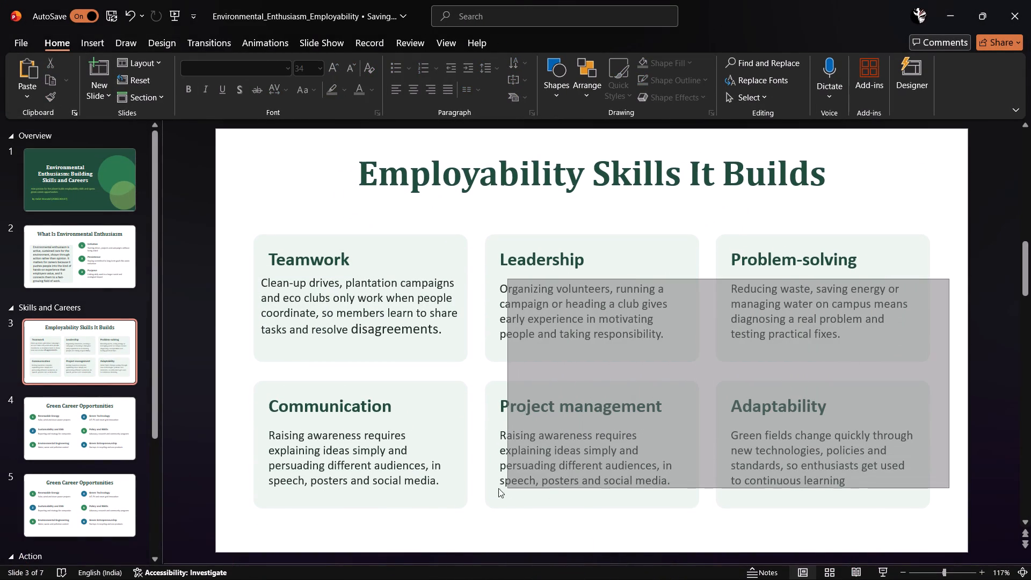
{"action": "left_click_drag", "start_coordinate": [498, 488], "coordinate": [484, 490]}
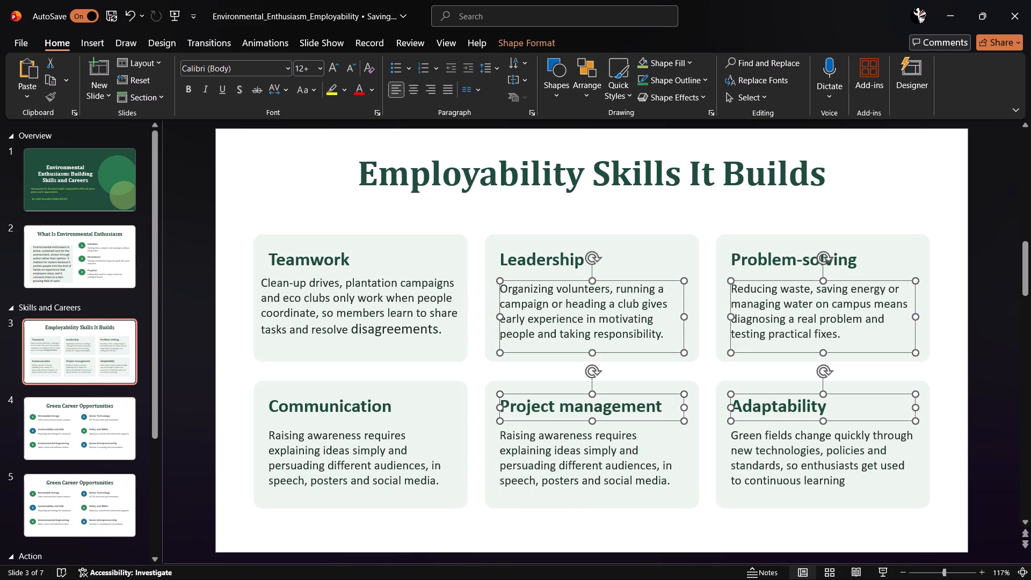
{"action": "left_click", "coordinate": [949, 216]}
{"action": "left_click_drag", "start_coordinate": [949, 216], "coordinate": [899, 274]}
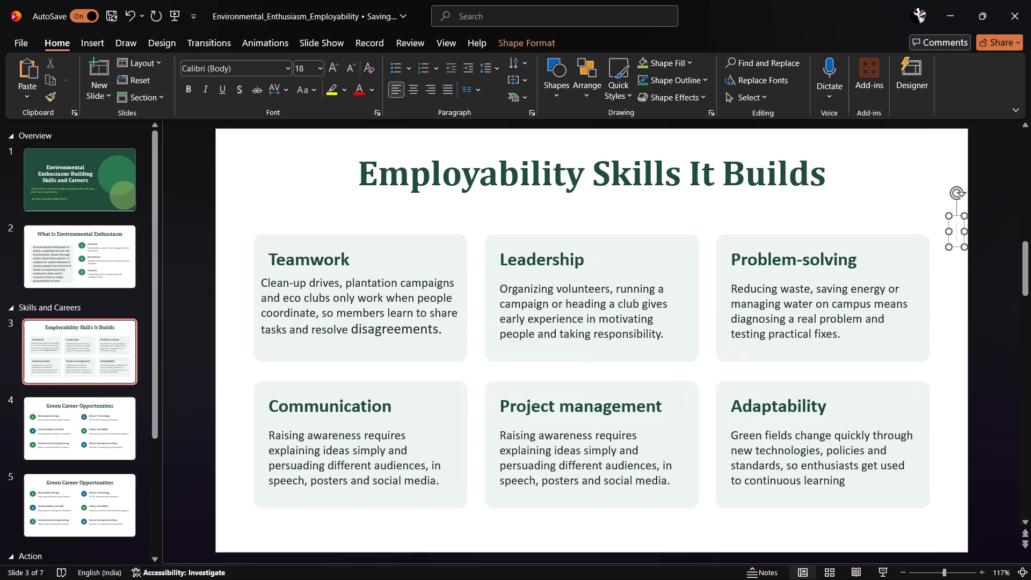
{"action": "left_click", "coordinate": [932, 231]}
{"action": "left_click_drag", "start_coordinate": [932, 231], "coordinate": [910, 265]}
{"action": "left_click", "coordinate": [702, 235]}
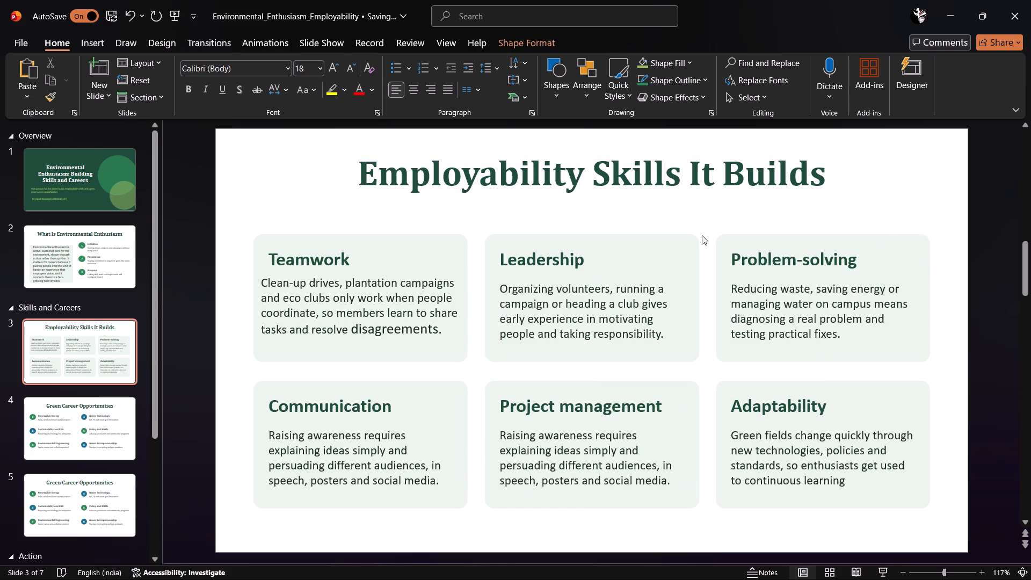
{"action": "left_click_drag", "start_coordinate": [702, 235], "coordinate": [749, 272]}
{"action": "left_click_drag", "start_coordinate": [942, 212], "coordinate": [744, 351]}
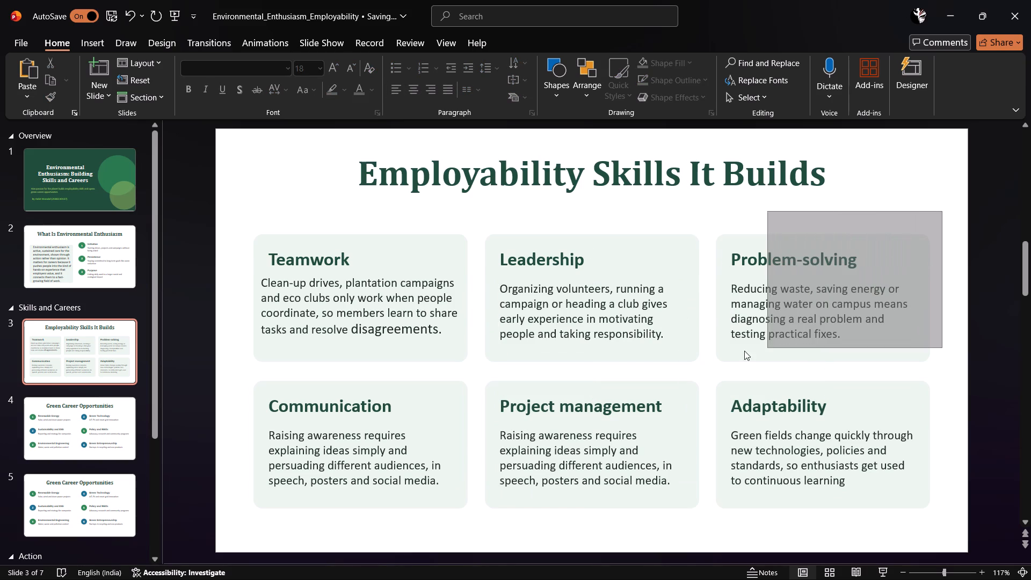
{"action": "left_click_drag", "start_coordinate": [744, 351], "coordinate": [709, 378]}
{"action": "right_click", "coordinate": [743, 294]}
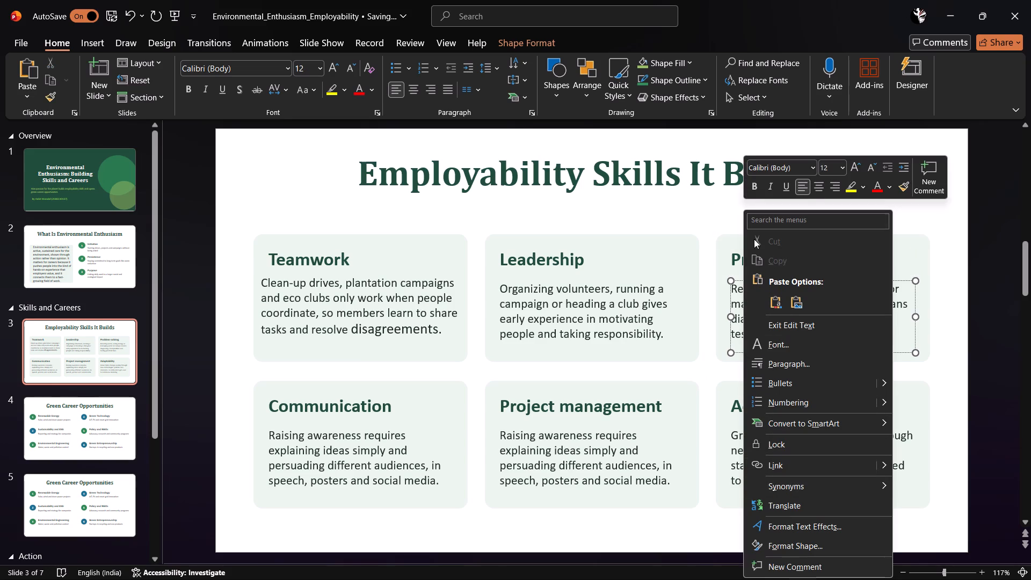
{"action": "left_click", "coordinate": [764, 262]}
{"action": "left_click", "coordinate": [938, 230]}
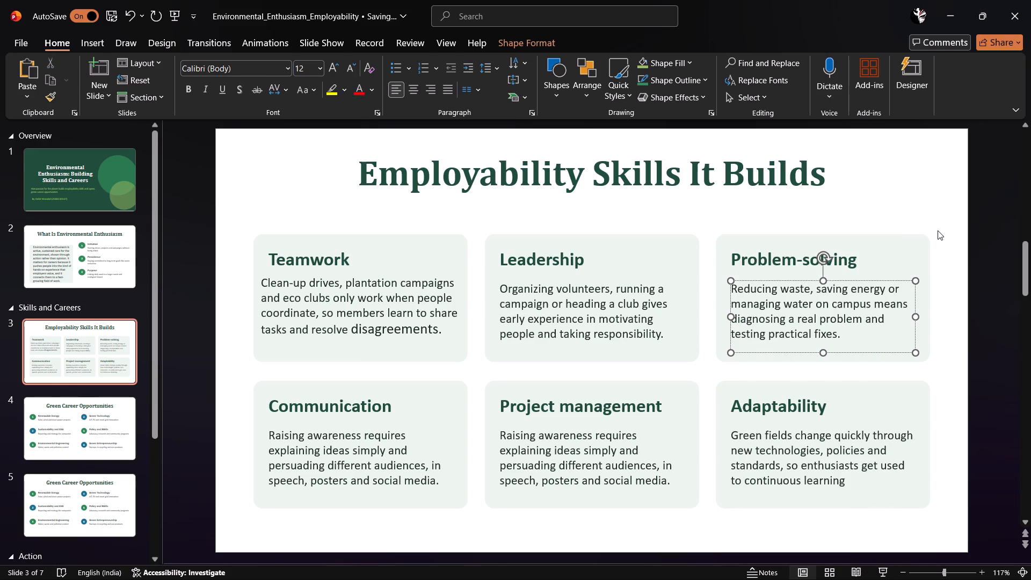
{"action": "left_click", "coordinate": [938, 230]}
Copy the complete Problem-solving card with its background, heading and text, and paste it onto the Canva employability skills slide.
{"action": "left_click_drag", "start_coordinate": [941, 220], "coordinate": [709, 380]}
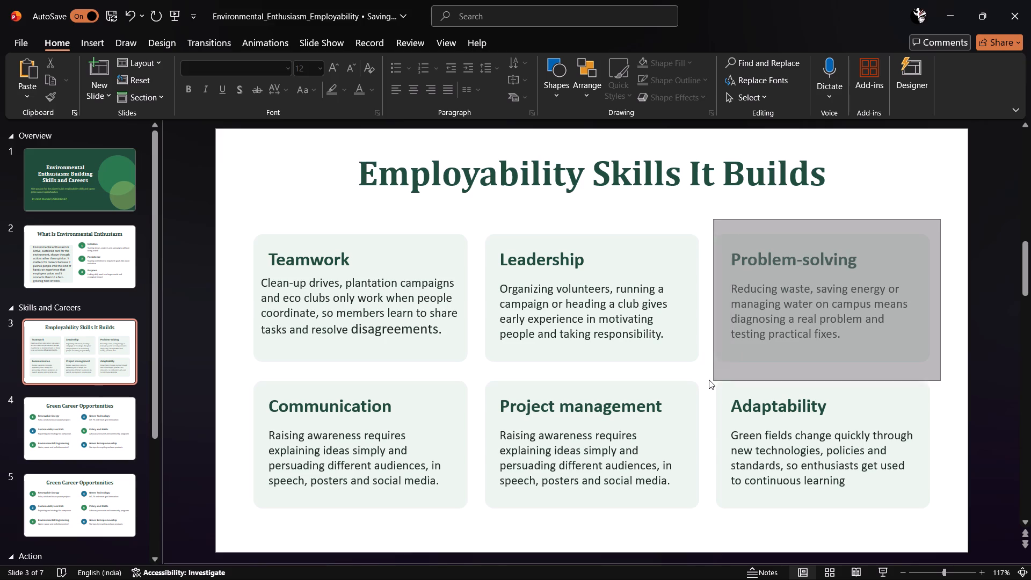
{"action": "left_click_drag", "start_coordinate": [709, 380], "coordinate": [700, 378]}
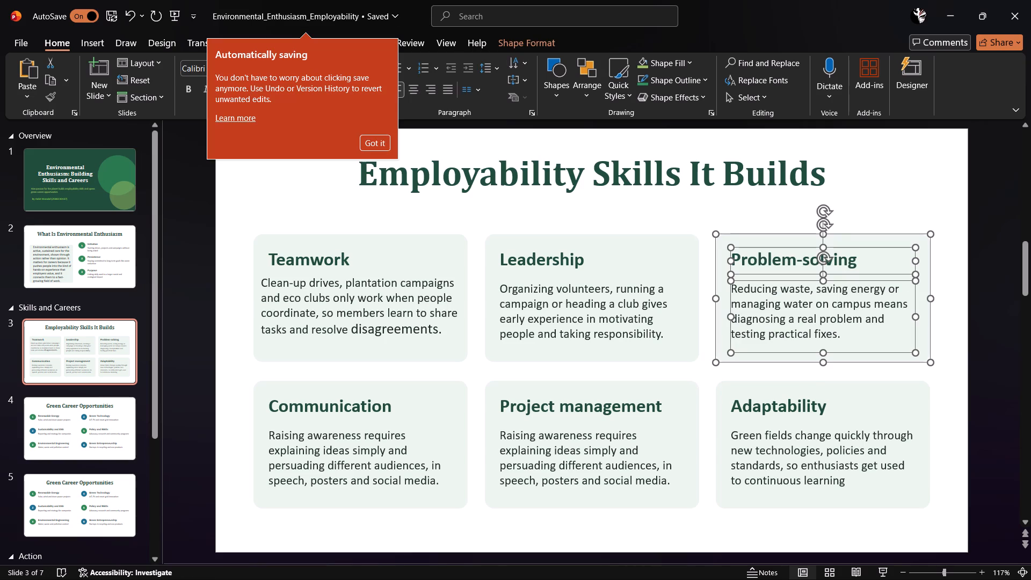
{"action": "right_click", "coordinate": [724, 327]}
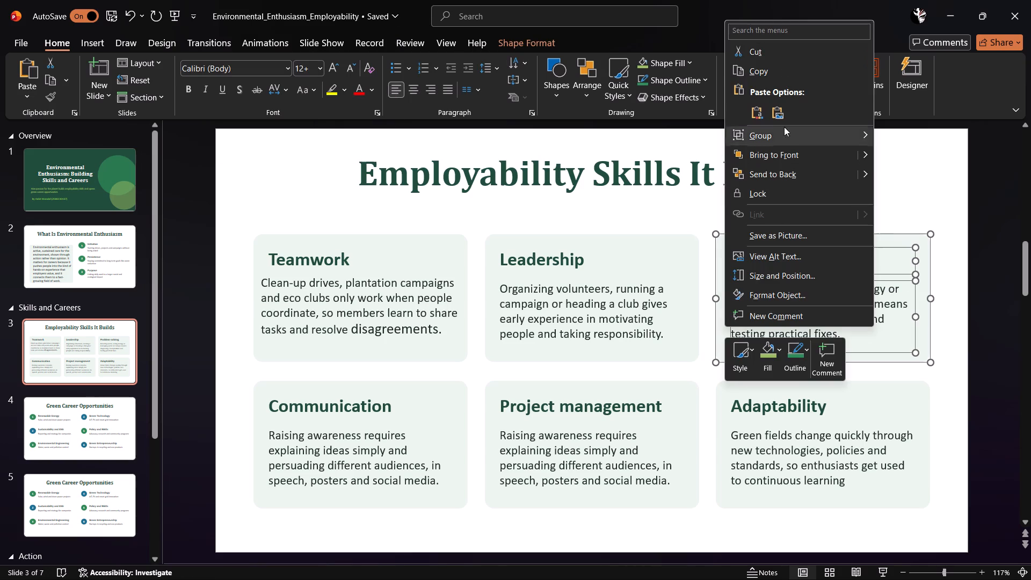
{"action": "left_click", "coordinate": [783, 73]}
{"action": "left_click", "coordinate": [946, 17]}
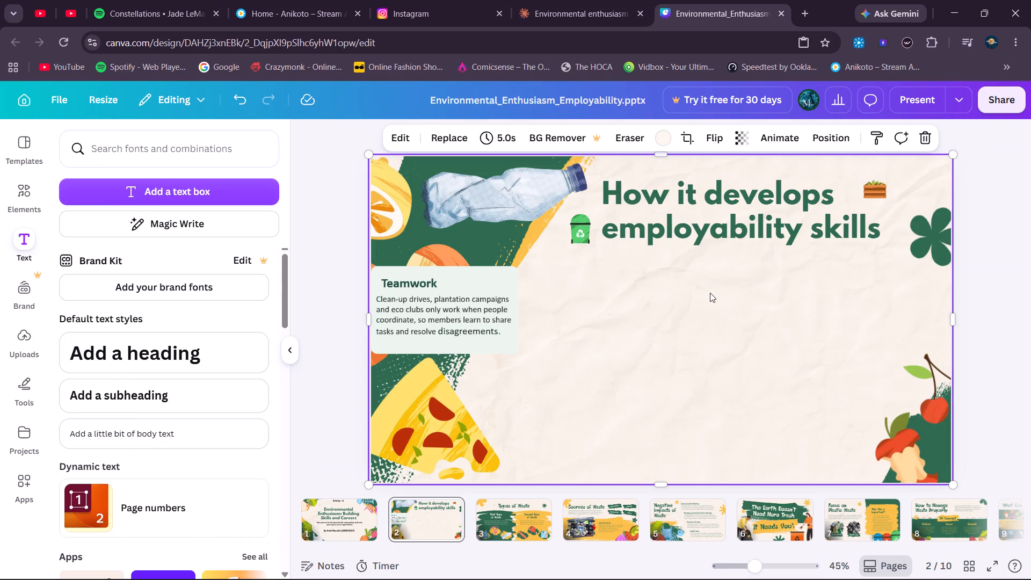
{"action": "left_click", "coordinate": [710, 293]}
{"action": "key", "text": "ctrl+v"}
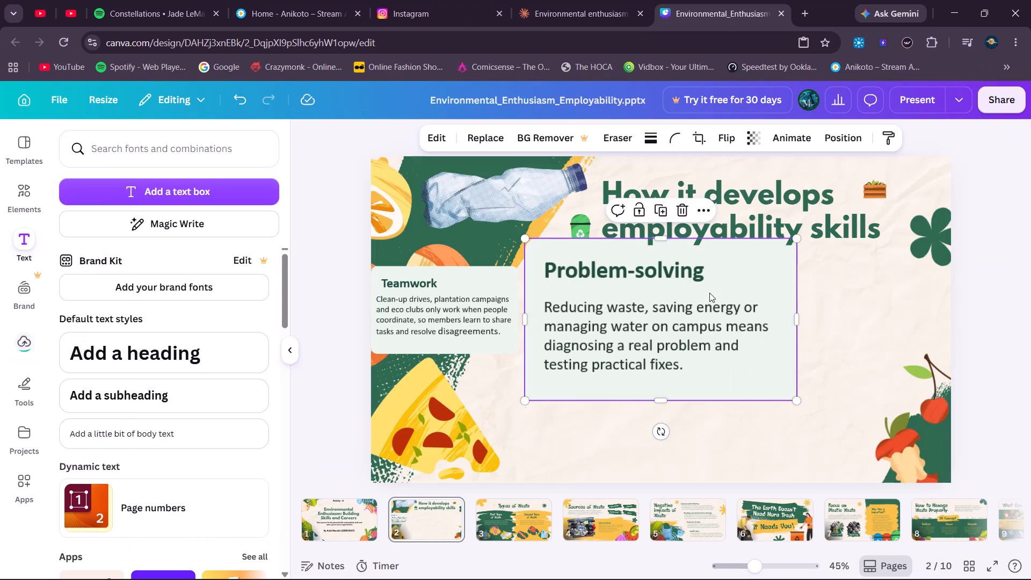
Scale down the pasted Problem-solving card and place it below the slide title, beside the Teamwork card.
{"action": "left_click_drag", "start_coordinate": [796, 401], "coordinate": [743, 365]}
{"action": "left_click_drag", "start_coordinate": [677, 312], "coordinate": [707, 328]}
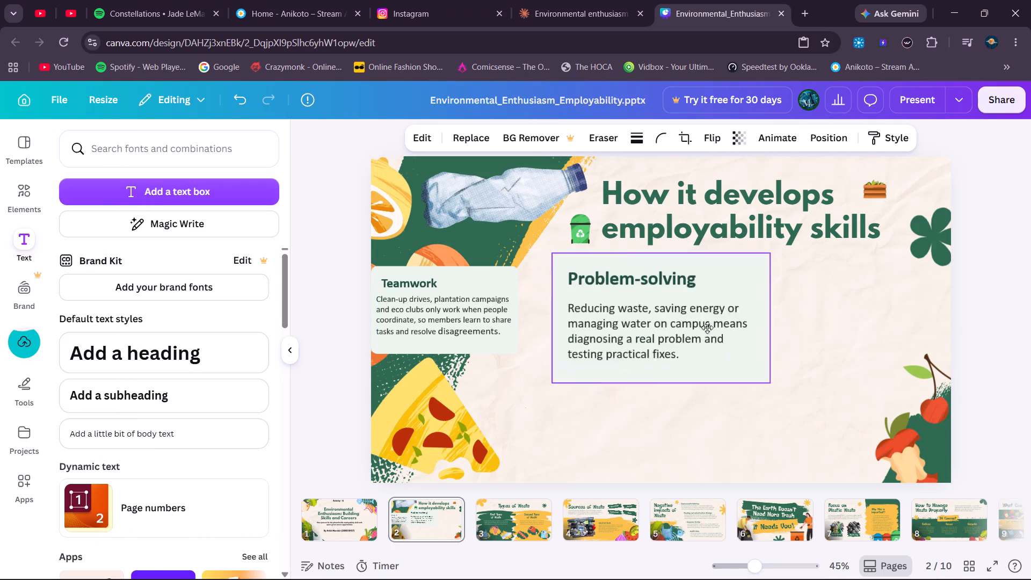
{"action": "left_click_drag", "start_coordinate": [707, 328], "coordinate": [706, 328]}
{"action": "left_click_drag", "start_coordinate": [773, 385], "coordinate": [733, 364]}
{"action": "left_click_drag", "start_coordinate": [671, 315], "coordinate": [672, 326]}
Shrink the Teamwork card slightly and shift it inward from the slide's left edge.
{"action": "left_click", "coordinate": [464, 320]}
{"action": "left_click_drag", "start_coordinate": [520, 363], "coordinate": [514, 359]}
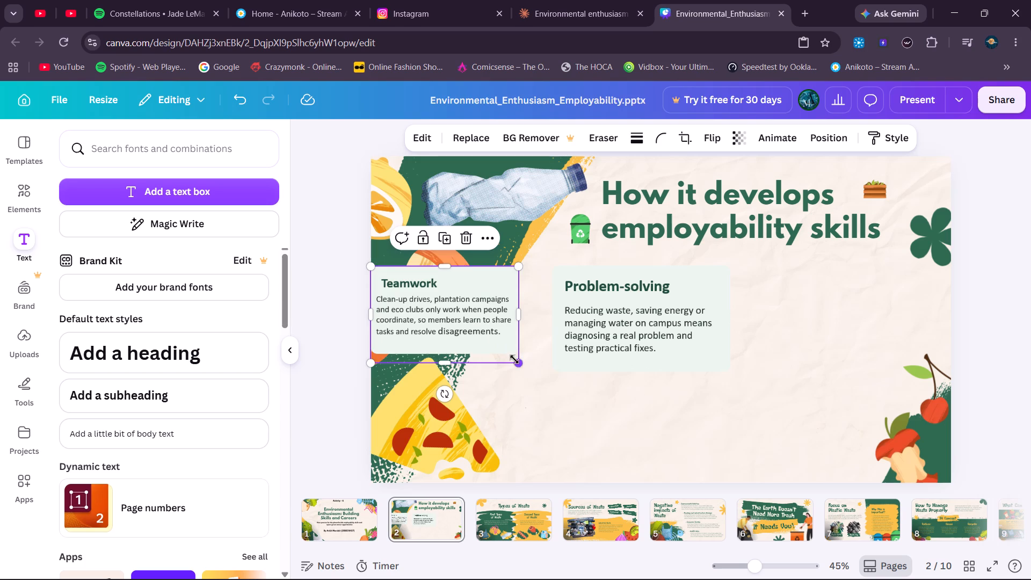
{"action": "left_click_drag", "start_coordinate": [514, 359], "coordinate": [509, 355]}
{"action": "left_click_drag", "start_coordinate": [465, 319], "coordinate": [477, 324]}
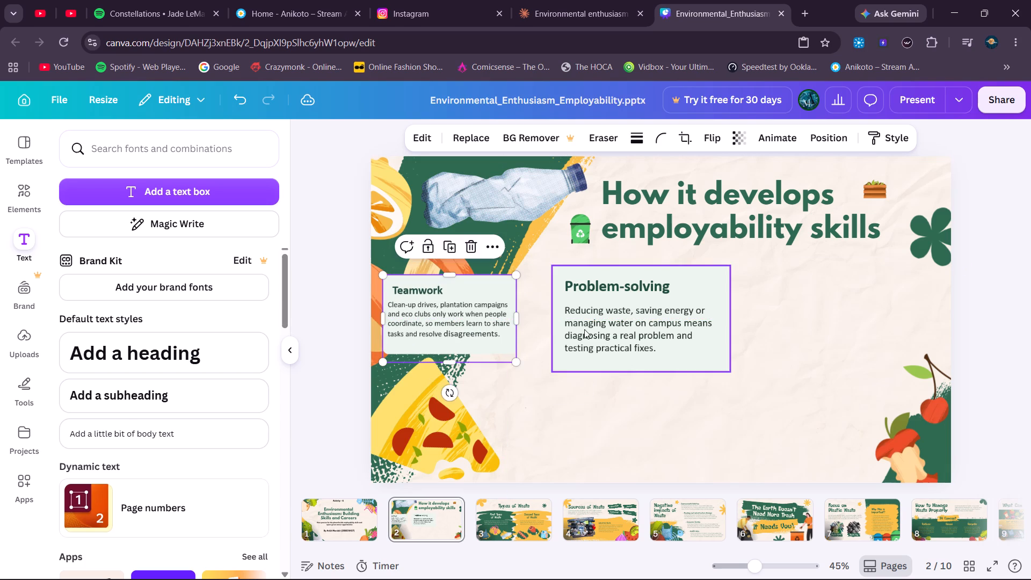
Shrink the Problem-solving card to nearly the Teamwork card's size and line up their top edges.
{"action": "left_click_drag", "start_coordinate": [611, 329], "coordinate": [604, 330]}
{"action": "left_click_drag", "start_coordinate": [724, 374], "coordinate": [704, 365]}
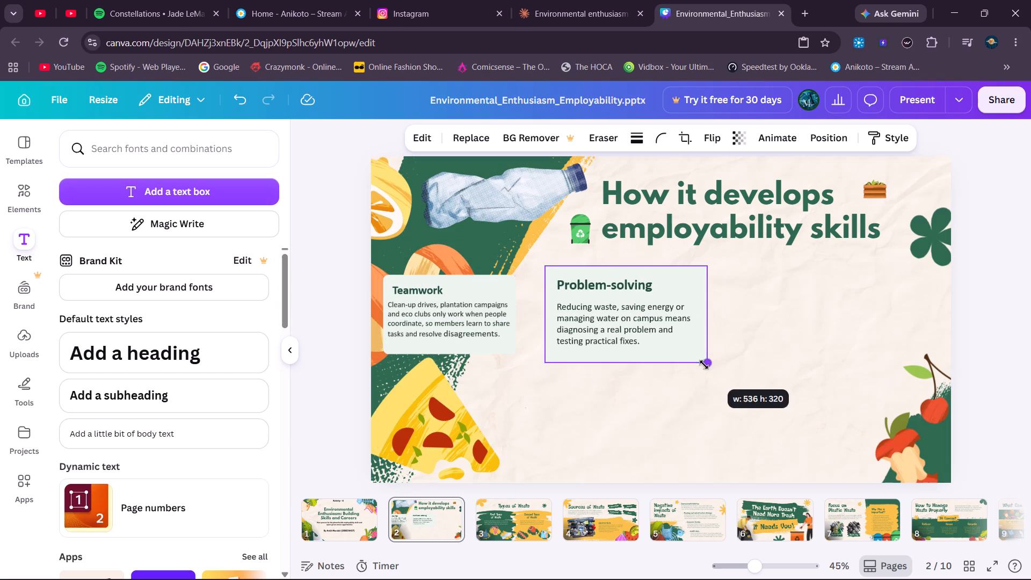
{"action": "left_click_drag", "start_coordinate": [704, 365], "coordinate": [695, 360]}
{"action": "left_click_drag", "start_coordinate": [623, 315], "coordinate": [621, 325]}
{"action": "left_click_drag", "start_coordinate": [692, 365], "coordinate": [668, 351]}
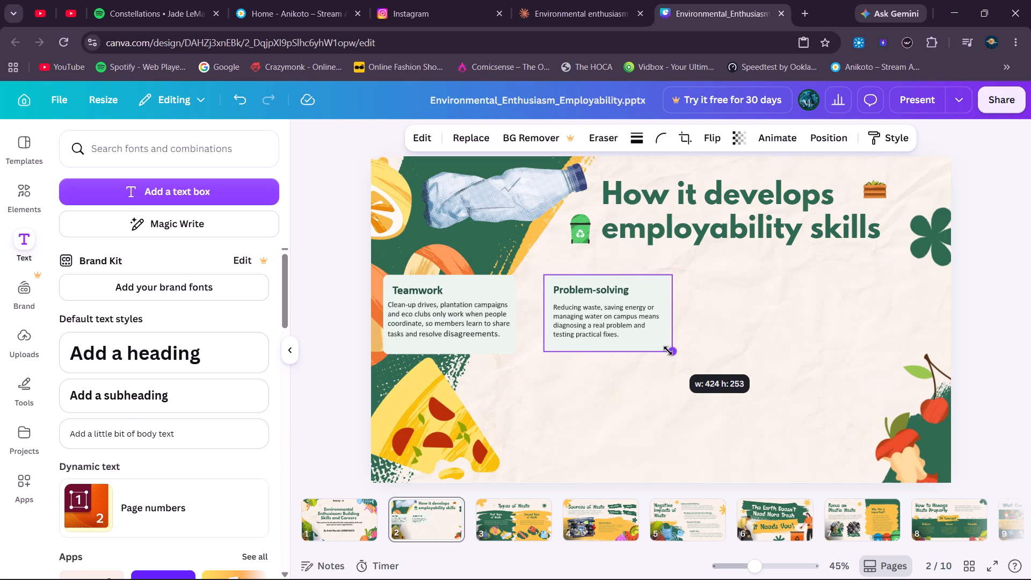
{"action": "left_click_drag", "start_coordinate": [668, 351], "coordinate": [678, 356]}
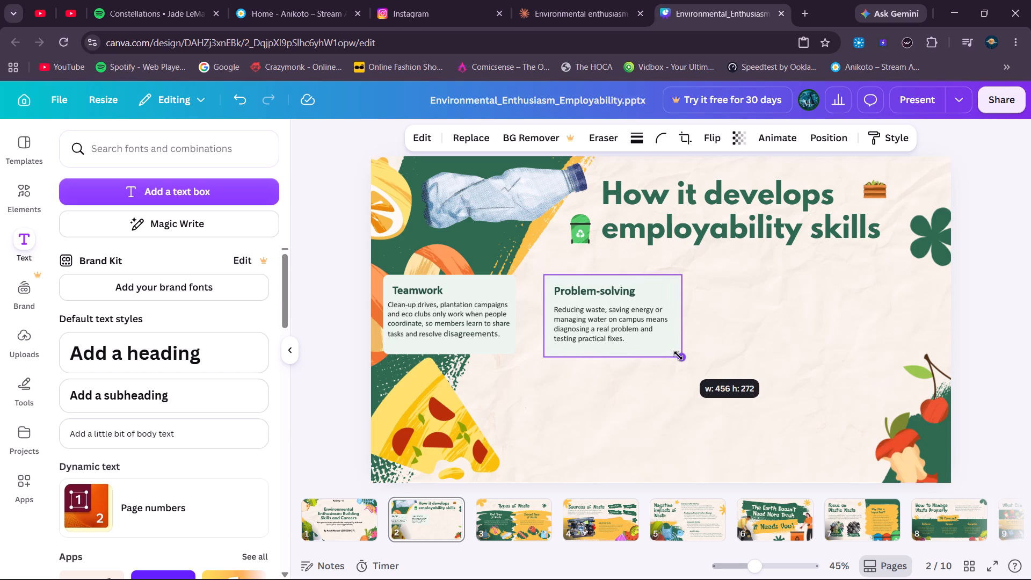
{"action": "left_click_drag", "start_coordinate": [678, 356], "coordinate": [681, 357]}
Enlarge the Teamwork and Problem-solving cards slightly, keeping them side by side below the title.
{"action": "left_click", "coordinate": [496, 311]}
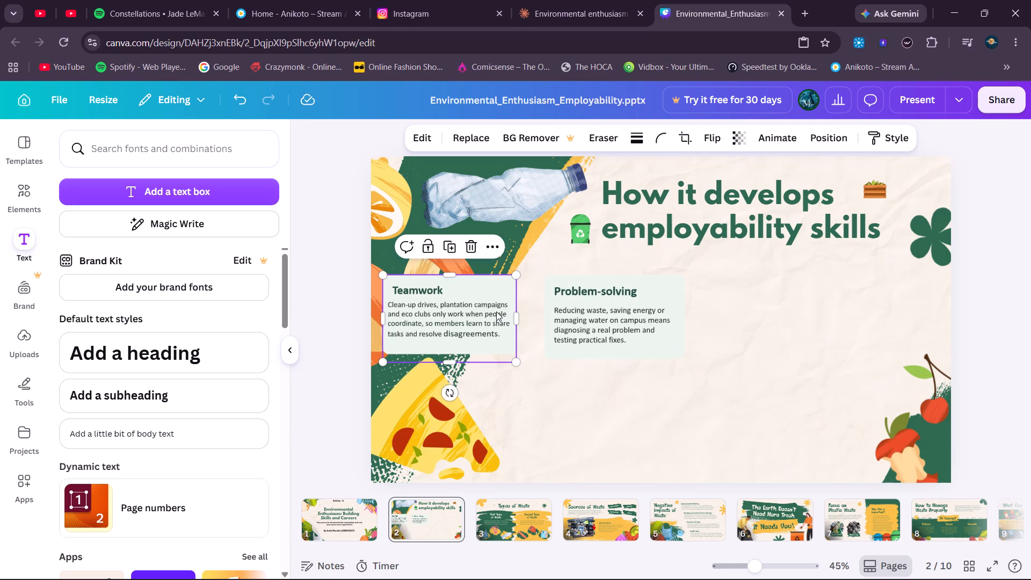
{"action": "left_click_drag", "start_coordinate": [518, 363], "coordinate": [516, 363]}
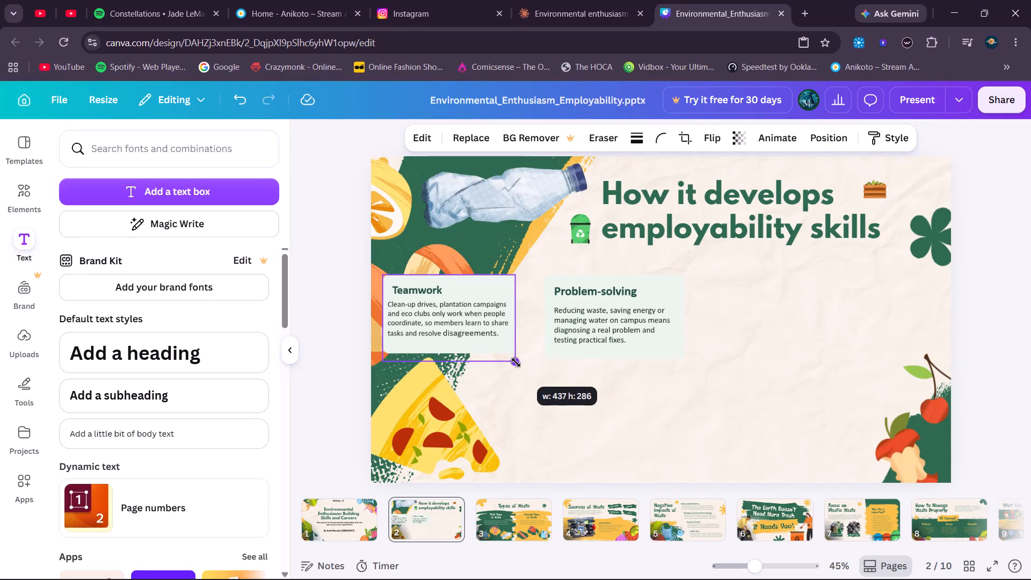
{"action": "left_click_drag", "start_coordinate": [516, 363], "coordinate": [529, 371]}
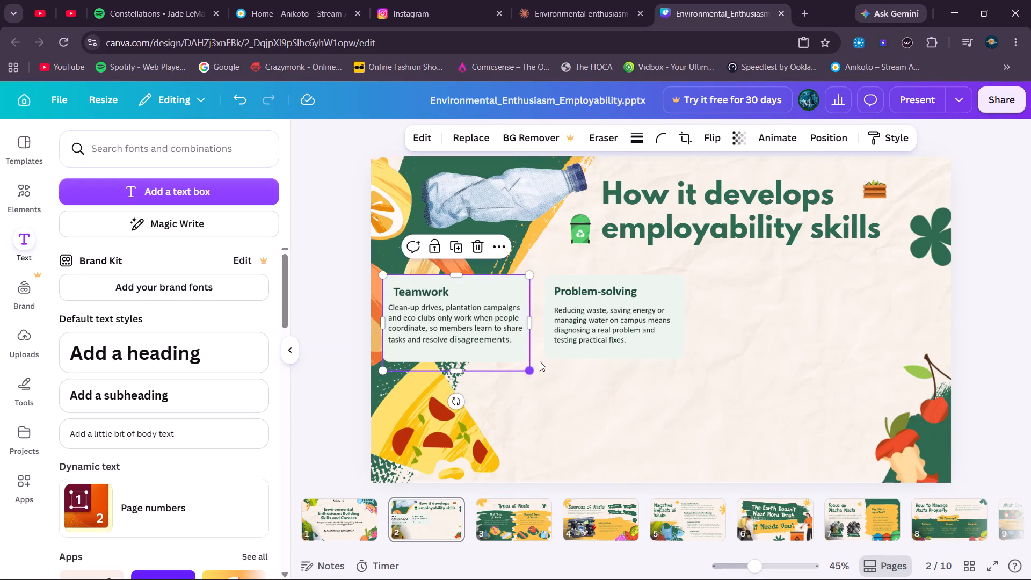
{"action": "left_click", "coordinate": [606, 323]}
{"action": "left_click_drag", "start_coordinate": [685, 359], "coordinate": [702, 372]}
{"action": "left_click", "coordinate": [640, 345]}
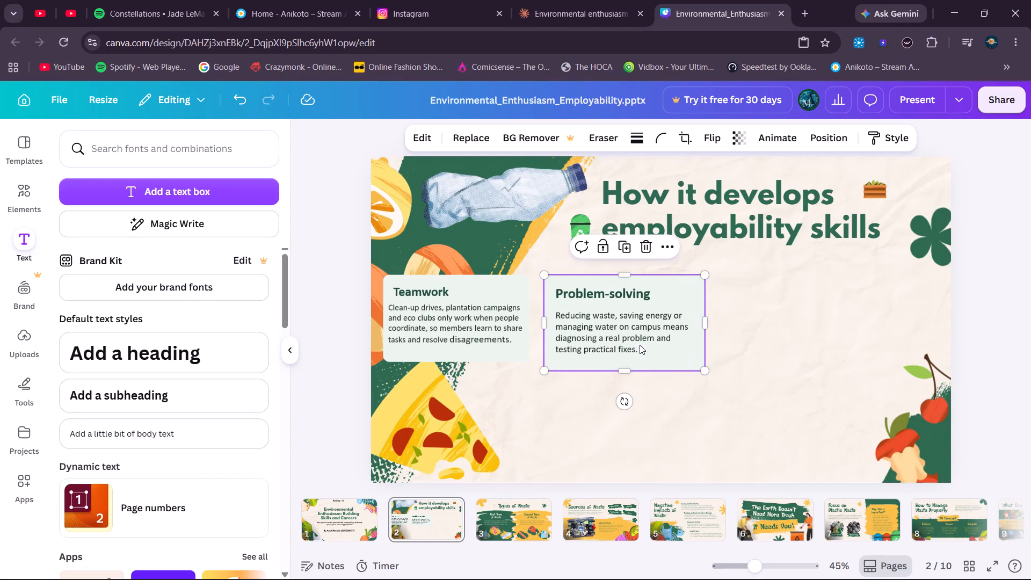
{"action": "left_click", "coordinate": [695, 404]}
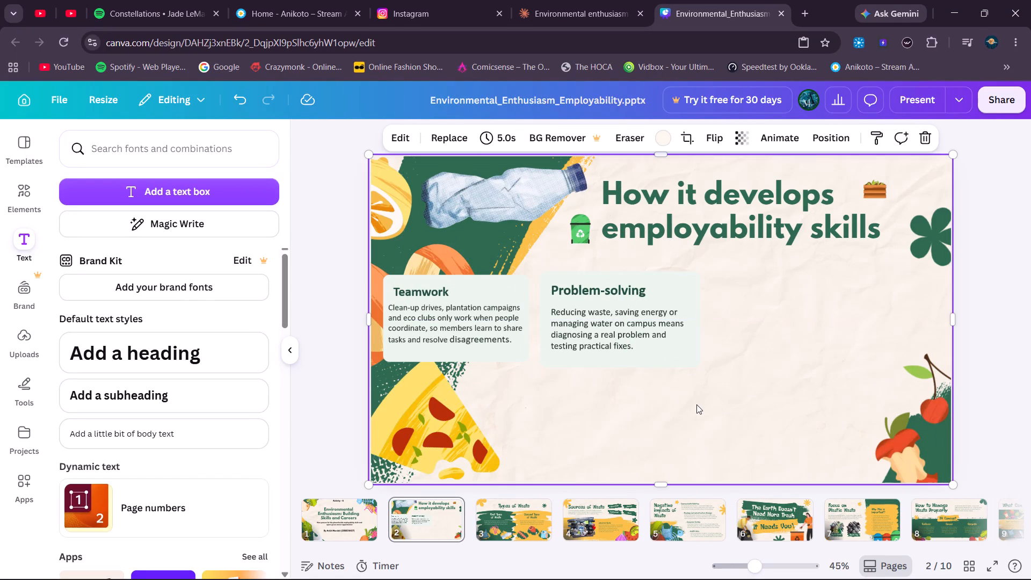
{"action": "left_click", "coordinate": [693, 318]}
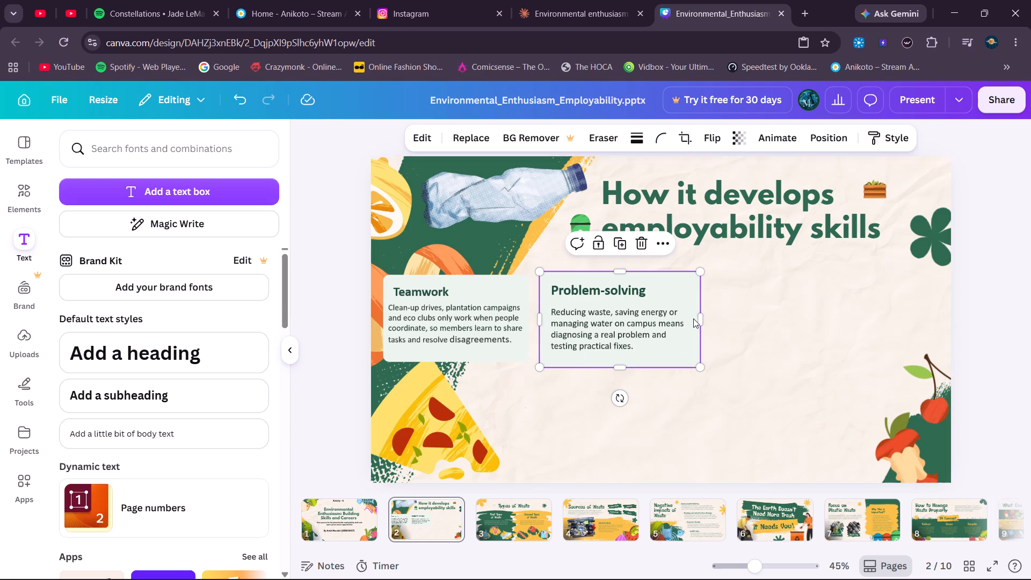
{"action": "left_click", "coordinate": [699, 320]}
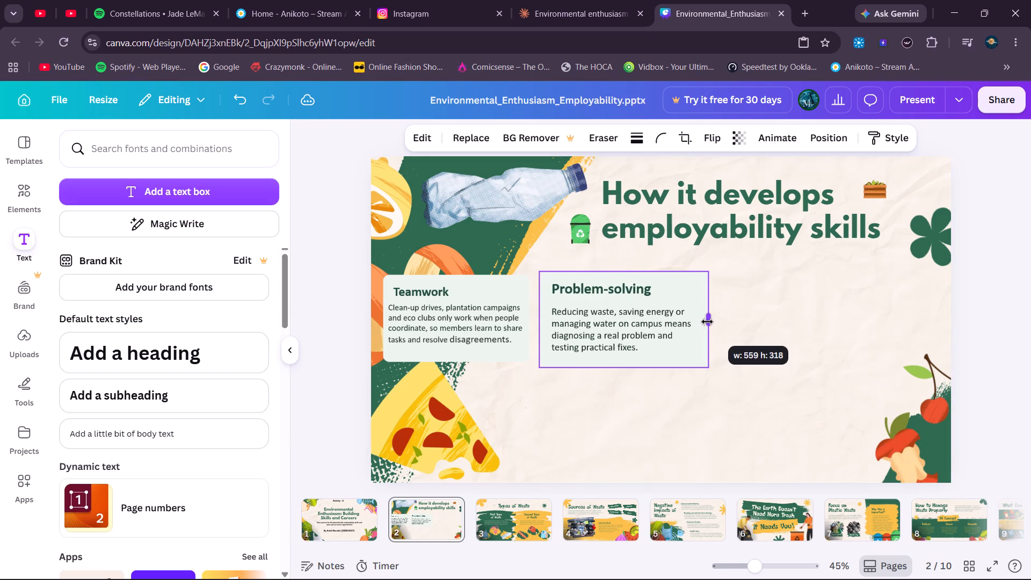
Widen the Teamwork card, align its top with the Problem-solving card, and leave a narrow gap between them.
{"action": "left_click", "coordinate": [514, 333]}
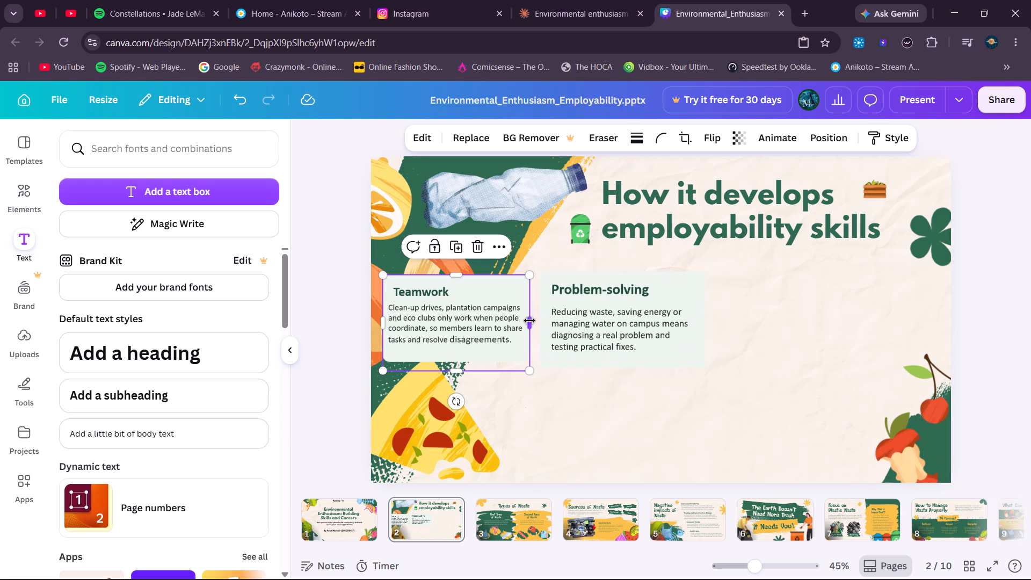
{"action": "left_click_drag", "start_coordinate": [529, 321], "coordinate": [542, 324]}
{"action": "left_click", "coordinate": [564, 411]}
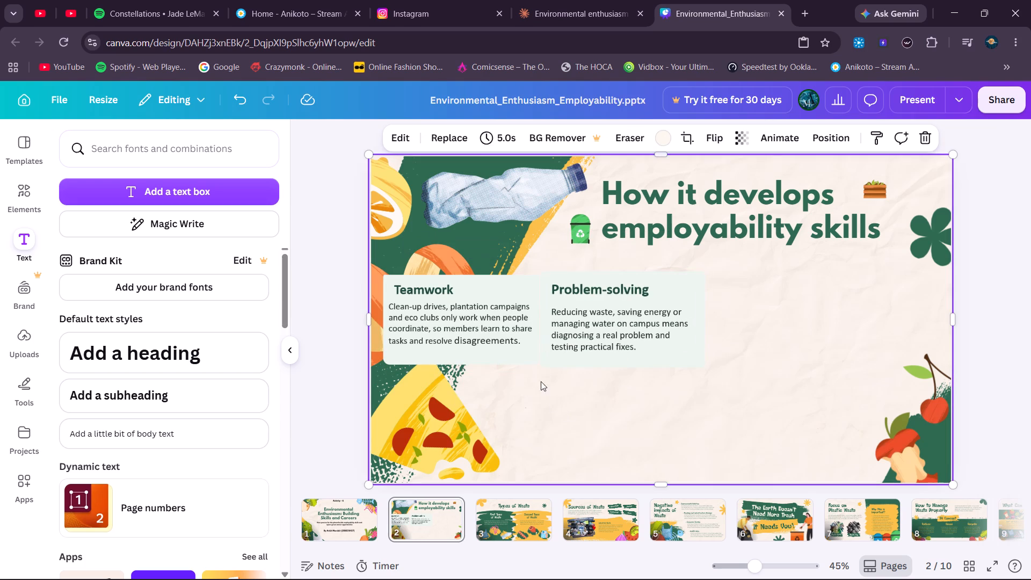
{"action": "left_click", "coordinate": [491, 337]}
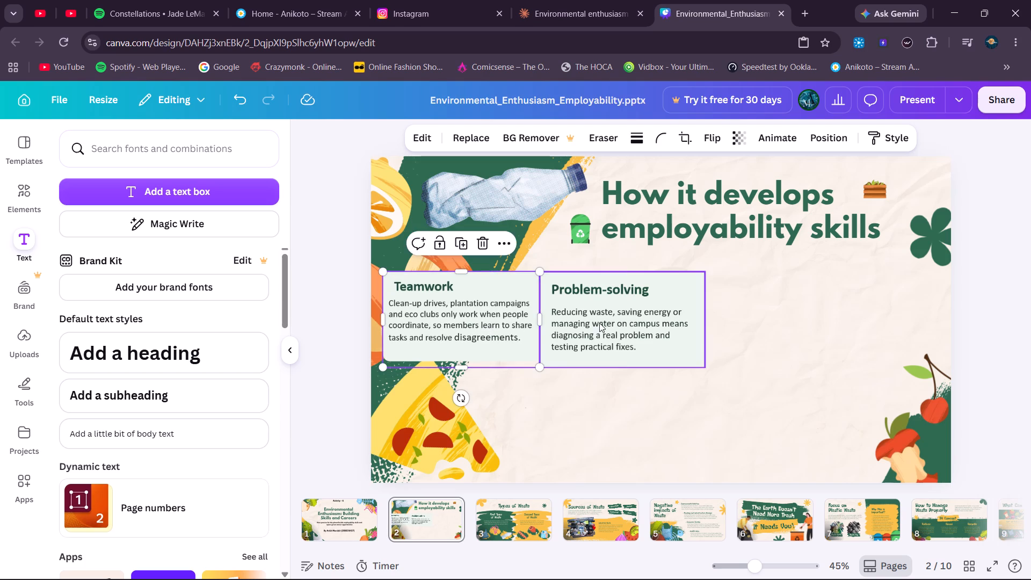
{"action": "left_click_drag", "start_coordinate": [599, 323], "coordinate": [609, 324]}
{"action": "left_click", "coordinate": [592, 414]}
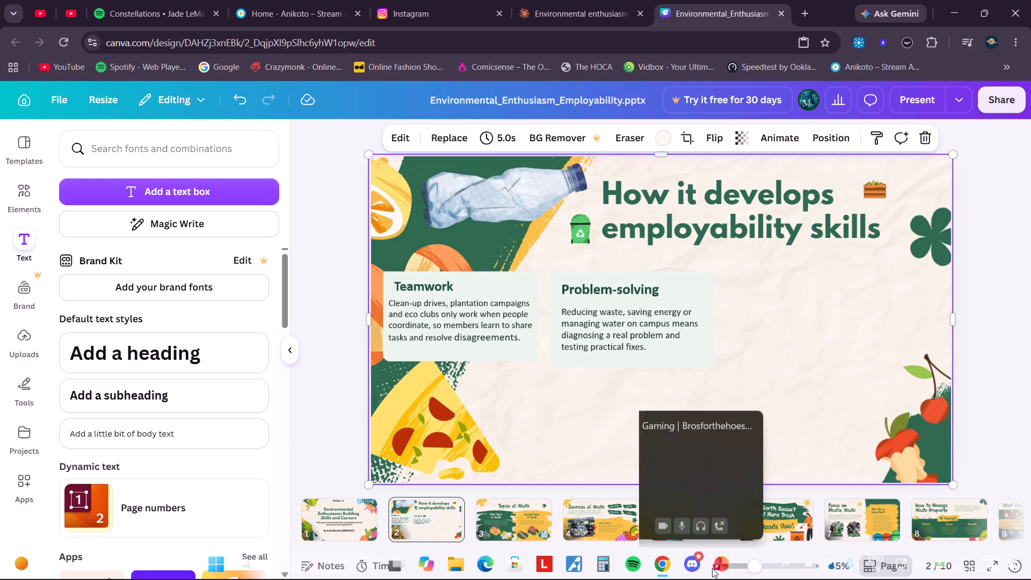
Switch to PowerPoint, copy the complete Leadership card with background, heading and text, and paste it onto the Canva employability skills slide.
{"action": "left_click", "coordinate": [714, 524]}
{"action": "left_click", "coordinate": [688, 206]}
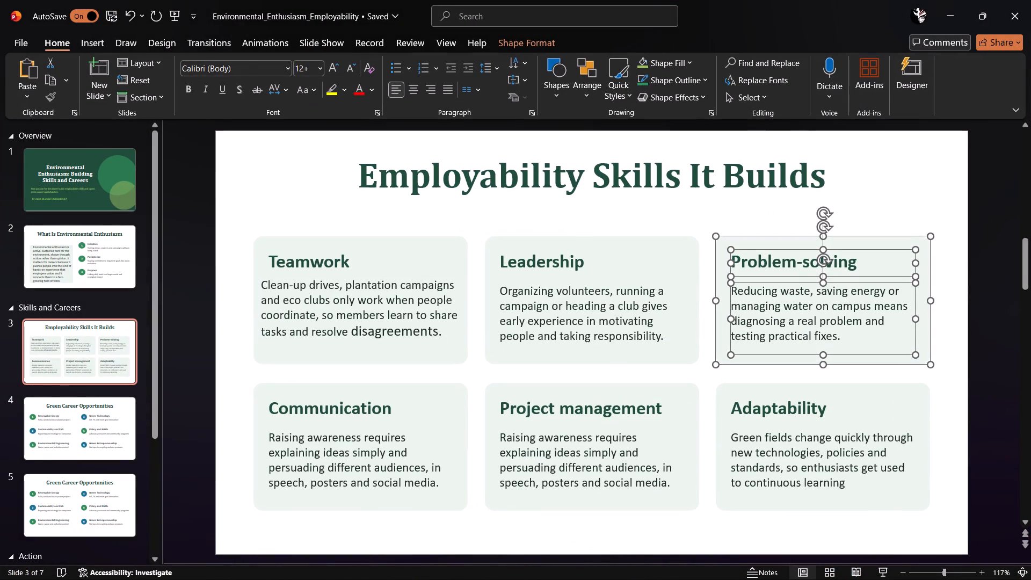
{"action": "left_click_drag", "start_coordinate": [469, 222], "coordinate": [669, 369]}
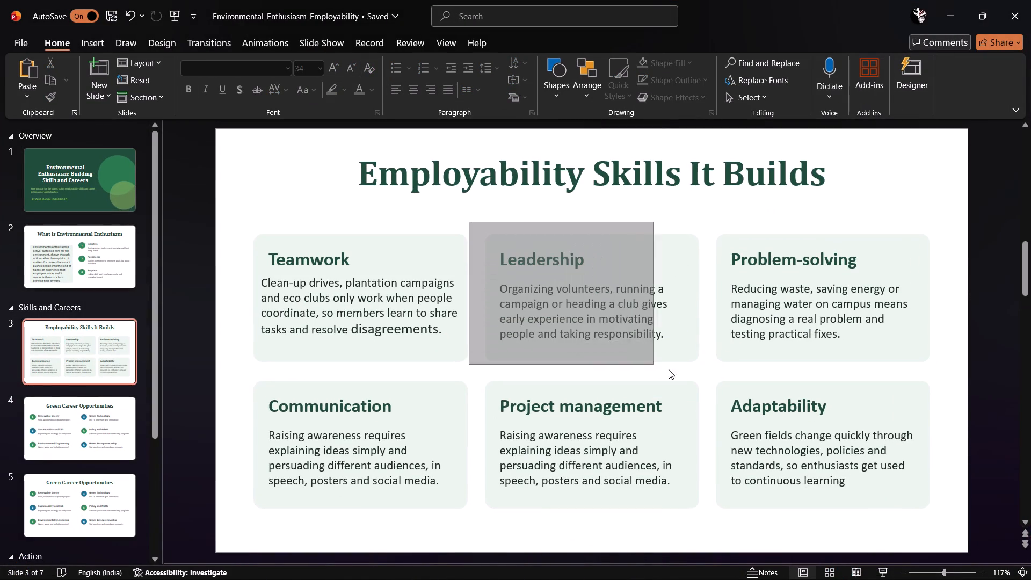
{"action": "left_click_drag", "start_coordinate": [669, 369], "coordinate": [710, 374]}
{"action": "right_click", "coordinate": [642, 340]}
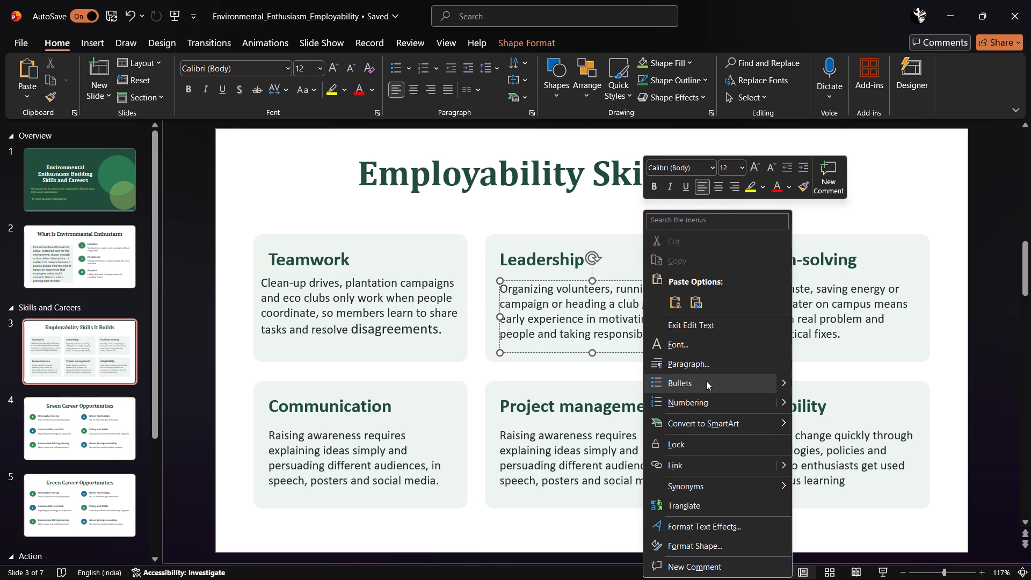
{"action": "left_click", "coordinate": [527, 227]}
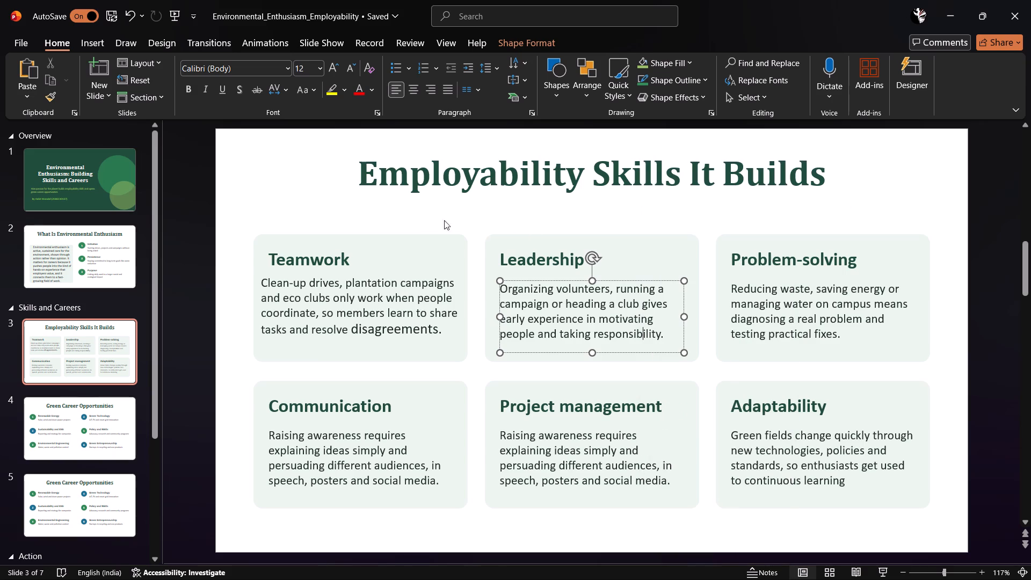
{"action": "left_click_drag", "start_coordinate": [469, 215], "coordinate": [707, 372]}
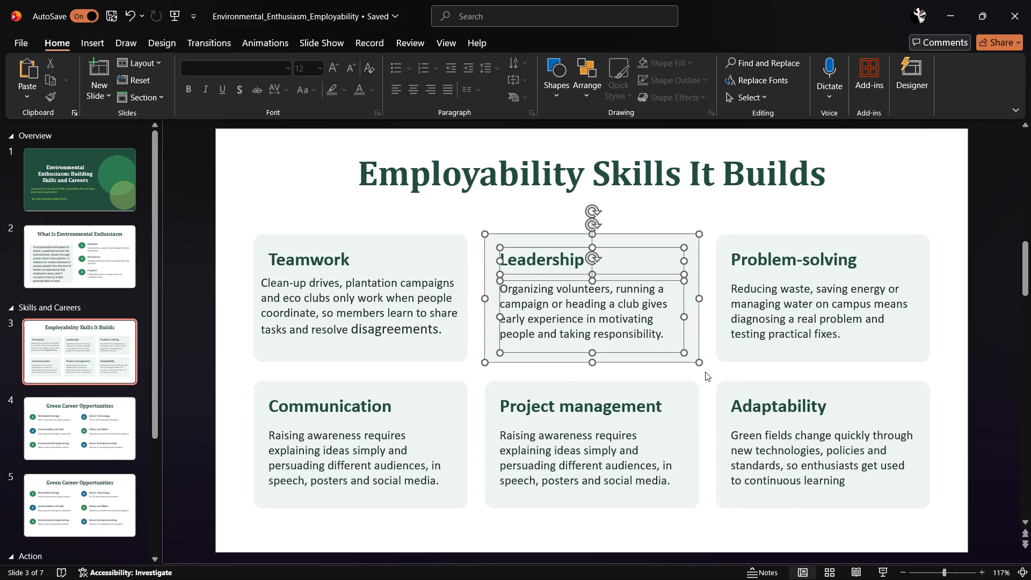
{"action": "right_click", "coordinate": [603, 268]}
{"action": "left_click", "coordinate": [649, 315]}
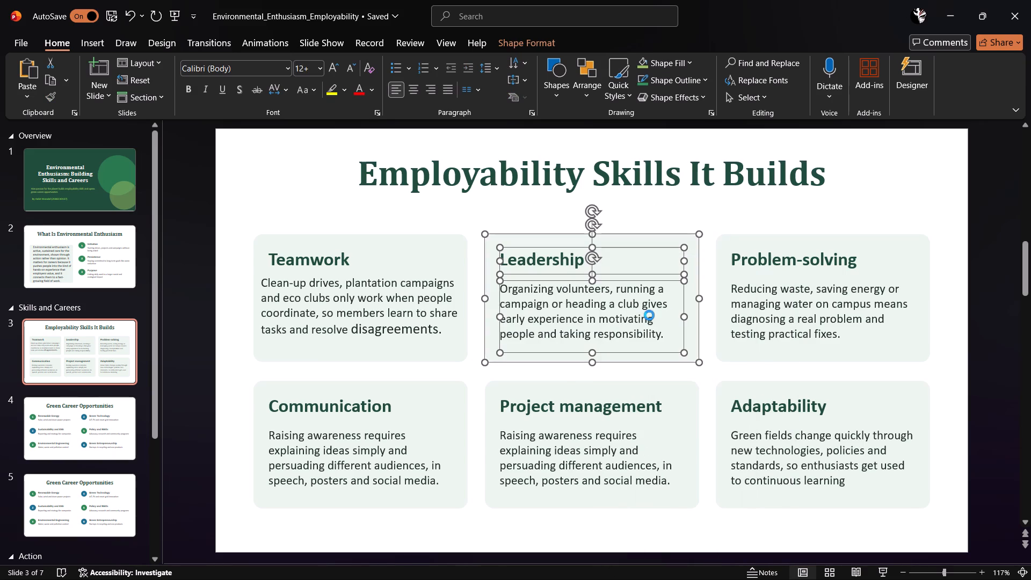
{"action": "left_click", "coordinate": [958, 0]}
{"action": "right_click", "coordinate": [846, 300]}
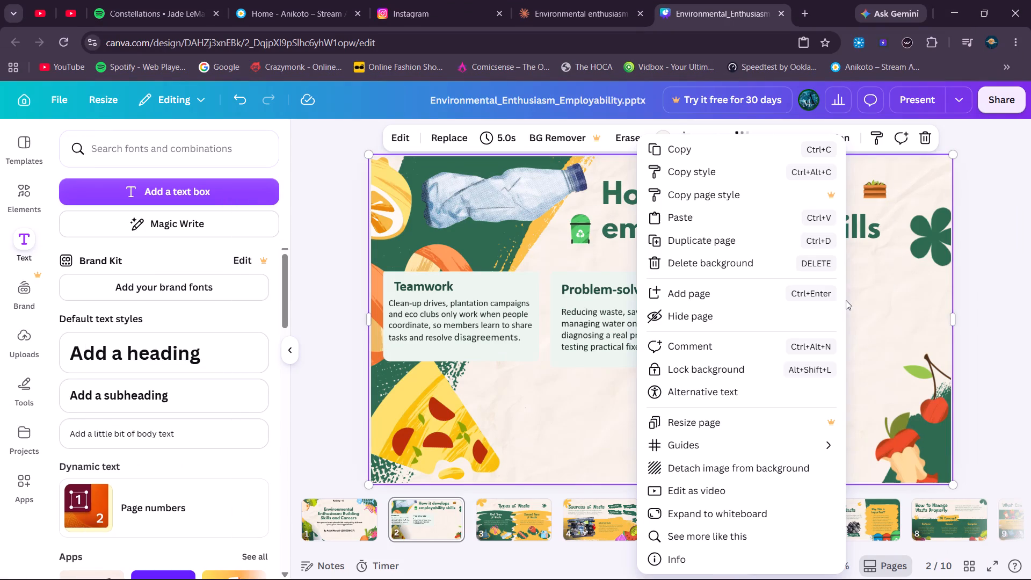
{"action": "left_click", "coordinate": [687, 220]}
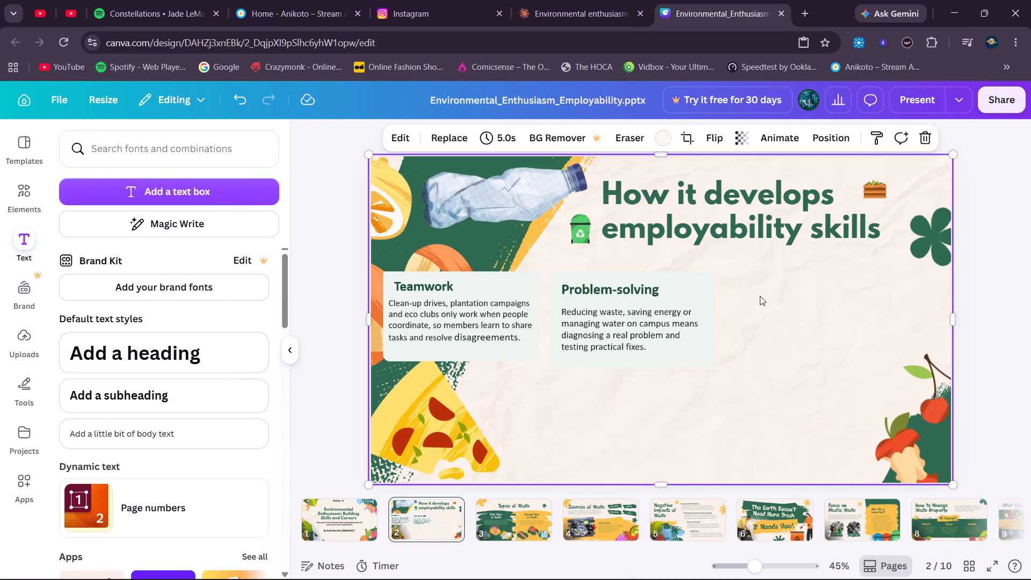
Scale down the Leadership card to about the other cards' size and place it in their row near the slide's right edge.
{"action": "left_click_drag", "start_coordinate": [654, 312], "coordinate": [857, 317]}
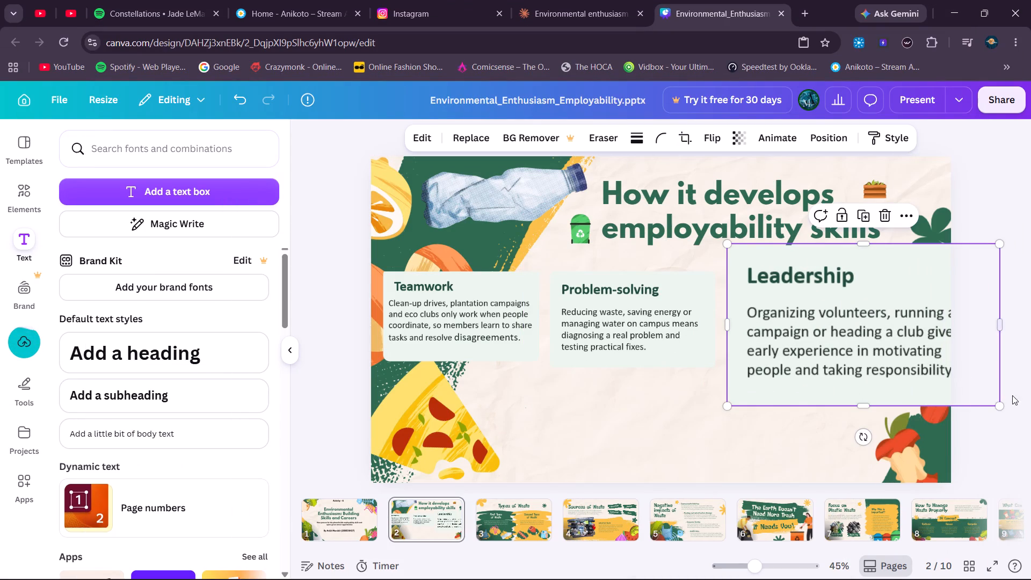
{"action": "left_click_drag", "start_coordinate": [1004, 407], "coordinate": [884, 349]}
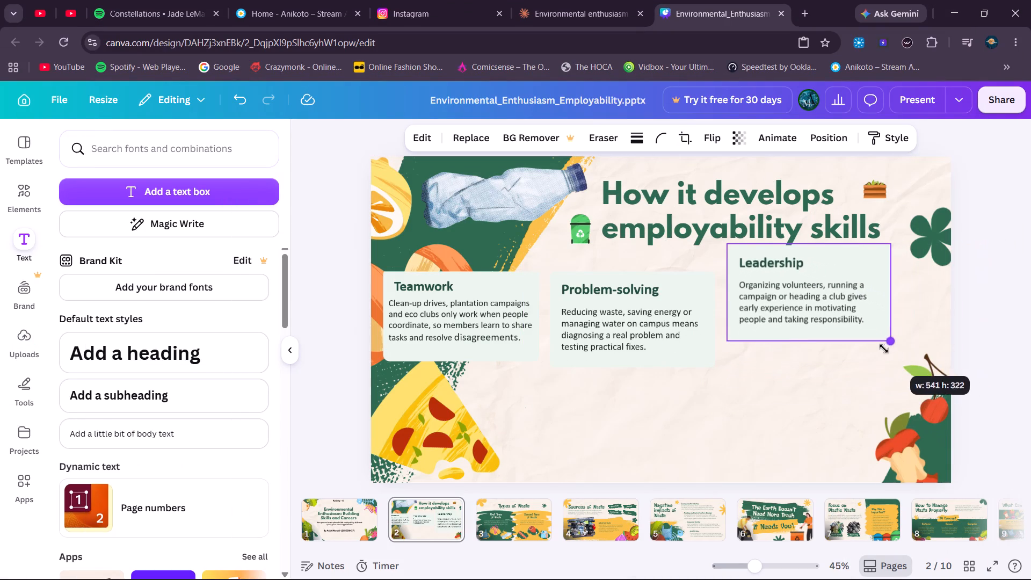
{"action": "left_click_drag", "start_coordinate": [884, 349], "coordinate": [870, 340]}
{"action": "left_click", "coordinate": [875, 342]}
{"action": "left_click", "coordinate": [865, 320]}
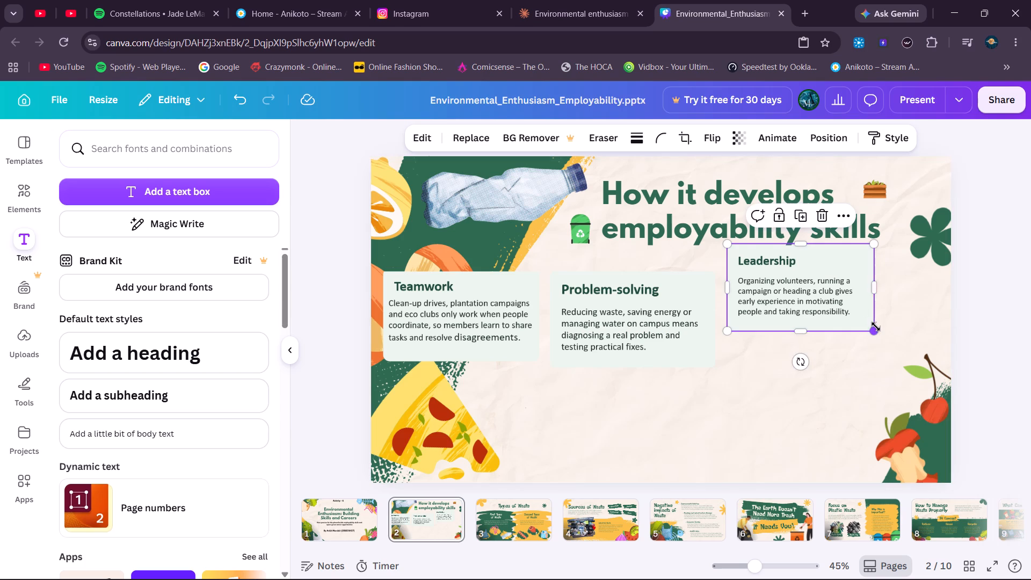
{"action": "left_click_drag", "start_coordinate": [876, 327], "coordinate": [883, 331]}
{"action": "left_click_drag", "start_coordinate": [836, 302], "coordinate": [848, 330]}
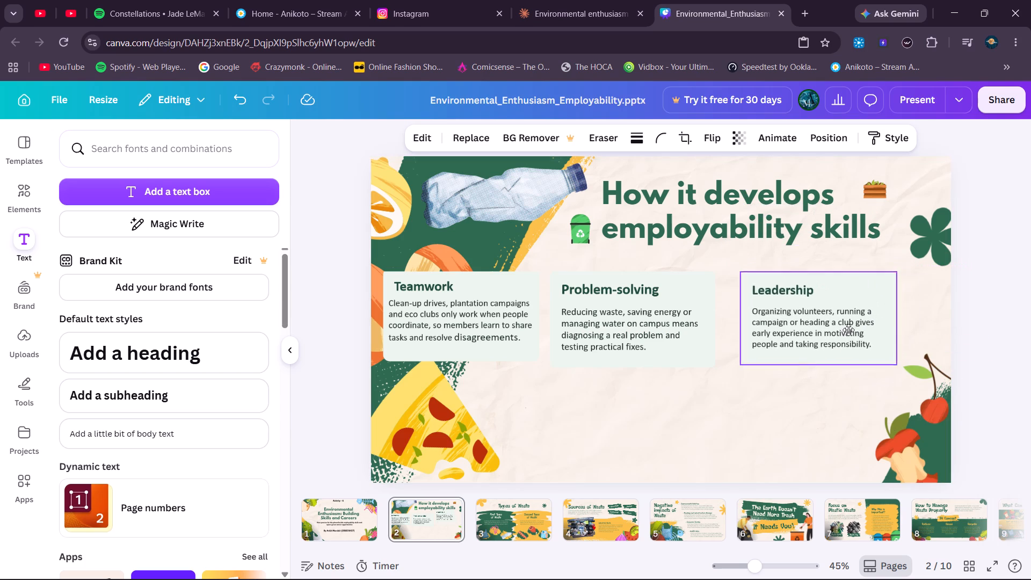
{"action": "left_click_drag", "start_coordinate": [848, 330], "coordinate": [887, 332]}
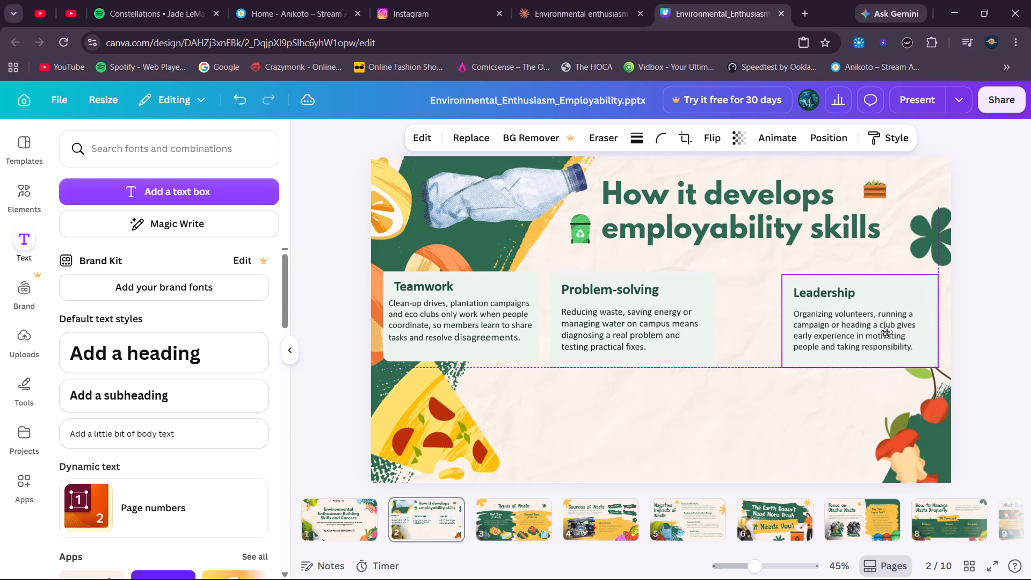
{"action": "left_click_drag", "start_coordinate": [887, 332], "coordinate": [886, 332]}
Space the Teamwork, Problem-solving and Leadership cards roughly evenly in one row below the slide title.
{"action": "left_click_drag", "start_coordinate": [681, 319], "coordinate": [722, 324]}
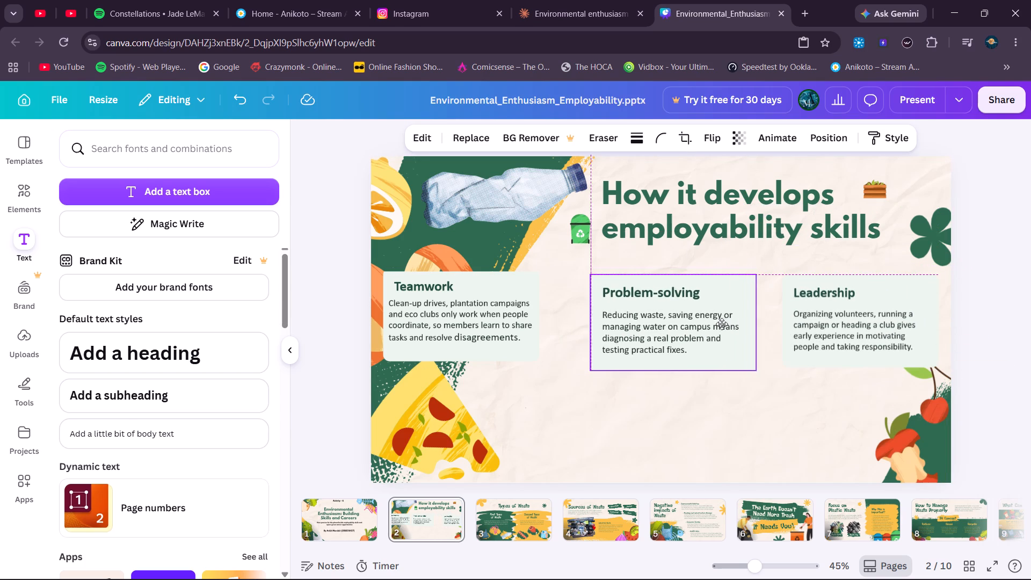
{"action": "left_click_drag", "start_coordinate": [722, 324], "coordinate": [721, 322]}
{"action": "left_click_drag", "start_coordinate": [489, 309], "coordinate": [506, 316]}
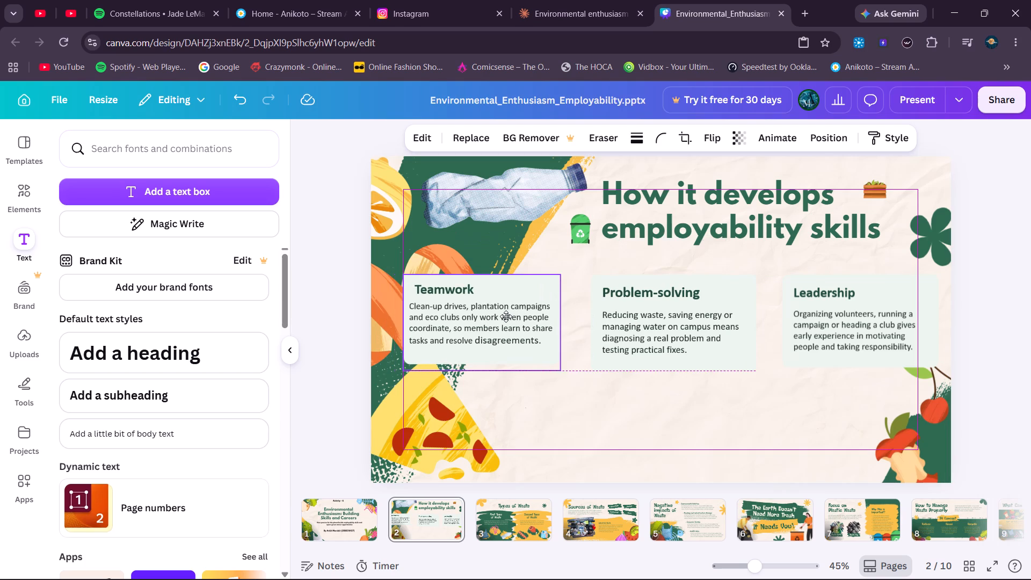
{"action": "left_click_drag", "start_coordinate": [506, 316], "coordinate": [507, 314]}
{"action": "left_click_drag", "start_coordinate": [633, 311], "coordinate": [624, 311]}
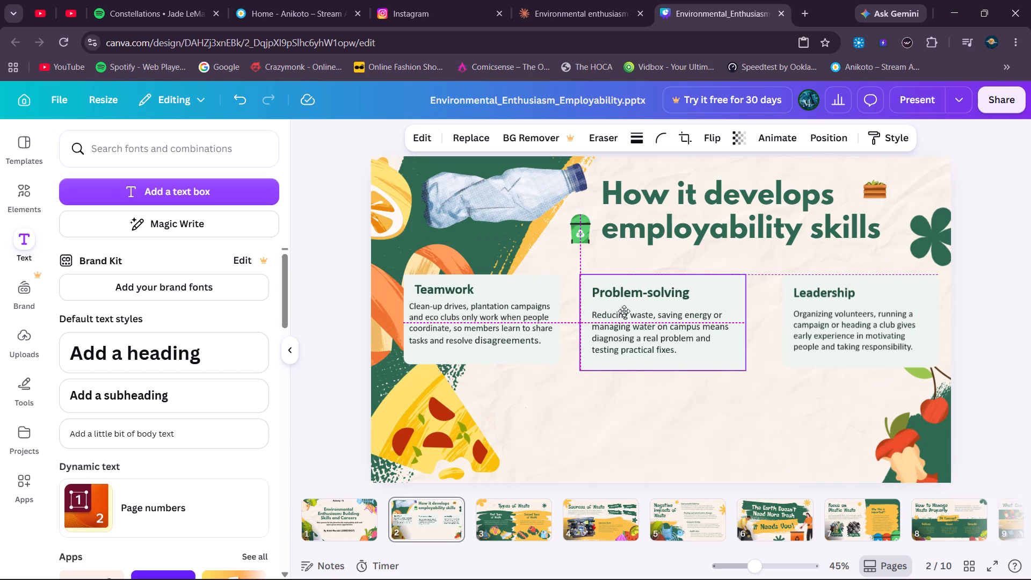
{"action": "left_click_drag", "start_coordinate": [624, 311], "coordinate": [626, 310]}
{"action": "left_click_drag", "start_coordinate": [838, 321], "coordinate": [819, 322]}
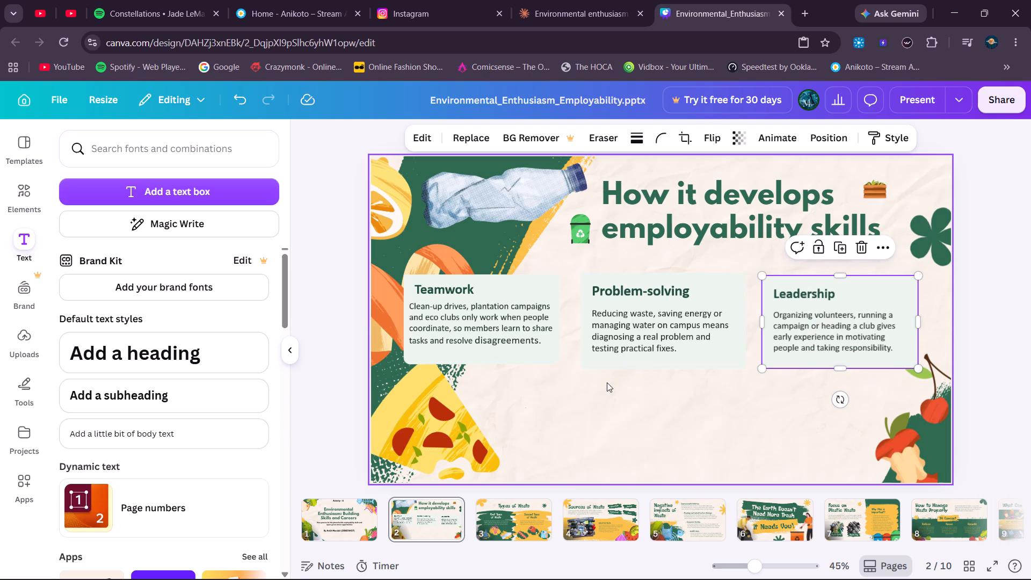
{"action": "left_click", "coordinate": [607, 382]}
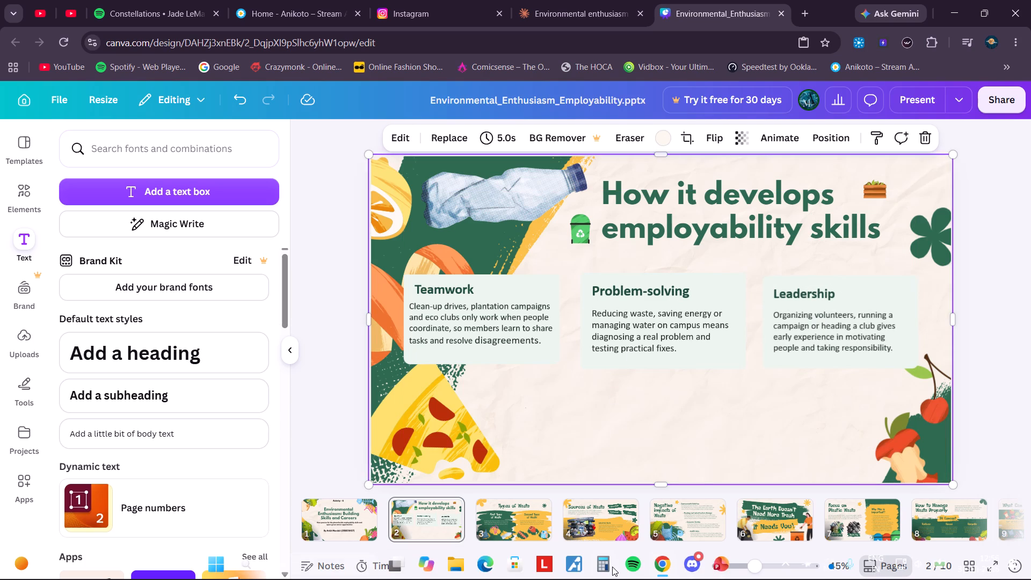
Switch to PowerPoint, copy the complete Communication card with background, heading and text, and paste it onto the Canva employability skills slide.
{"action": "left_click", "coordinate": [731, 560]}
{"action": "left_click_drag", "start_coordinate": [235, 376], "coordinate": [483, 524]}
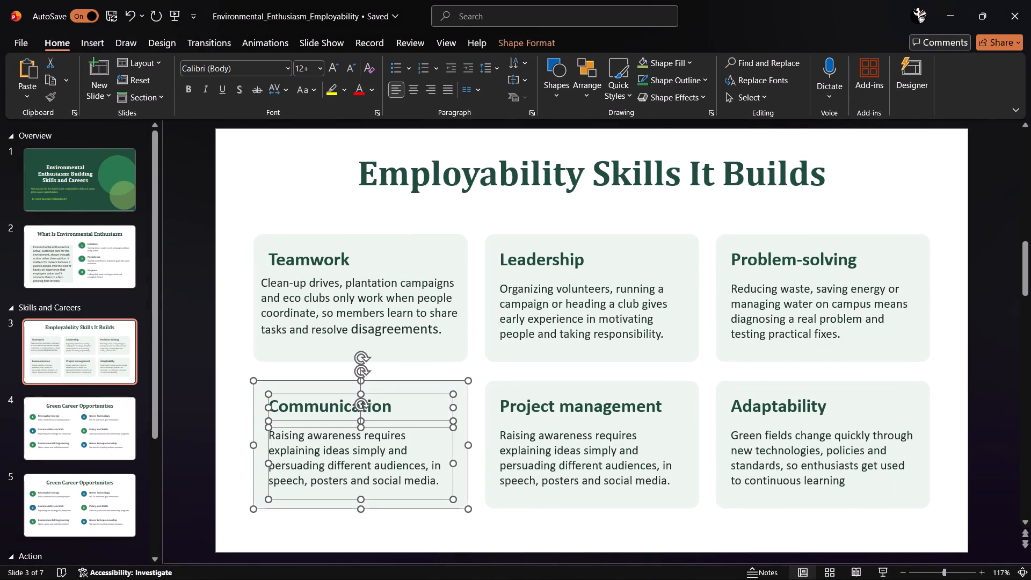
{"action": "right_click", "coordinate": [395, 459]}
{"action": "left_click", "coordinate": [249, 366]}
{"action": "left_click_drag", "start_coordinate": [236, 364], "coordinate": [346, 460]}
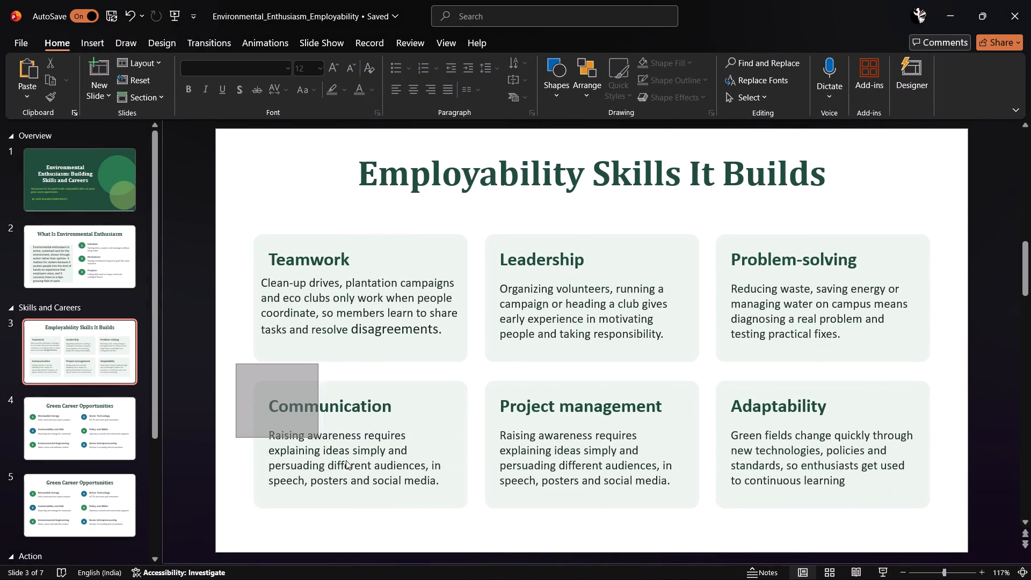
{"action": "left_click_drag", "start_coordinate": [346, 460], "coordinate": [485, 538]}
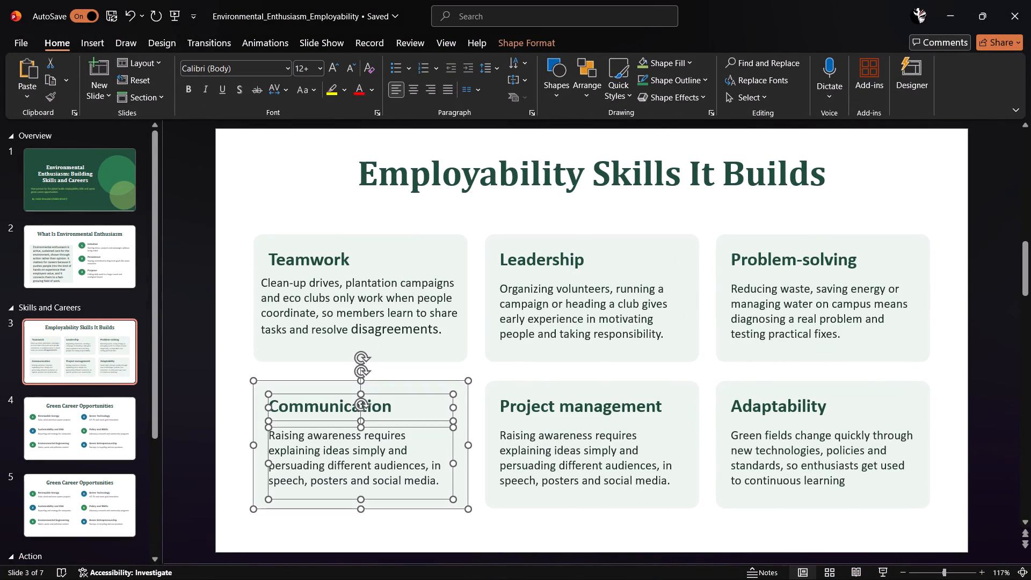
{"action": "right_click", "coordinate": [384, 451]}
{"action": "left_click", "coordinate": [233, 354]}
{"action": "left_click_drag", "start_coordinate": [233, 354], "coordinate": [482, 558]}
{"action": "right_click", "coordinate": [266, 412]}
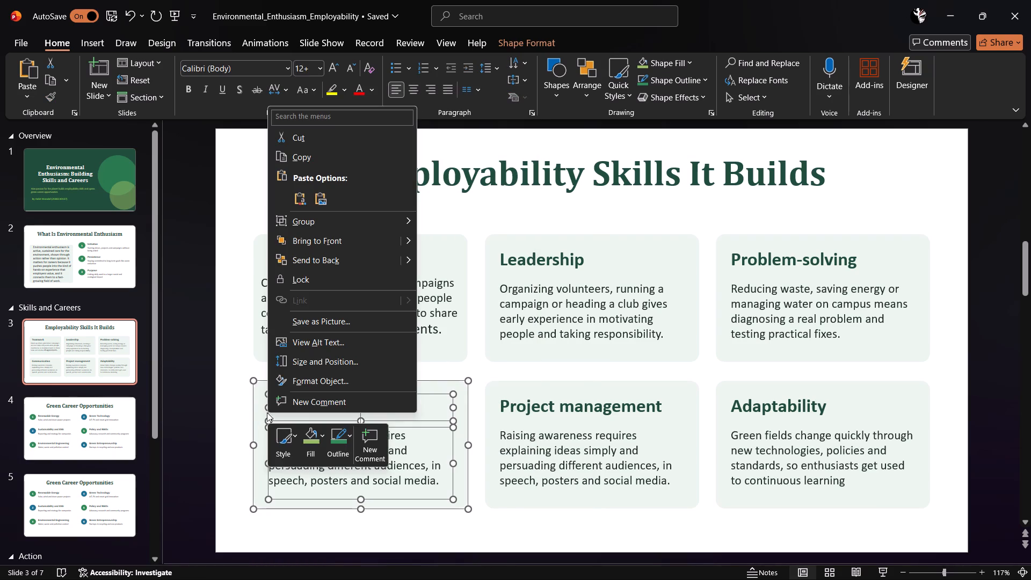
{"action": "left_click", "coordinate": [311, 156]}
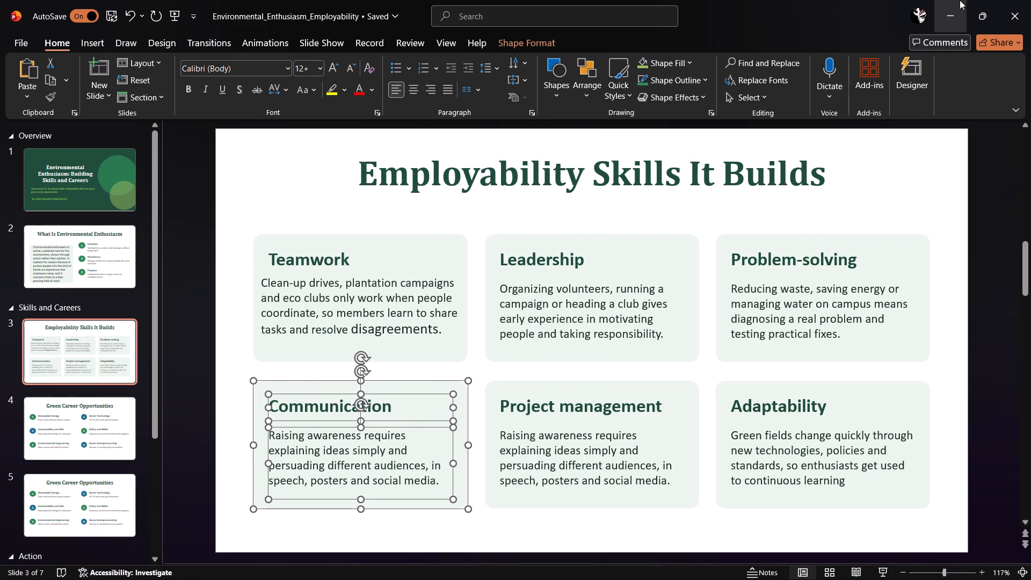
{"action": "left_click", "coordinate": [950, 0]}
{"action": "right_click", "coordinate": [543, 401]}
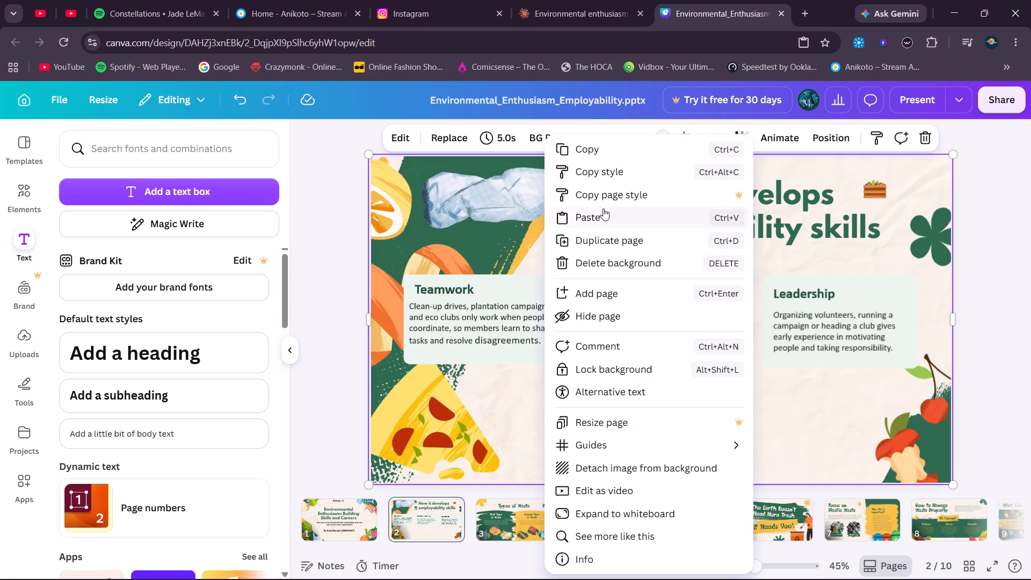
{"action": "left_click", "coordinate": [606, 219]}
Scale the Communication card down to about the Teamwork card's width and place it directly below that card.
{"action": "left_click_drag", "start_coordinate": [635, 327], "coordinate": [516, 407]}
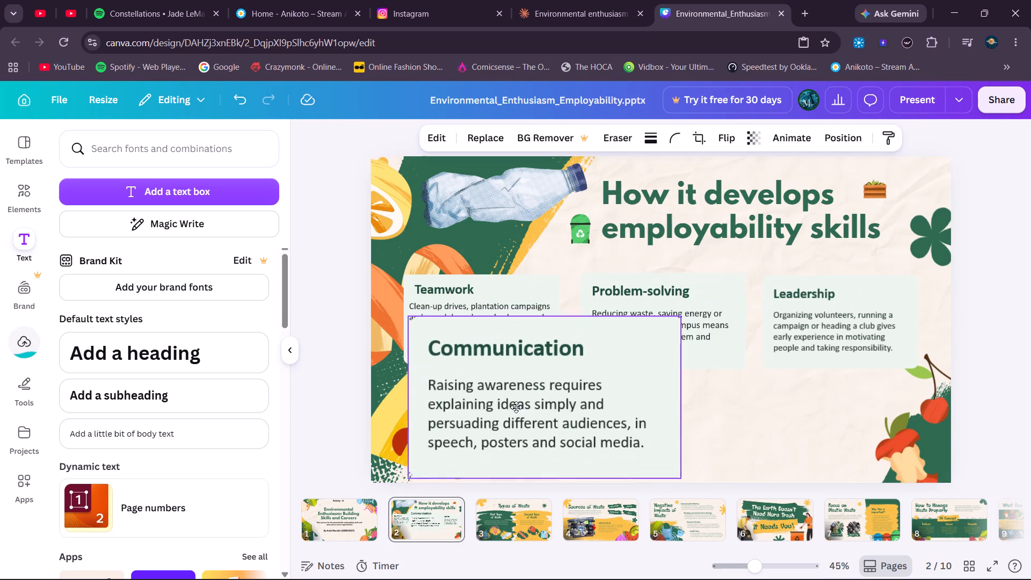
{"action": "left_click_drag", "start_coordinate": [516, 407], "coordinate": [513, 408]}
{"action": "left_click_drag", "start_coordinate": [678, 483], "coordinate": [566, 392]}
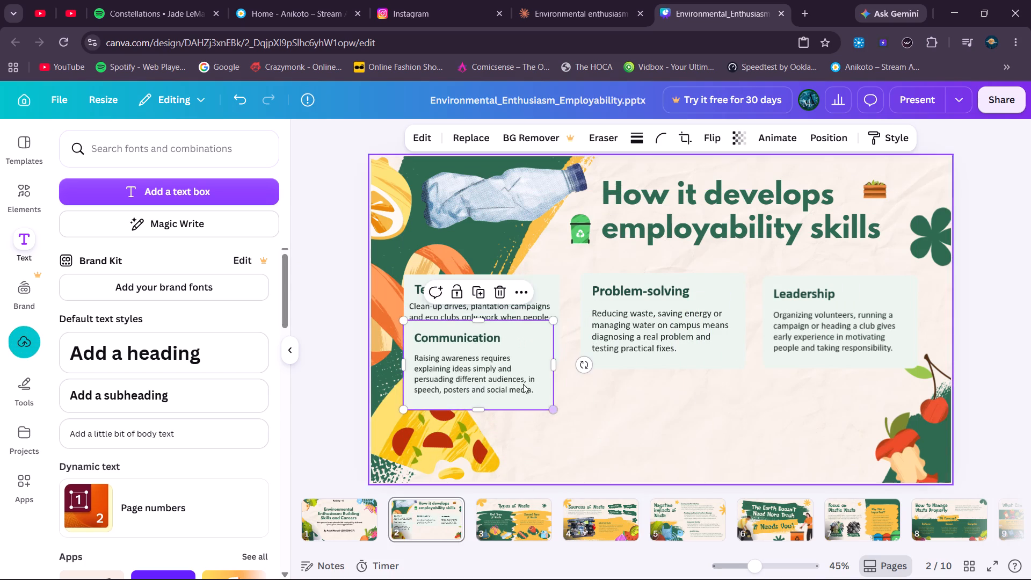
{"action": "left_click_drag", "start_coordinate": [492, 371], "coordinate": [495, 430]}
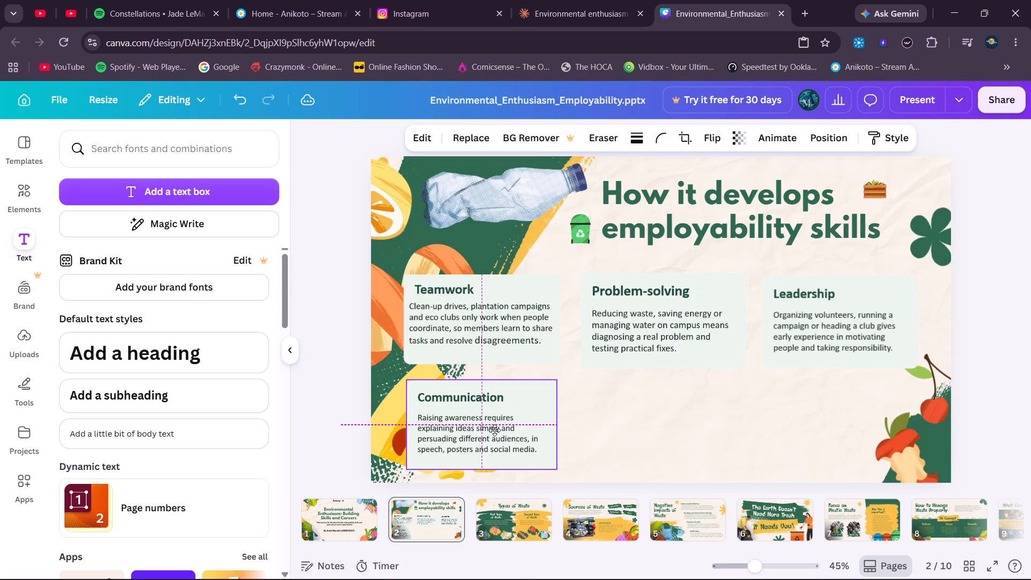
{"action": "left_click_drag", "start_coordinate": [495, 430], "coordinate": [494, 430]}
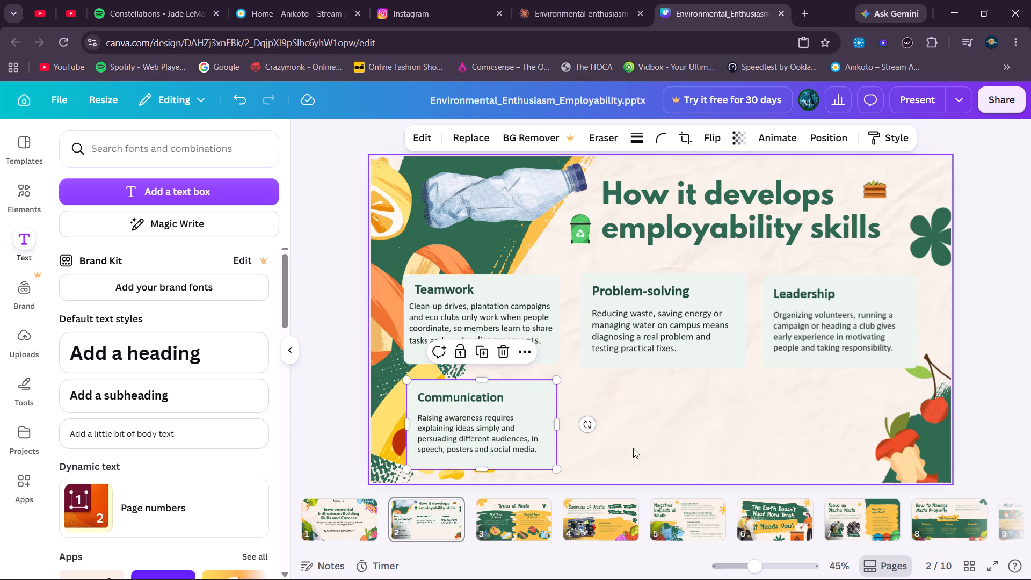
{"action": "left_click", "coordinate": [673, 450]}
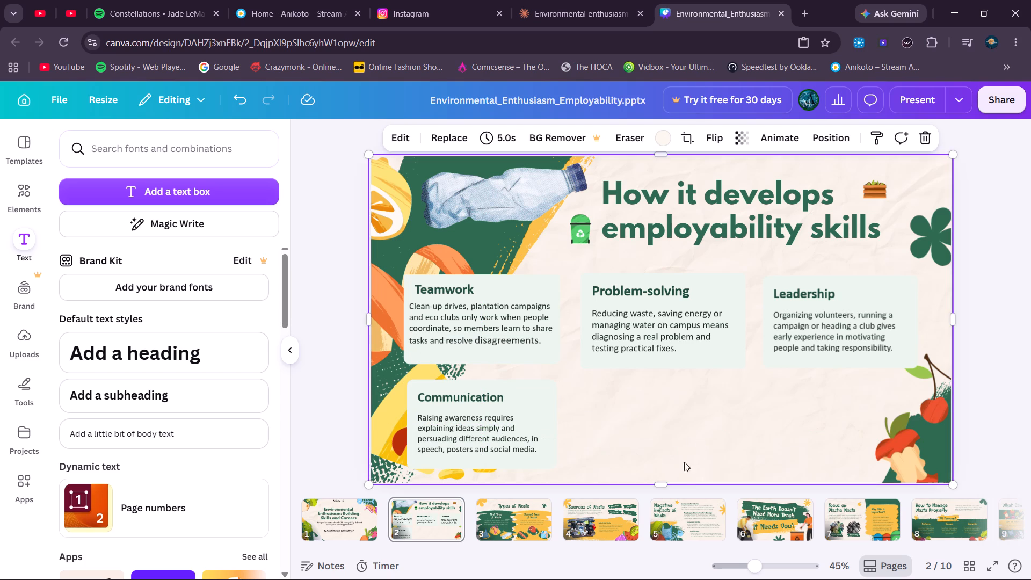
Switch to PowerPoint, copy the complete Project management card, and paste it onto the Canva employability skills slide.
{"action": "left_click", "coordinate": [718, 562]}
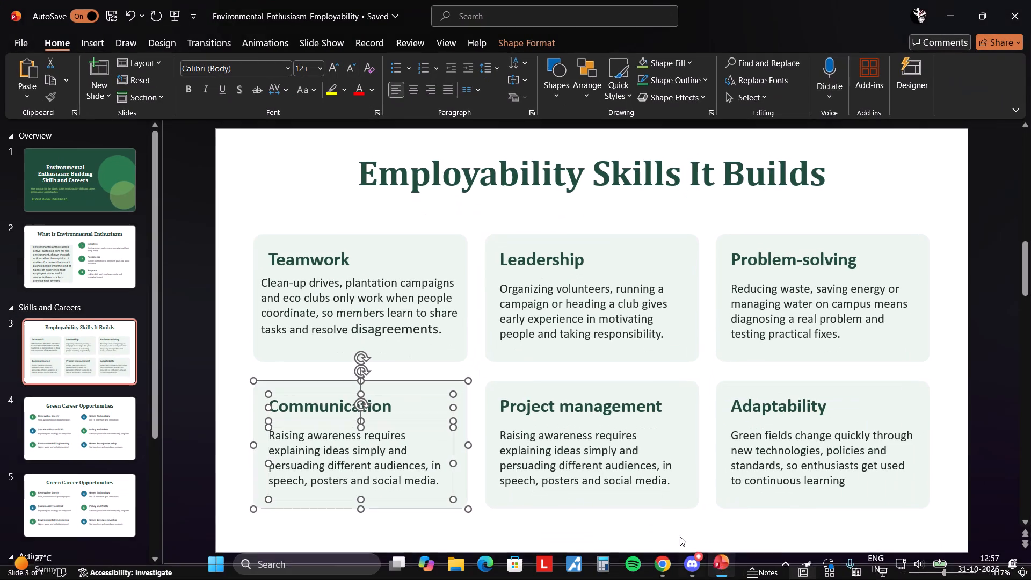
{"action": "left_click", "coordinate": [712, 386]}
{"action": "left_click_drag", "start_coordinate": [707, 373], "coordinate": [509, 510]}
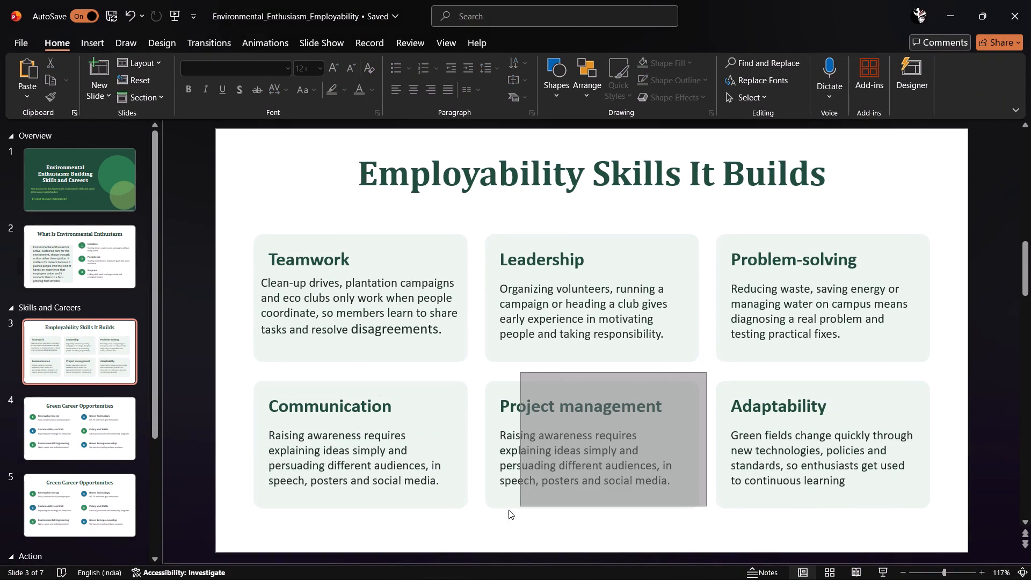
{"action": "left_click_drag", "start_coordinate": [509, 510], "coordinate": [481, 515]}
{"action": "right_click", "coordinate": [675, 420]}
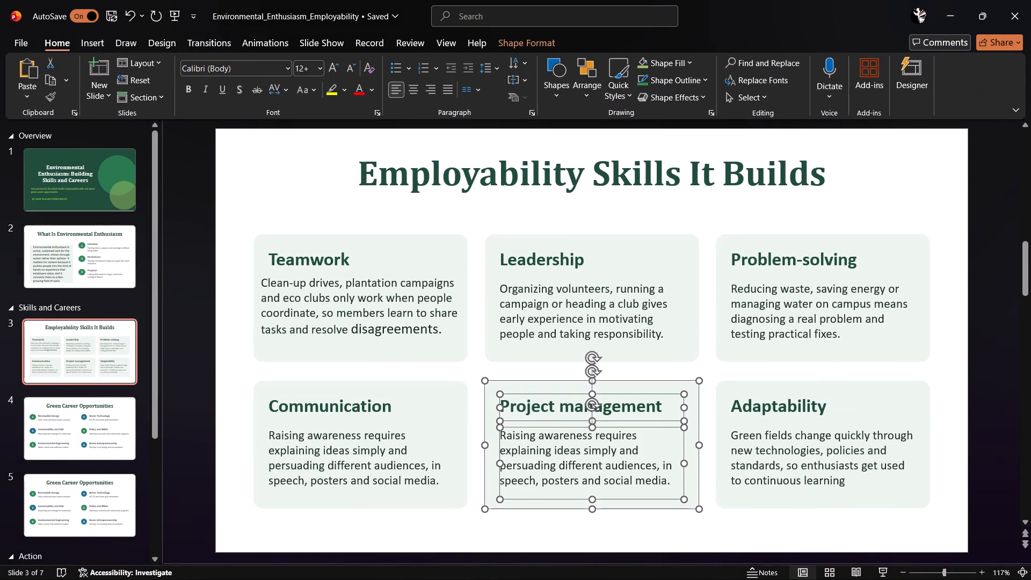
{"action": "left_click", "coordinate": [726, 167]}
{"action": "left_click", "coordinate": [952, 0]}
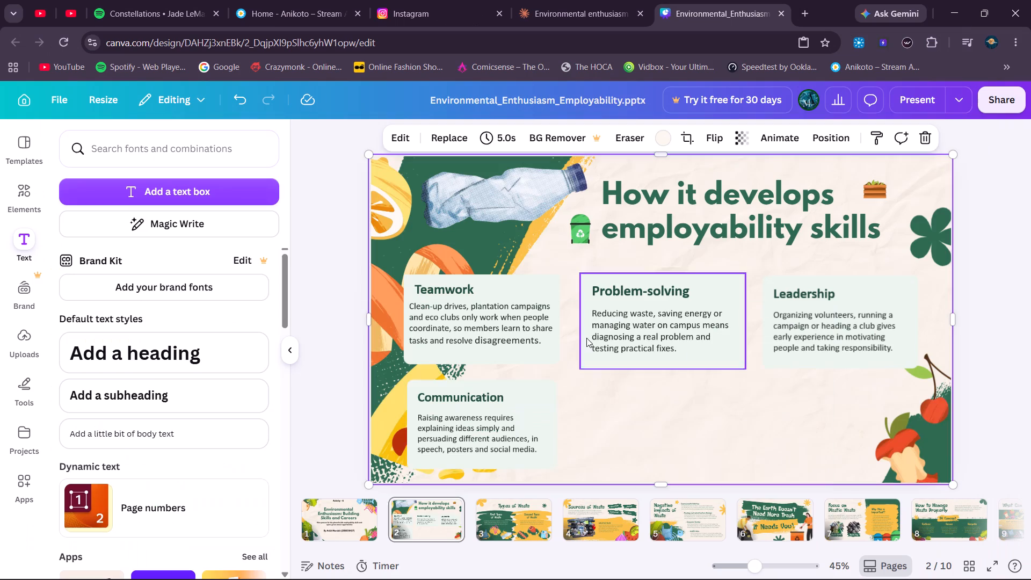
{"action": "right_click", "coordinate": [649, 412]}
{"action": "left_click", "coordinate": [700, 216]}
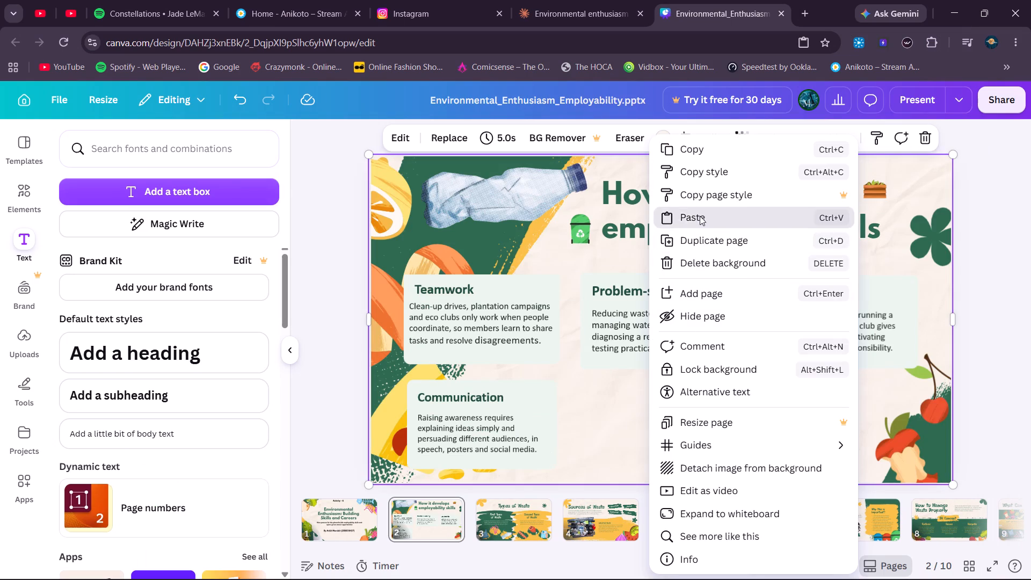
Scale the Project management card down to about the Communication card's size and place it below Problem-solving, level with Communication.
{"action": "left_click_drag", "start_coordinate": [676, 318], "coordinate": [696, 416]}
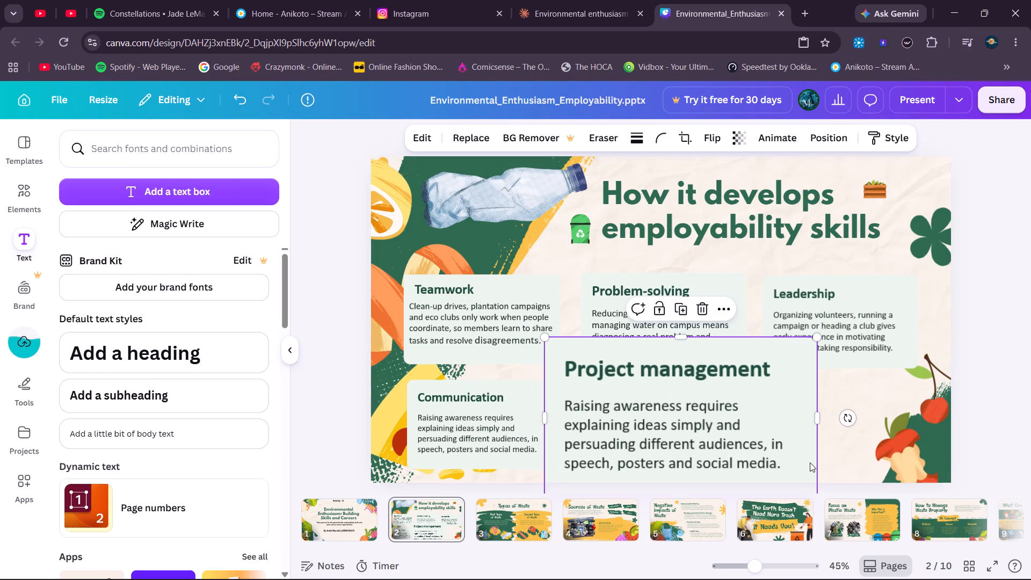
{"action": "left_click_drag", "start_coordinate": [772, 438], "coordinate": [737, 373]}
{"action": "left_click_drag", "start_coordinate": [783, 437], "coordinate": [707, 362]}
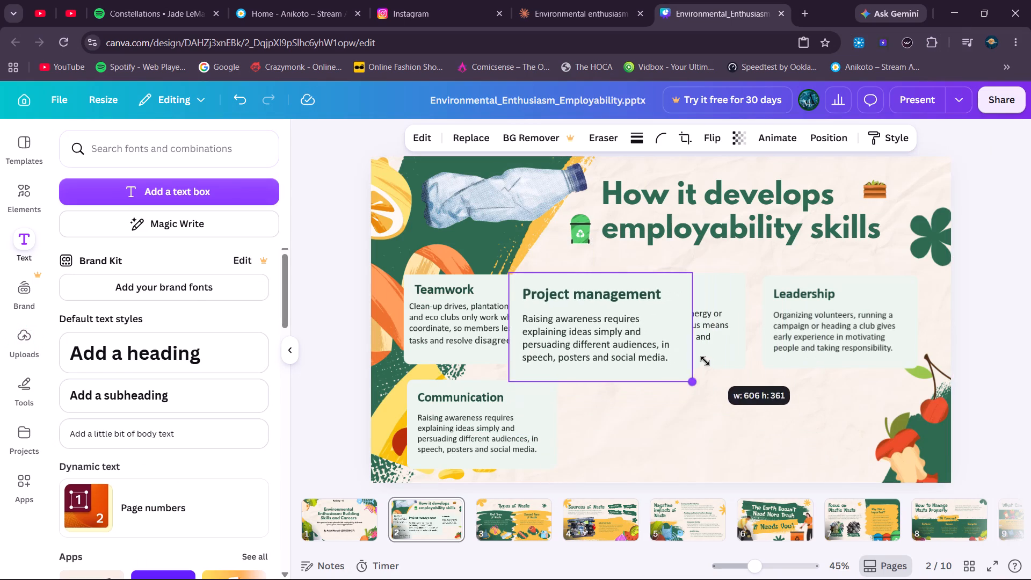
{"action": "left_click_drag", "start_coordinate": [614, 325], "coordinate": [683, 424]}
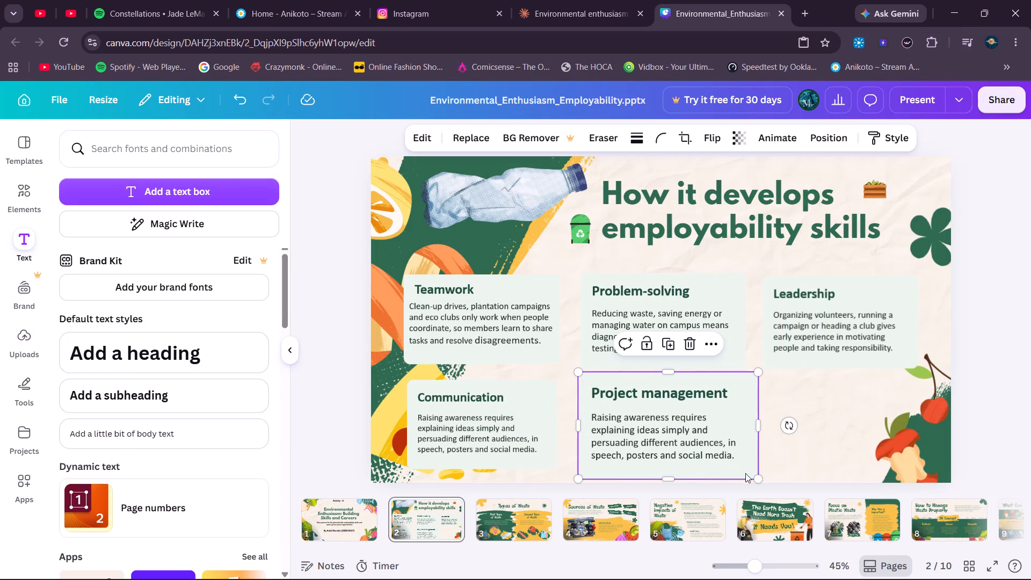
{"action": "left_click_drag", "start_coordinate": [759, 481], "coordinate": [731, 466]}
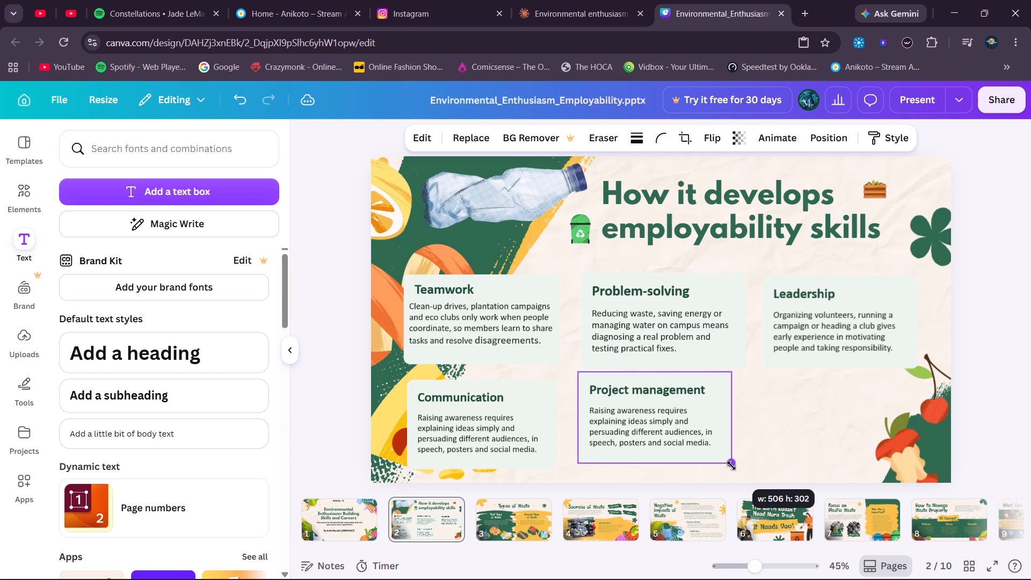
{"action": "left_click_drag", "start_coordinate": [731, 466], "coordinate": [735, 467]}
{"action": "left_click_drag", "start_coordinate": [681, 434], "coordinate": [684, 453]}
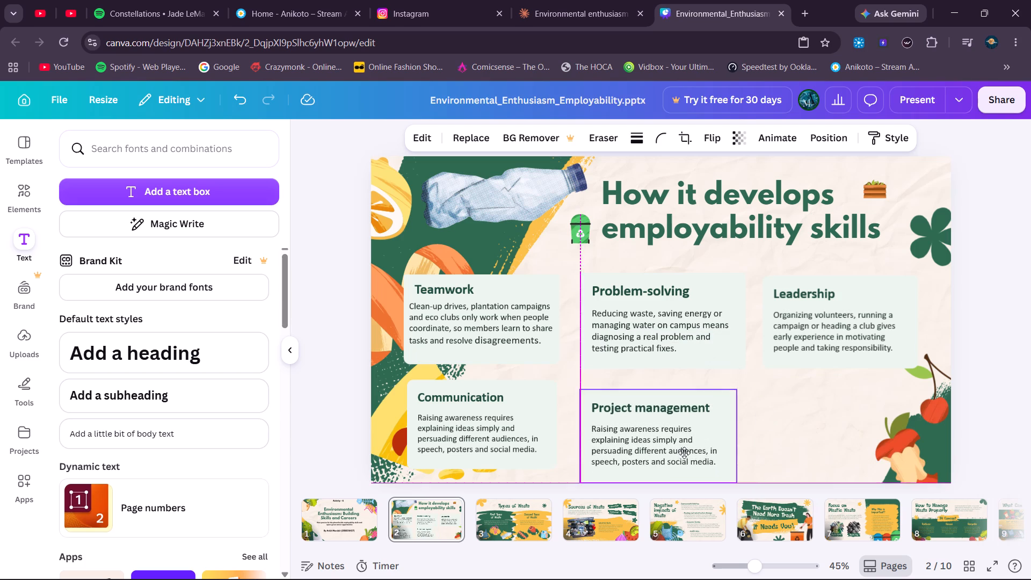
{"action": "left_click_drag", "start_coordinate": [684, 453], "coordinate": [683, 441]}
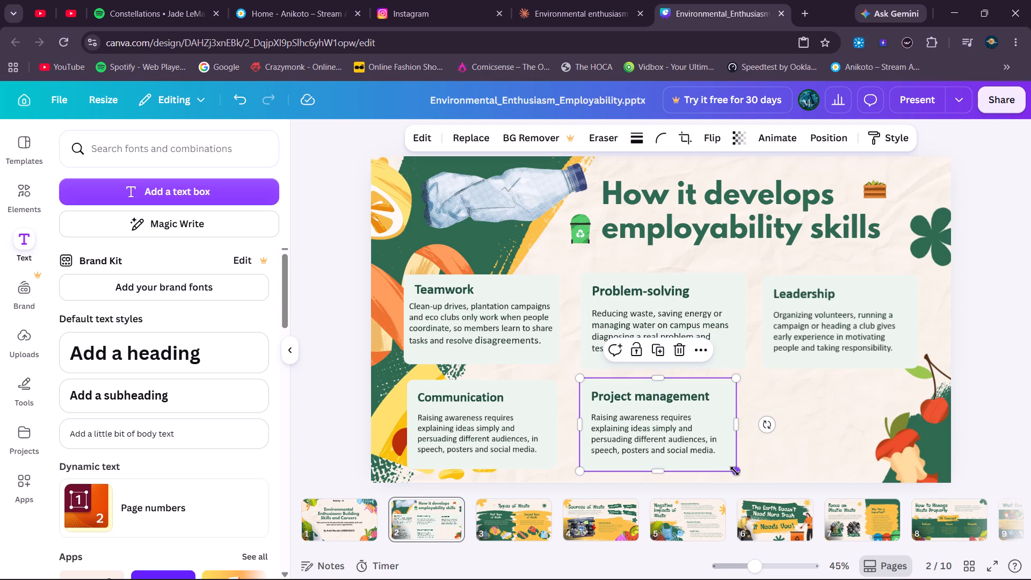
{"action": "left_click_drag", "start_coordinate": [735, 471], "coordinate": [725, 466]}
{"action": "left_click_drag", "start_coordinate": [678, 438], "coordinate": [684, 441]}
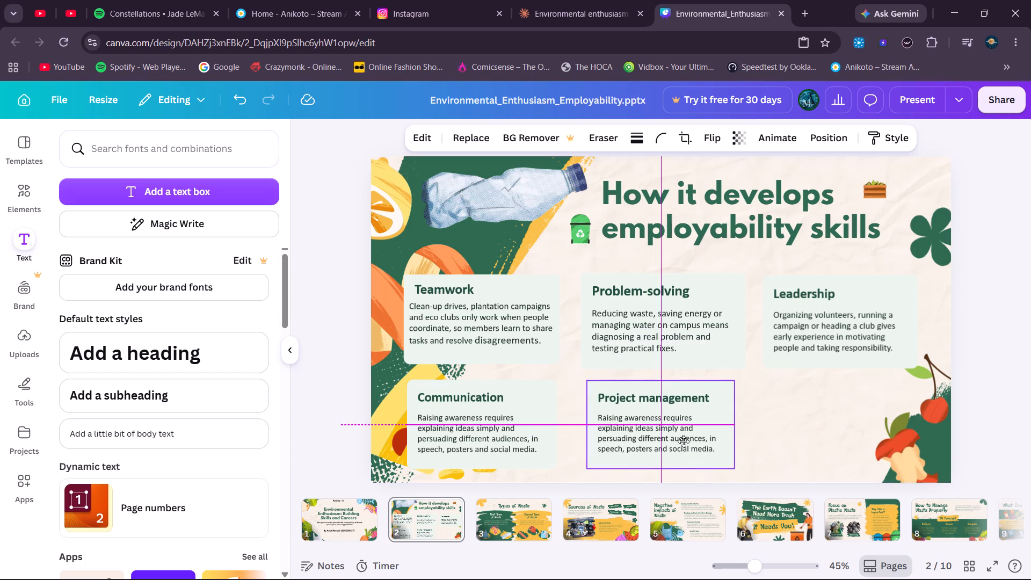
{"action": "left_click_drag", "start_coordinate": [684, 441], "coordinate": [683, 441]}
{"action": "left_click", "coordinate": [790, 425]}
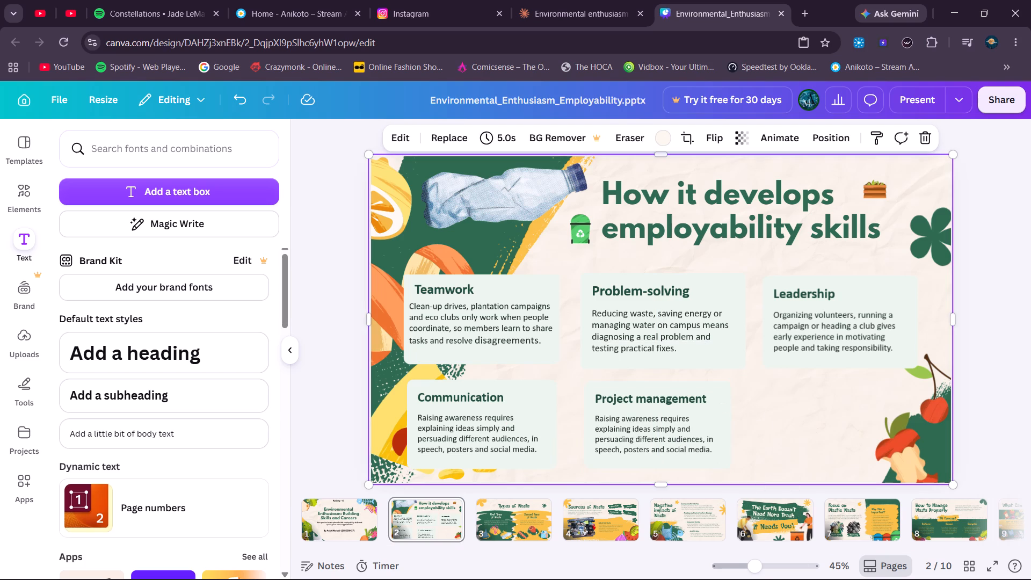
Switch to PowerPoint, copy the complete Adaptability card, and paste it onto the Canva employability skills slide.
{"action": "left_click", "coordinate": [715, 573]}
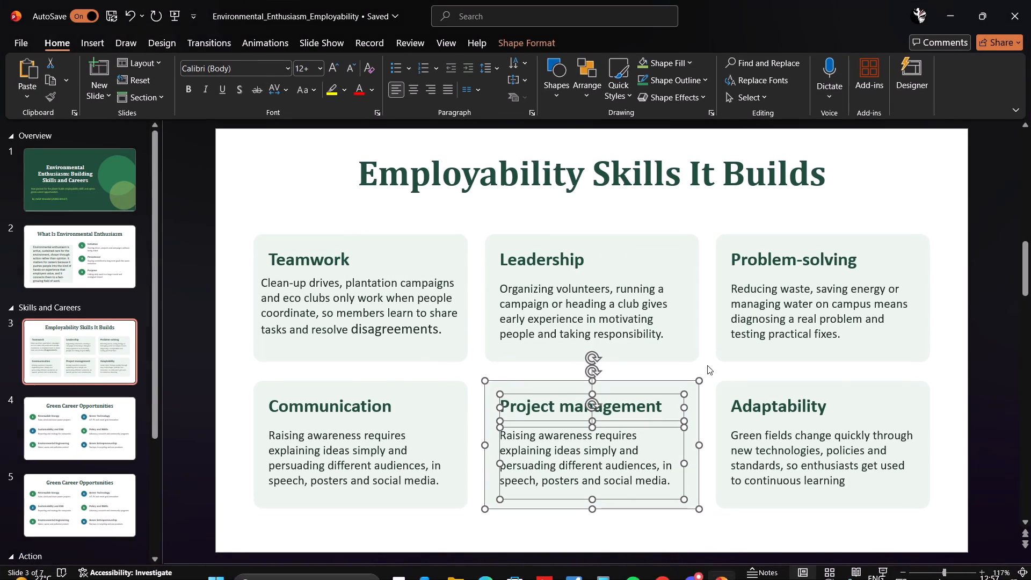
{"action": "left_click_drag", "start_coordinate": [707, 365], "coordinate": [952, 523]}
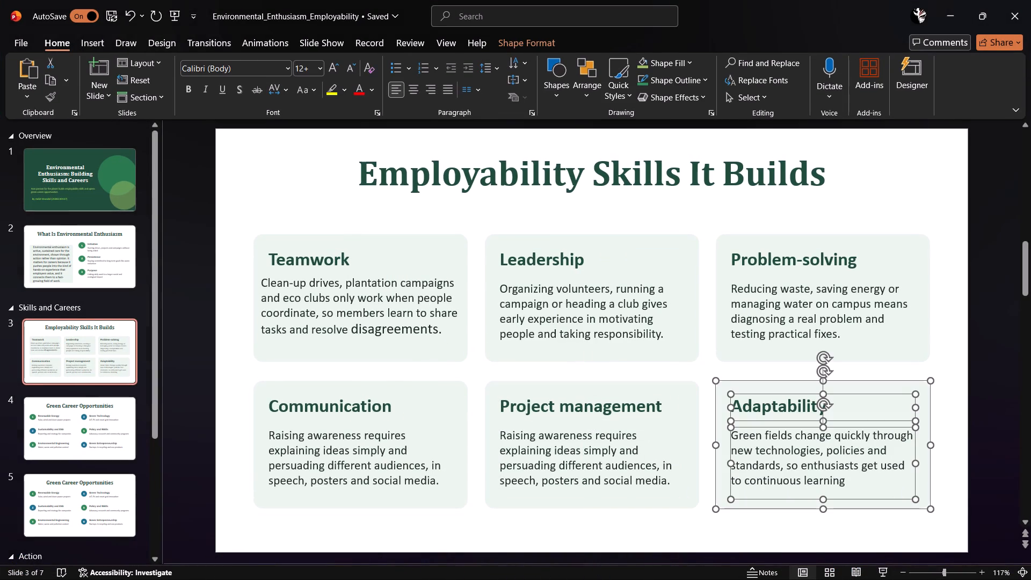
{"action": "right_click", "coordinate": [909, 425]}
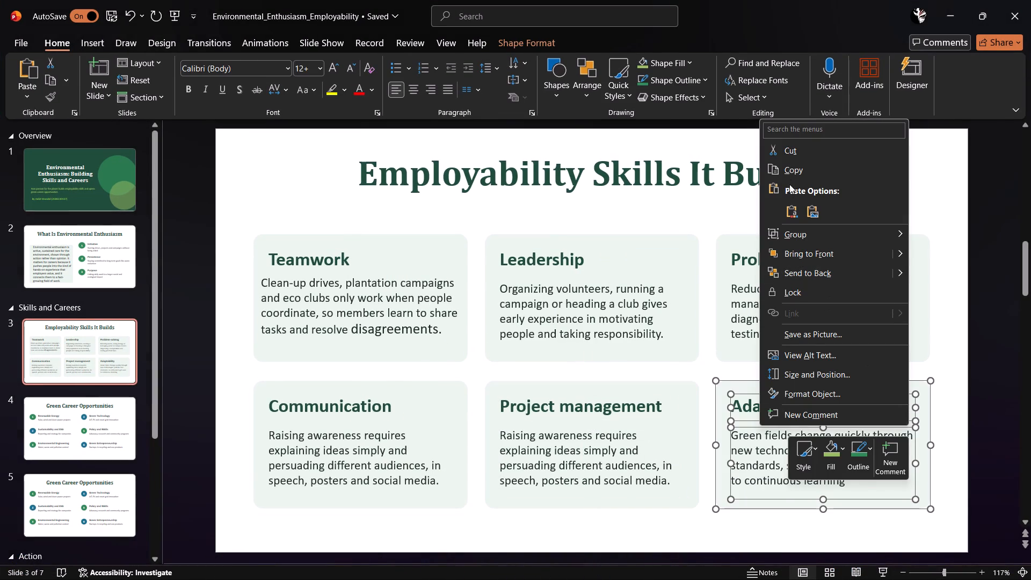
{"action": "left_click", "coordinate": [791, 175]}
{"action": "left_click", "coordinate": [961, 0]}
{"action": "right_click", "coordinate": [846, 400]}
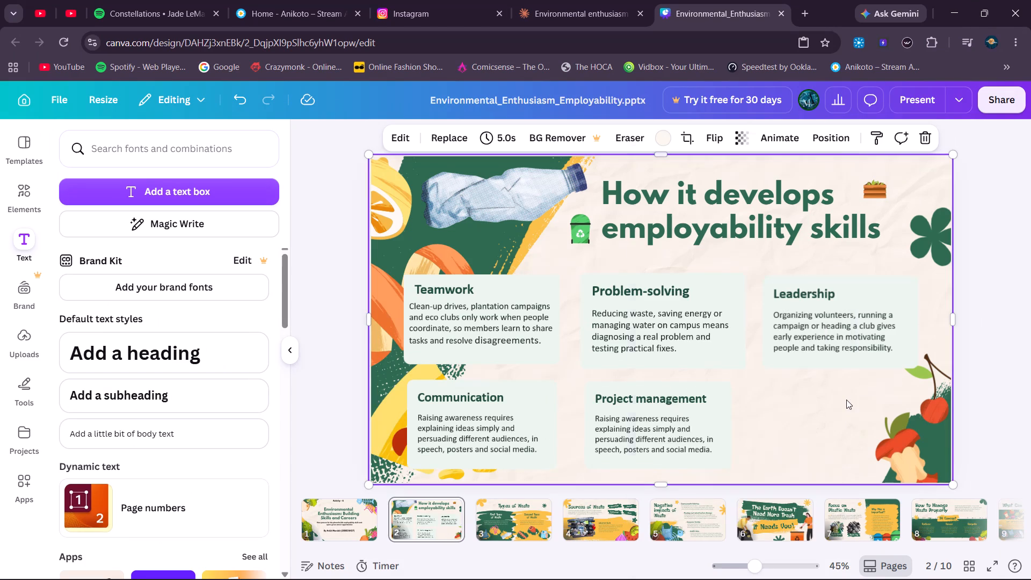
{"action": "left_click", "coordinate": [698, 222]}
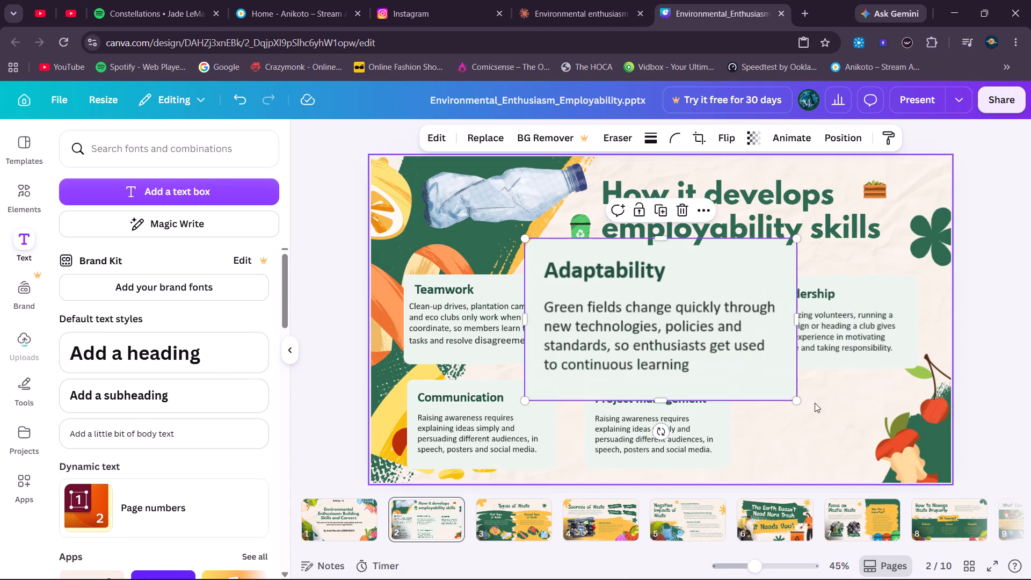
Scale the Adaptability card down to about the other lower cards' size and place it below Leadership, flush with that card's outer edge.
{"action": "left_click_drag", "start_coordinate": [693, 326], "coordinate": [805, 410]}
{"action": "left_click_drag", "start_coordinate": [909, 484], "coordinate": [889, 472]}
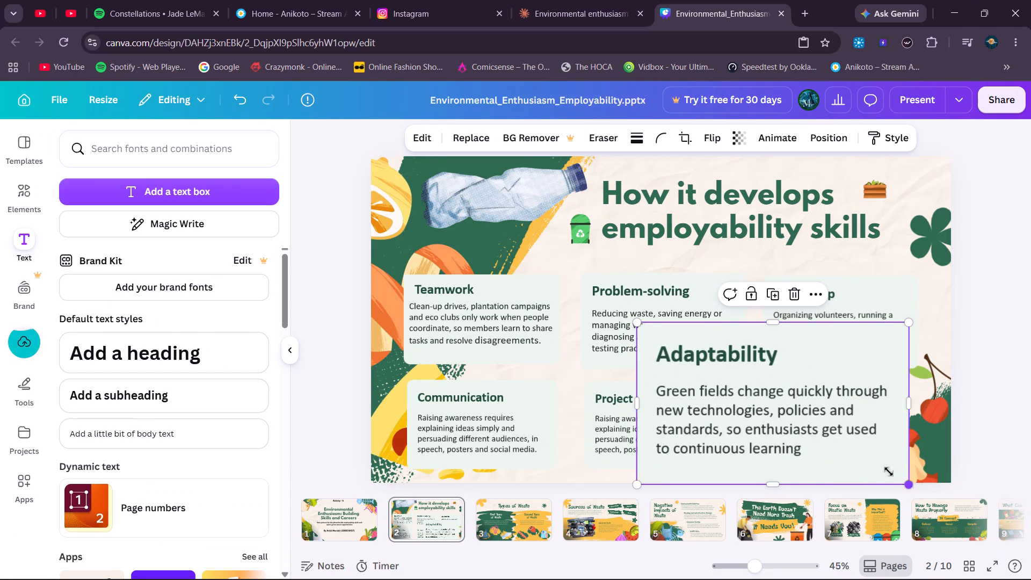
{"action": "left_click_drag", "start_coordinate": [889, 472], "coordinate": [819, 417]}
{"action": "left_click_drag", "start_coordinate": [720, 379], "coordinate": [840, 433]}
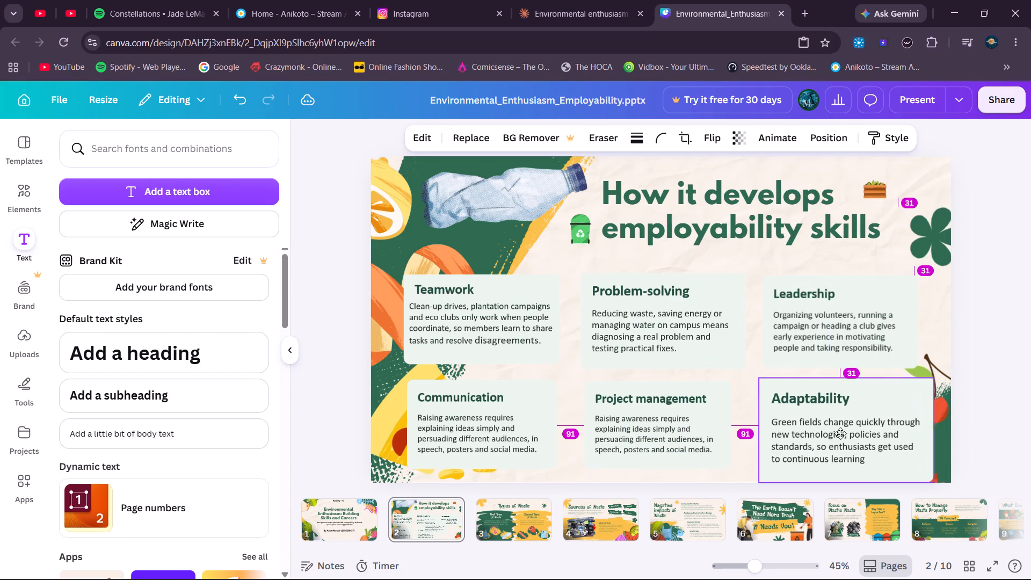
{"action": "left_click_drag", "start_coordinate": [840, 433], "coordinate": [839, 431]}
{"action": "left_click_drag", "start_coordinate": [938, 480], "coordinate": [927, 474]}
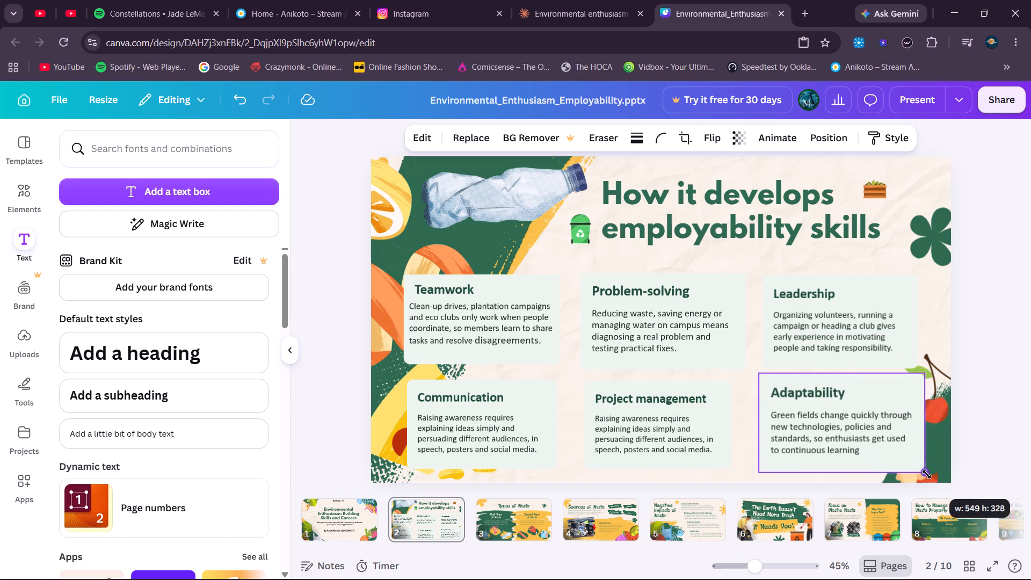
{"action": "left_click_drag", "start_coordinate": [927, 474], "coordinate": [907, 465]}
{"action": "left_click_drag", "start_coordinate": [816, 430], "coordinate": [829, 435]}
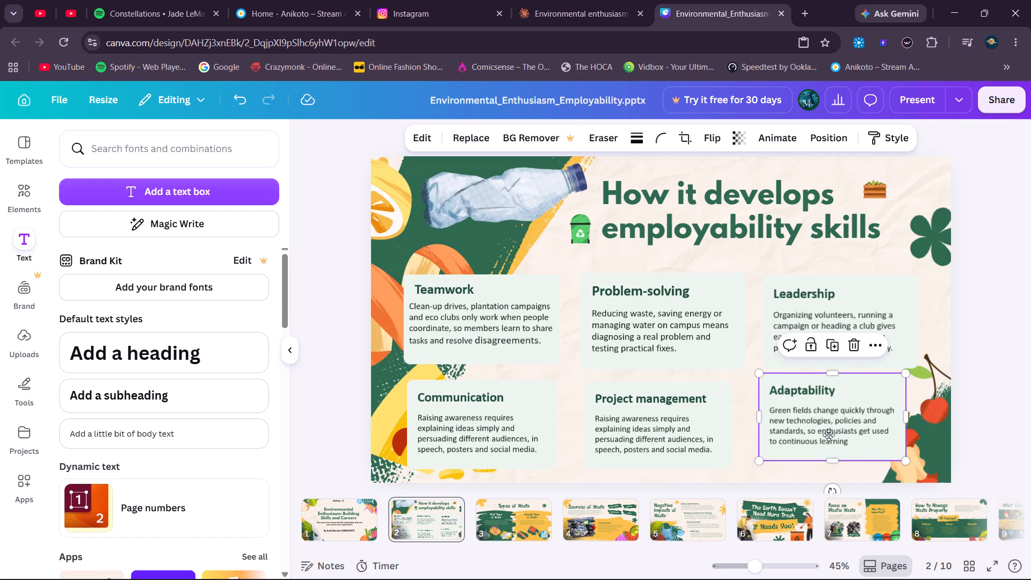
{"action": "left_click_drag", "start_coordinate": [829, 435], "coordinate": [828, 436]}
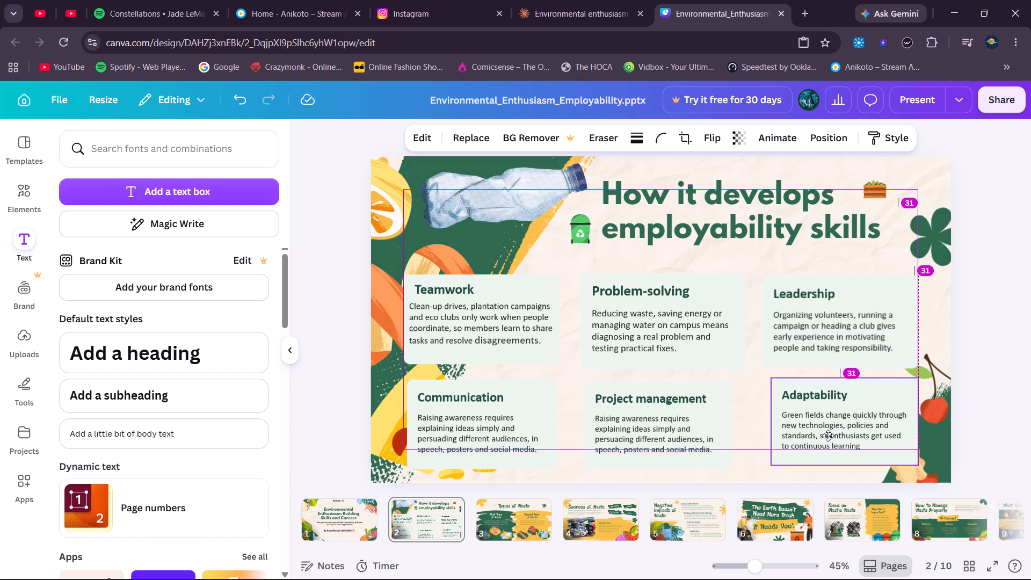
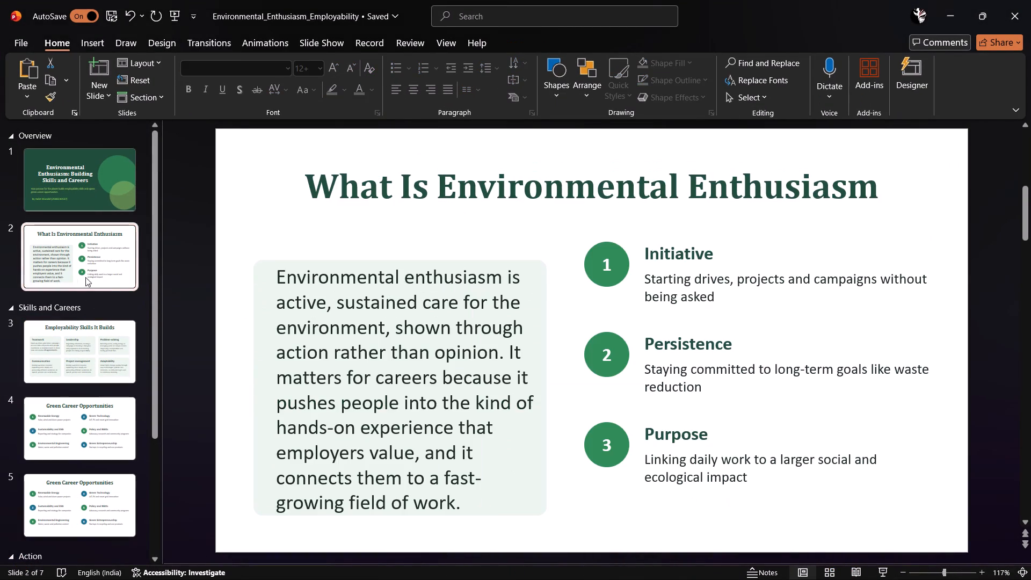
{"action": "left_click", "coordinate": [90, 323]}
{"action": "left_click", "coordinate": [78, 260]}
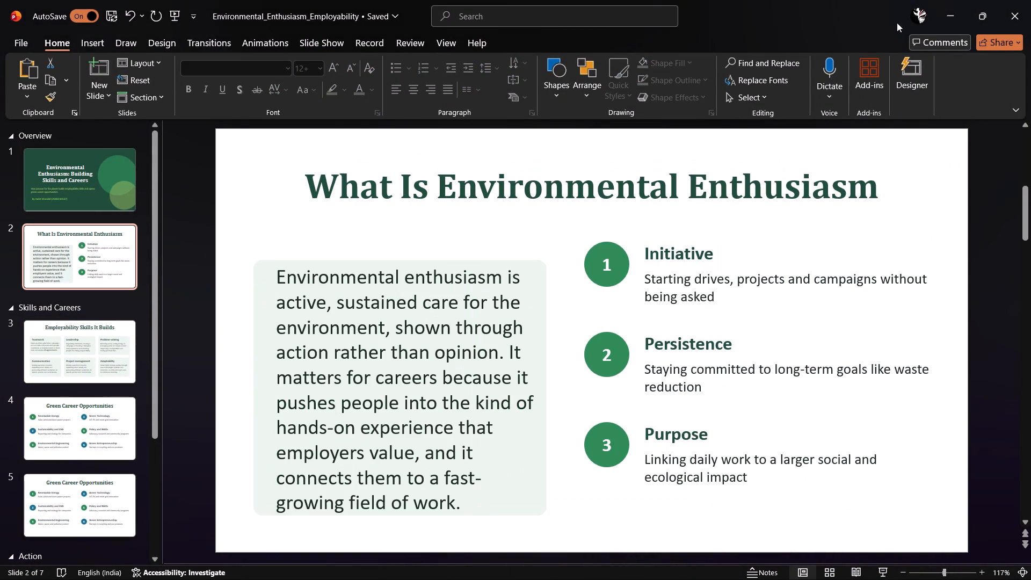
{"action": "left_click", "coordinate": [942, 13]}
{"action": "left_click", "coordinate": [421, 518]}
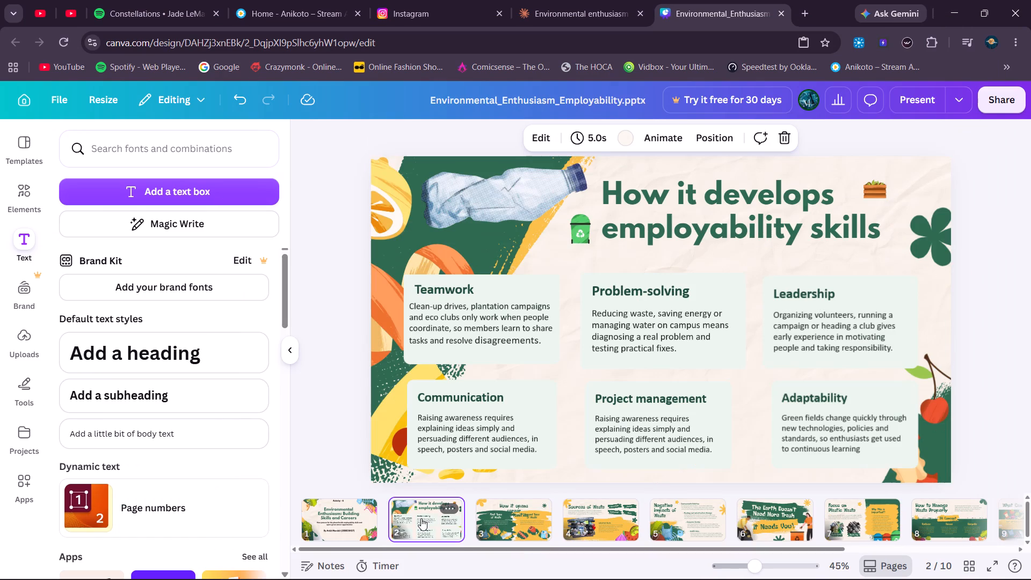
{"action": "left_click", "coordinate": [352, 510]}
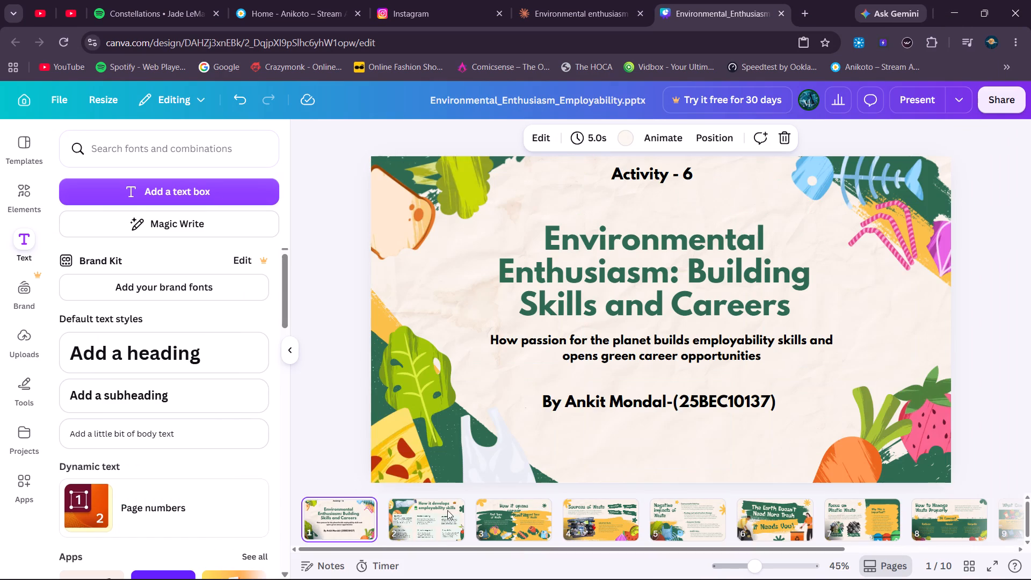
{"action": "left_click", "coordinate": [516, 513]}
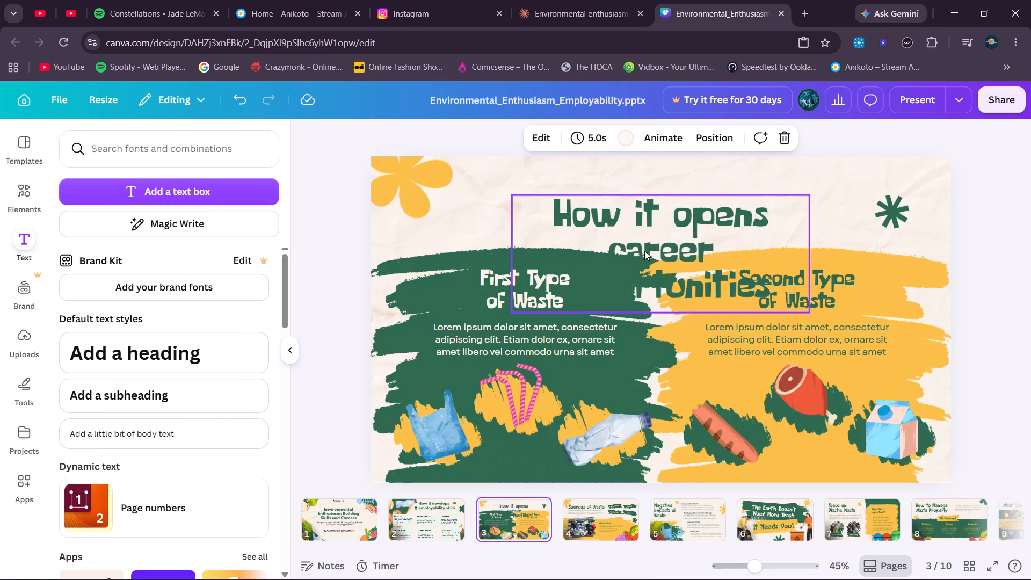
Move the "How it opens career opportunities" title on page 3 up to near the slide's top edge.
{"action": "left_click_drag", "start_coordinate": [644, 251], "coordinate": [640, 216]}
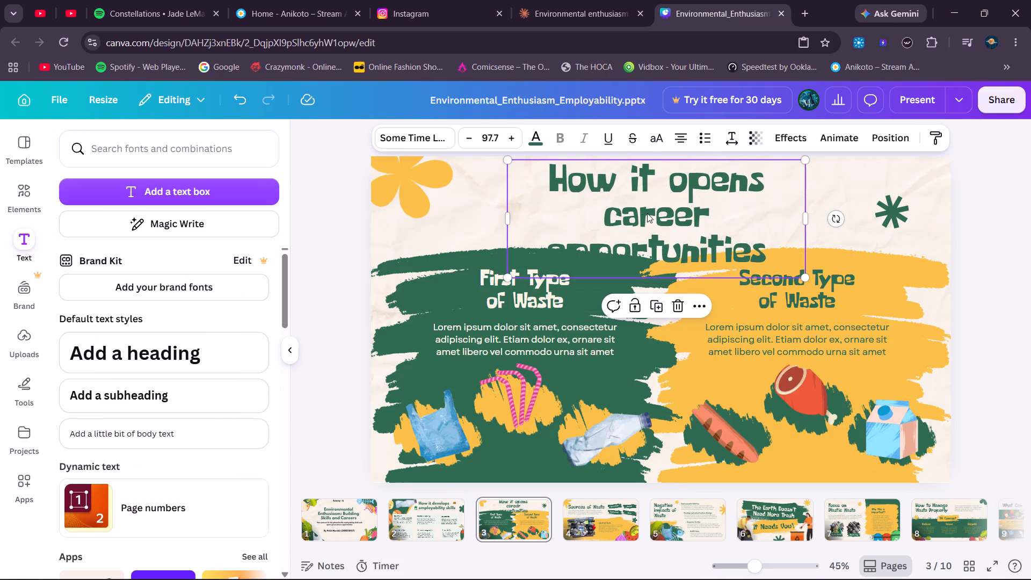
{"action": "left_click", "coordinate": [654, 212]}
{"action": "left_click", "coordinate": [654, 213]}
{"action": "left_click", "coordinate": [700, 226]}
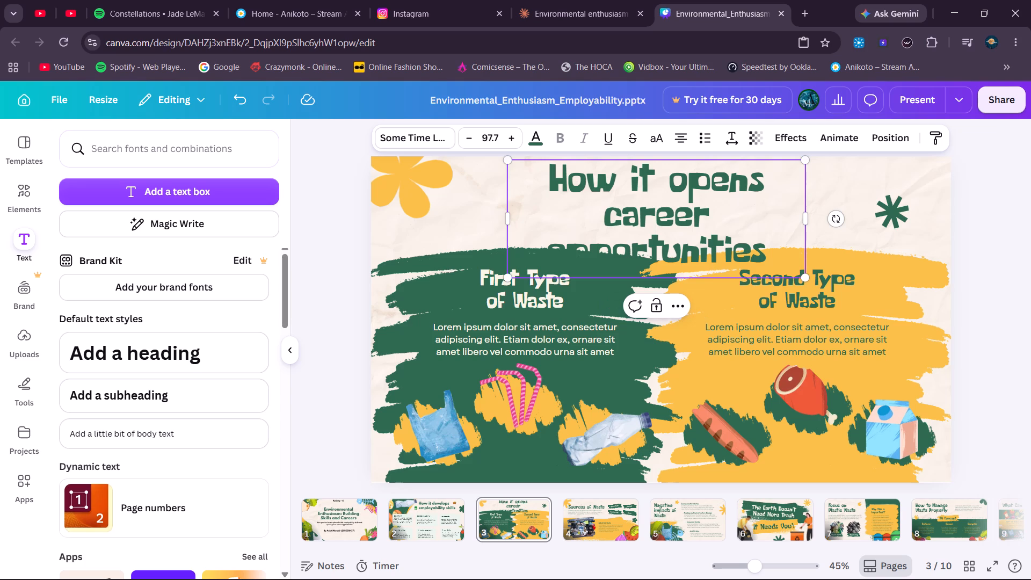
Reorder the "How it opens career opportunities" page ahead of the employability skills page so it is page 2.
{"action": "right_click", "coordinate": [528, 523]}
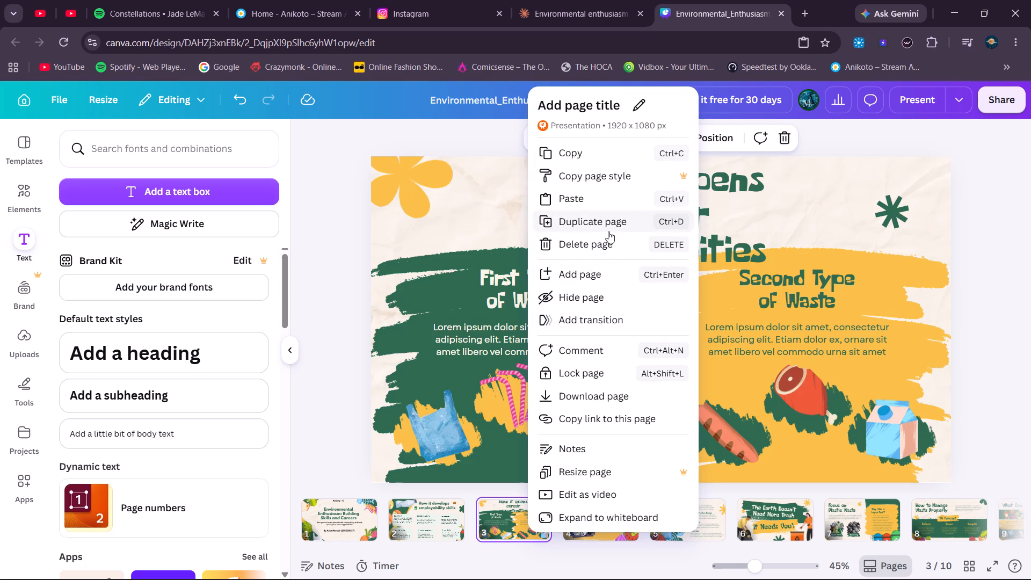
{"action": "left_click", "coordinate": [467, 184]}
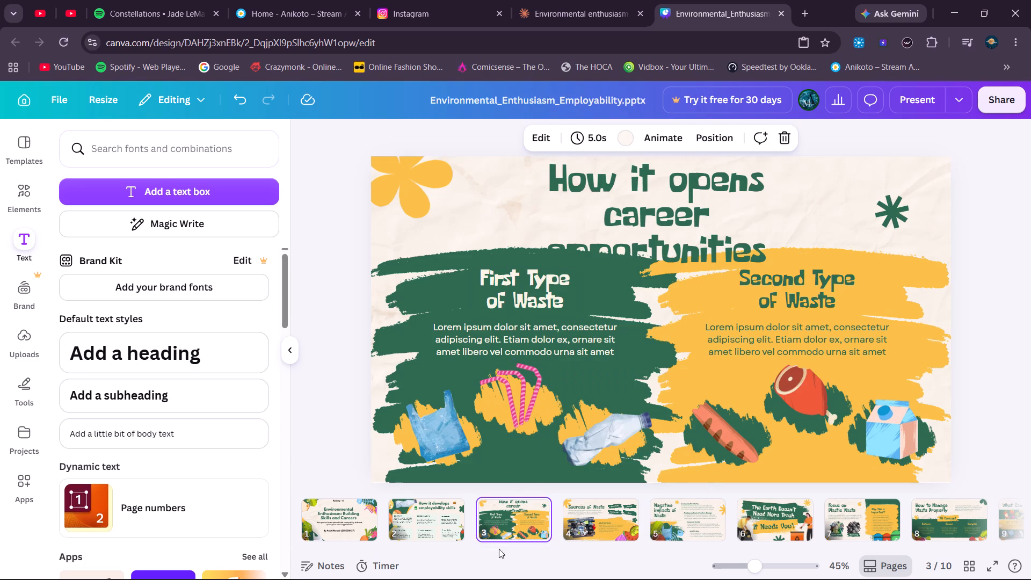
{"action": "left_click_drag", "start_coordinate": [502, 525], "coordinate": [388, 524]}
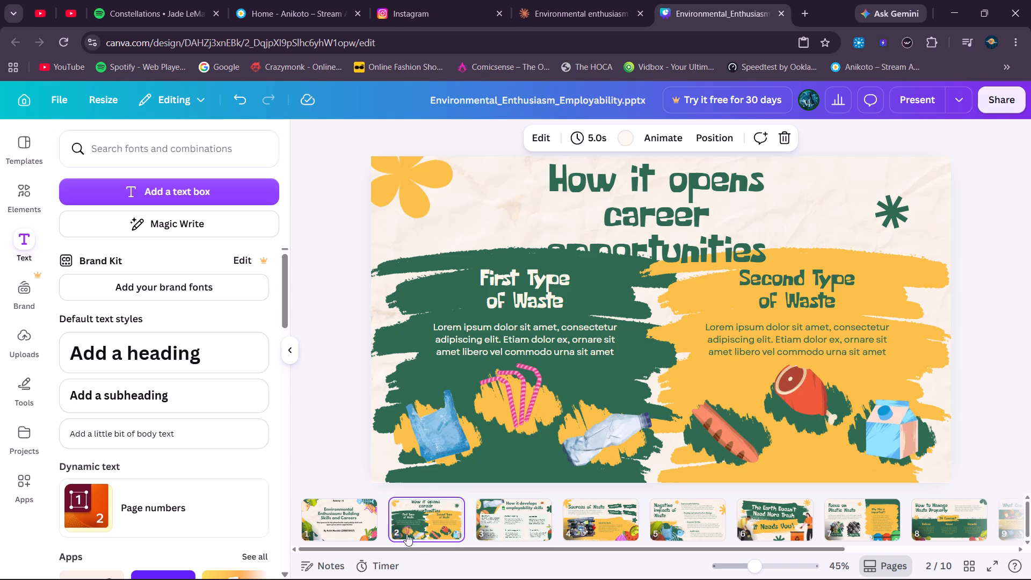
{"action": "left_click", "coordinate": [418, 539]}
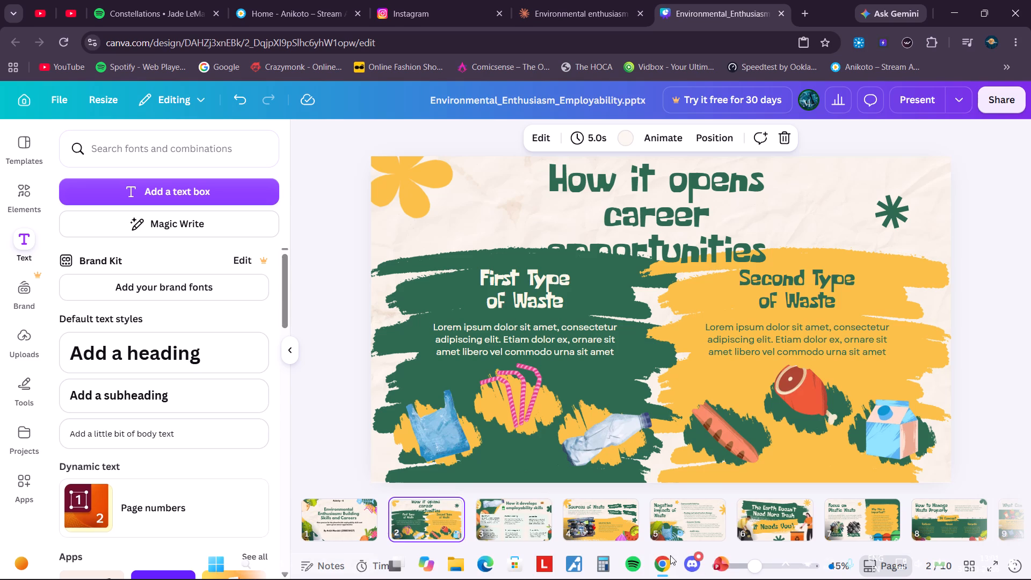
Copy the title "What Is Environmental Enthusiasm" from PowerPoint slide 2 and replace the title on Canva page 2 with it.
{"action": "left_click", "coordinate": [718, 559]}
{"action": "double_click", "coordinate": [339, 193]}
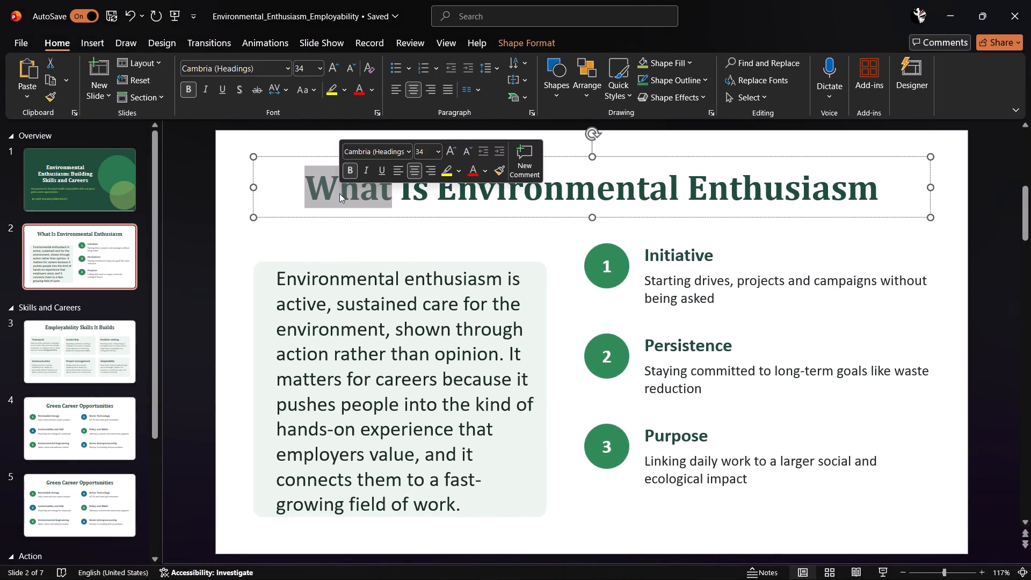
{"action": "left_click", "coordinate": [339, 193]}
{"action": "key", "text": "ctrl+c"}
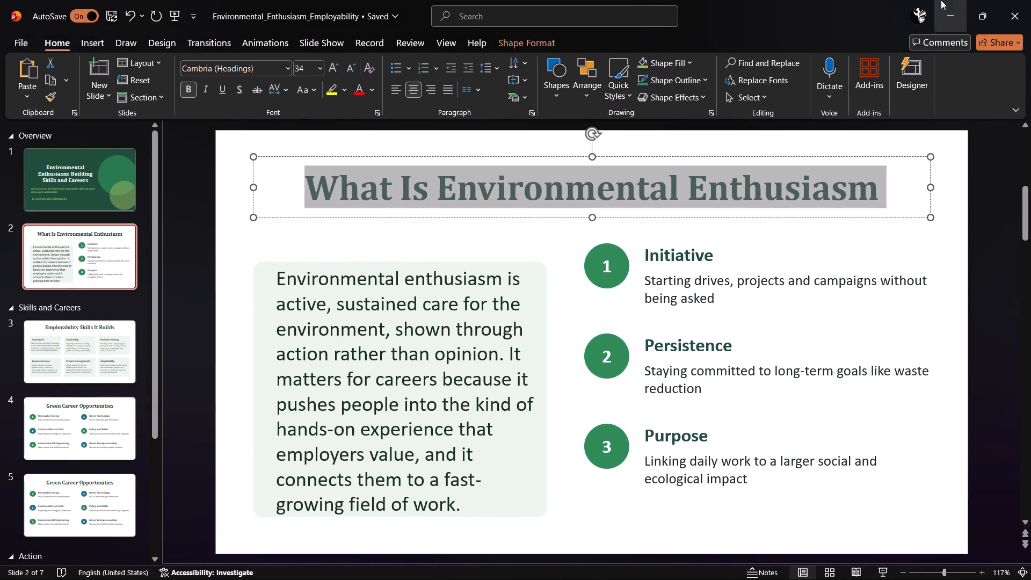
{"action": "left_click", "coordinate": [941, 0]}
{"action": "triple_click", "coordinate": [675, 189]}
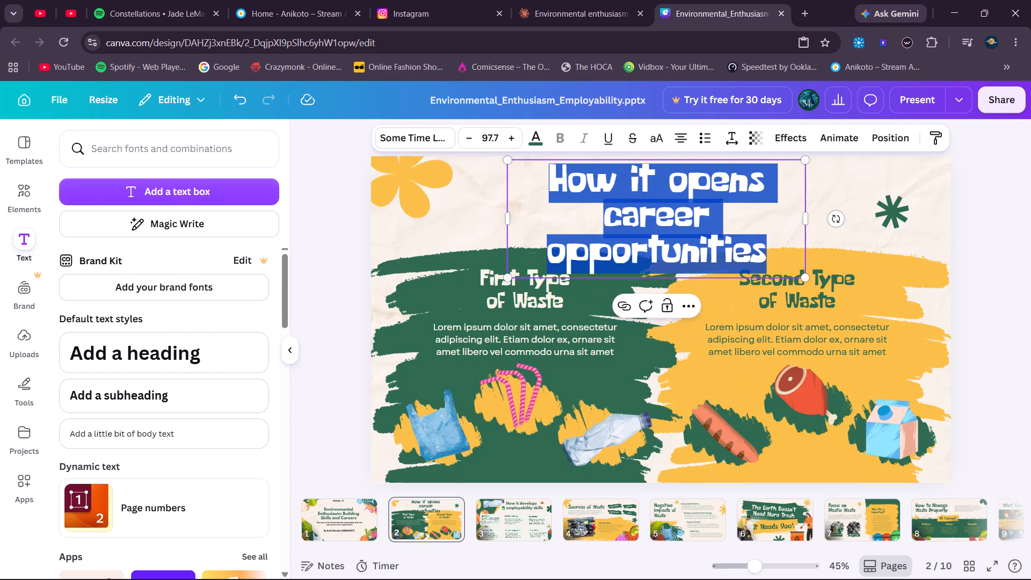
{"action": "key", "text": "ctrl+v"}
Change the font of the page 2 title to League Spartan.
{"action": "left_click", "coordinate": [427, 136]}
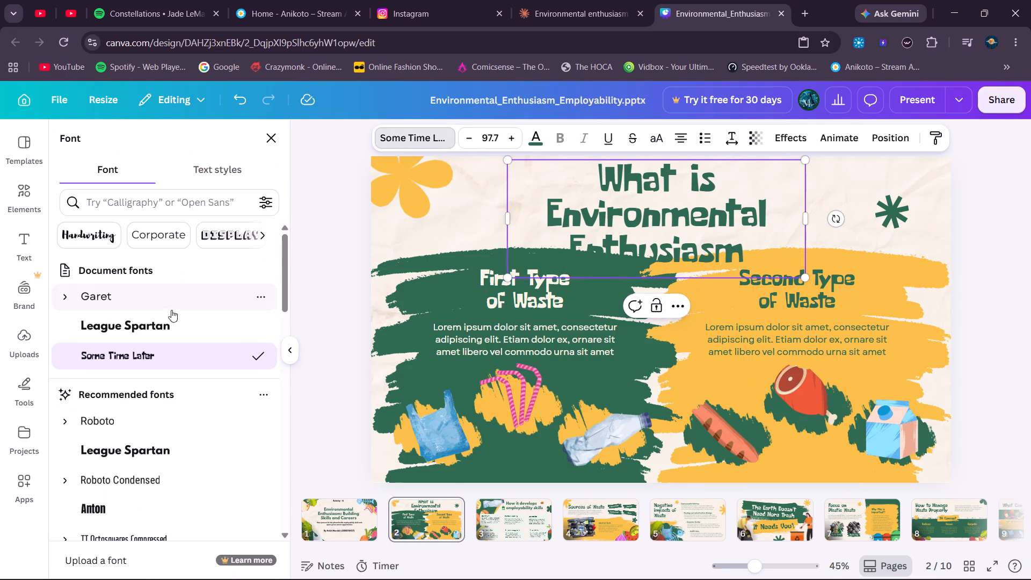
{"action": "left_click", "coordinate": [168, 315]}
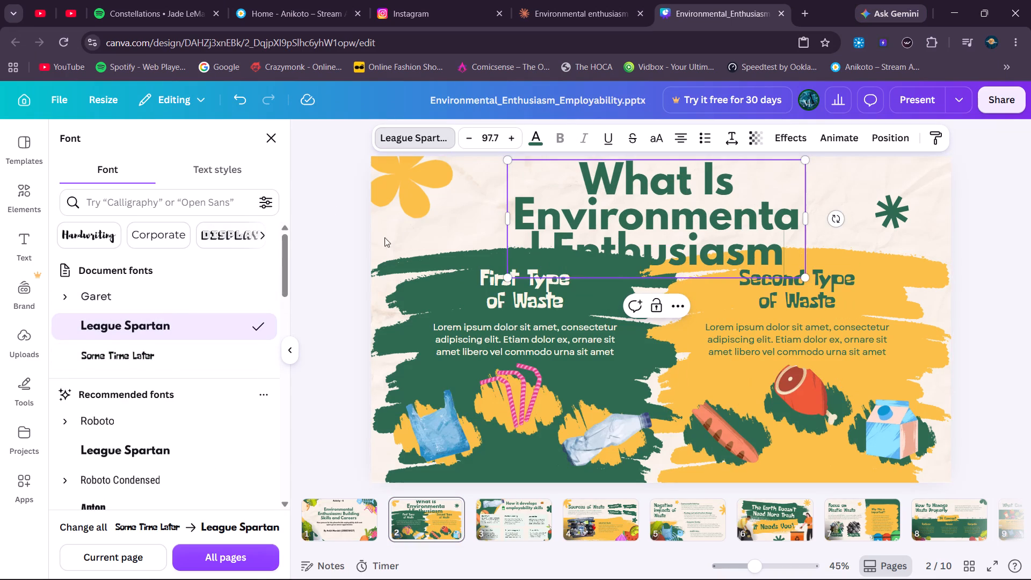
{"action": "left_click", "coordinate": [444, 222]}
Scale the page 2 title down to about size 57 and widen its text box so it fits on one line along the slide's top.
{"action": "left_click", "coordinate": [522, 230]}
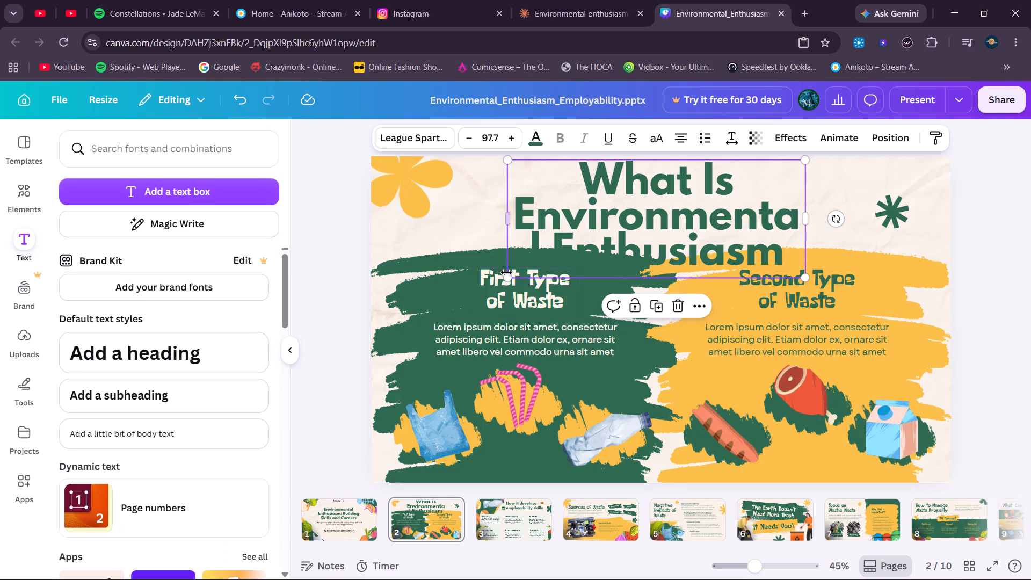
{"action": "left_click_drag", "start_coordinate": [507, 275], "coordinate": [576, 206]}
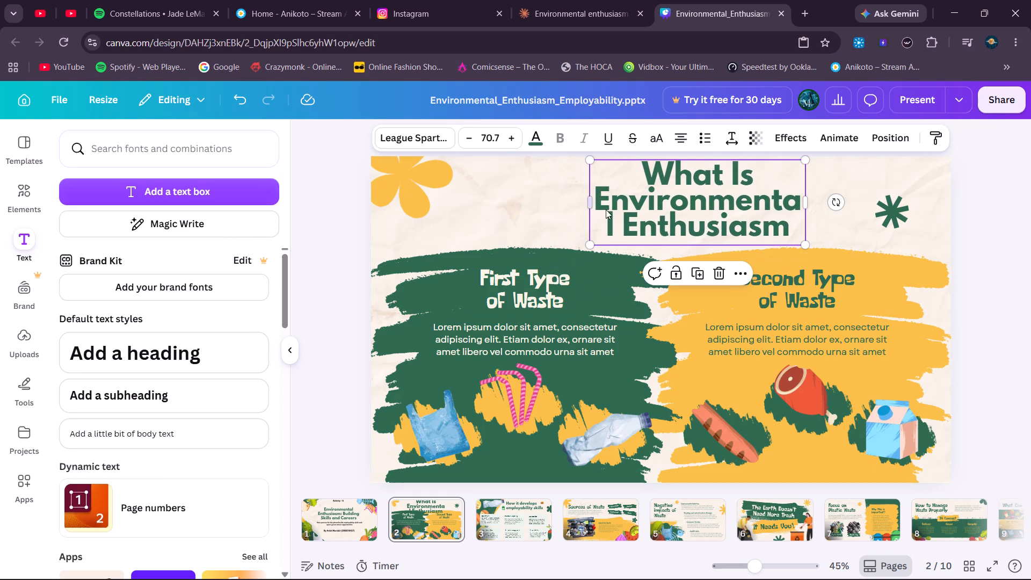
{"action": "left_click", "coordinate": [711, 216]}
{"action": "left_click_drag", "start_coordinate": [808, 204], "coordinate": [897, 194]}
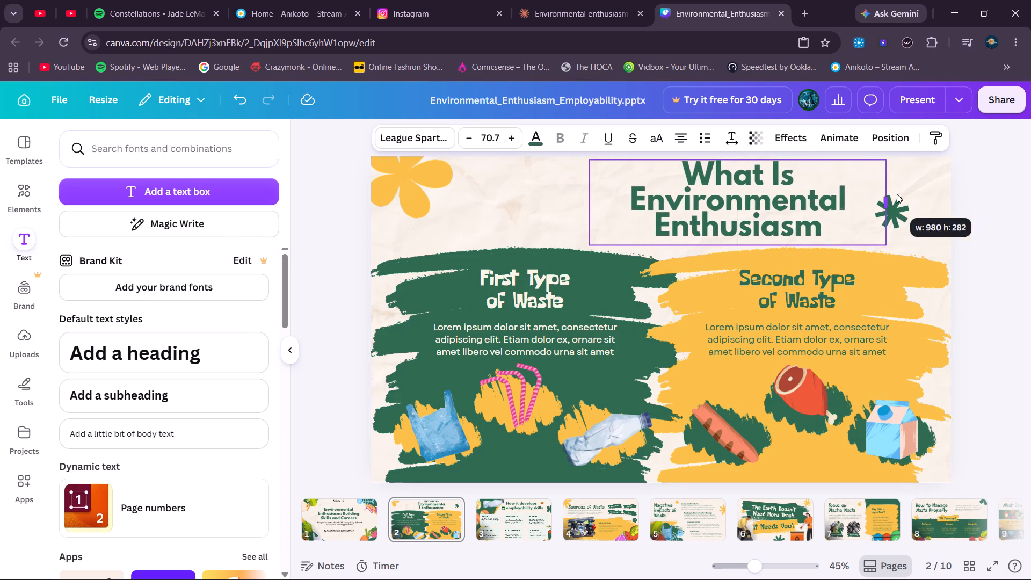
{"action": "left_click_drag", "start_coordinate": [897, 194], "coordinate": [924, 193]}
{"action": "left_click_drag", "start_coordinate": [739, 207], "coordinate": [641, 200]}
{"action": "left_click", "coordinate": [641, 200]}
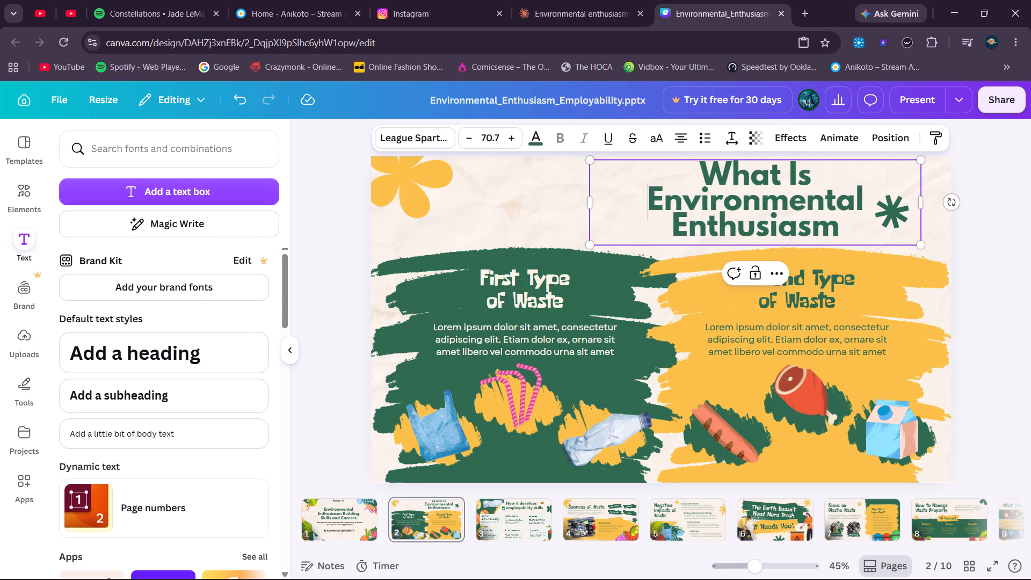
{"action": "left_click_drag", "start_coordinate": [590, 201], "coordinate": [502, 201]}
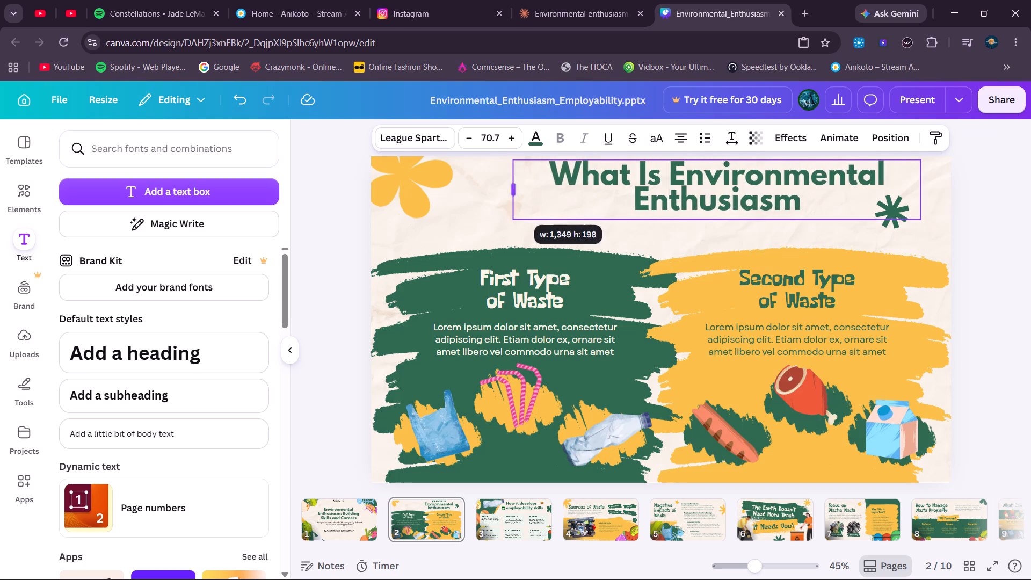
{"action": "left_click_drag", "start_coordinate": [502, 201], "coordinate": [374, 207]}
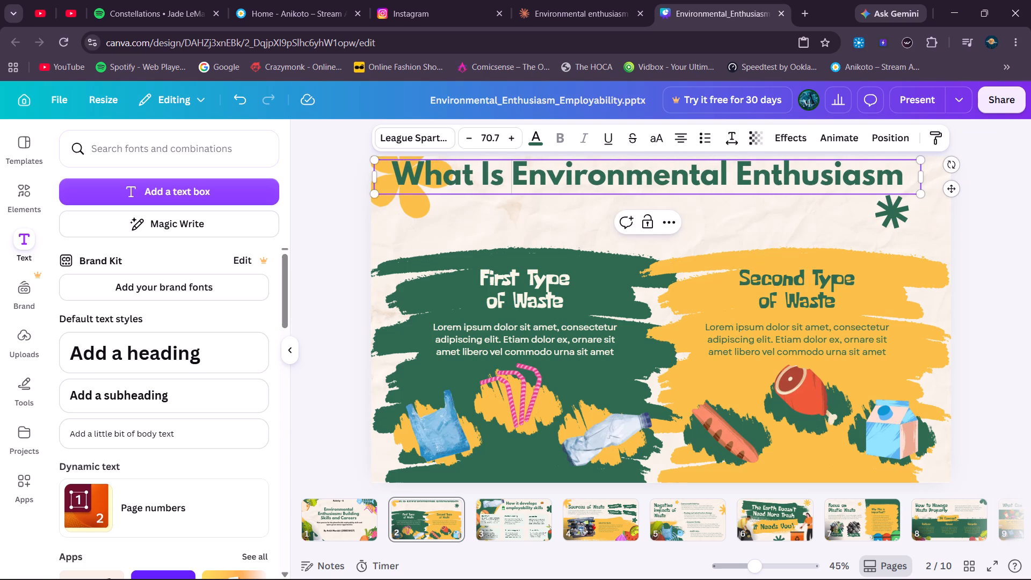
{"action": "left_click_drag", "start_coordinate": [923, 194], "coordinate": [819, 177]}
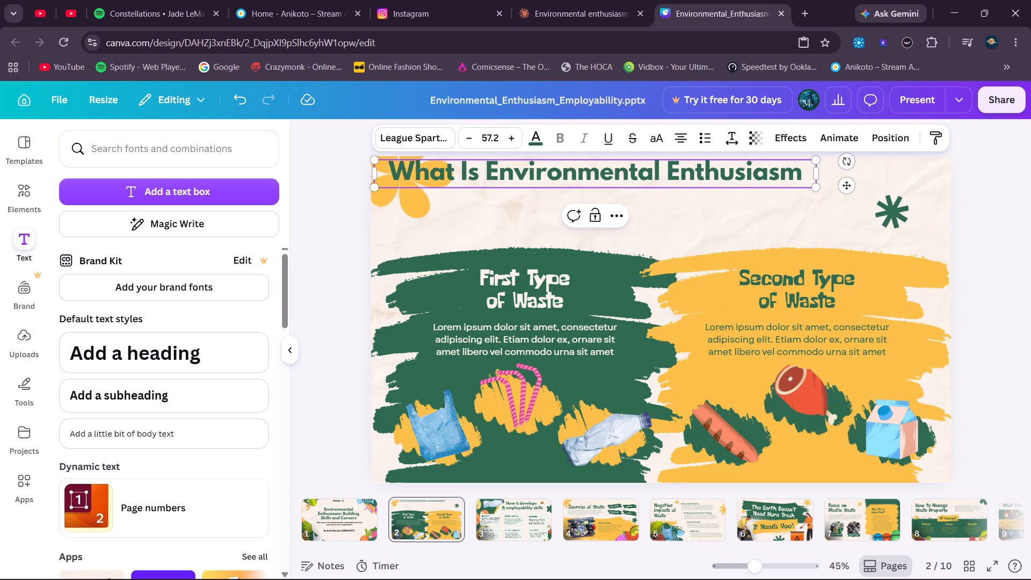
Scale the page 2 title down to about size 53.9 and place it between the yellow flower and the green star.
{"action": "left_click_drag", "start_coordinate": [693, 178], "coordinate": [712, 189]}
{"action": "left_click_drag", "start_coordinate": [712, 189], "coordinate": [781, 204]}
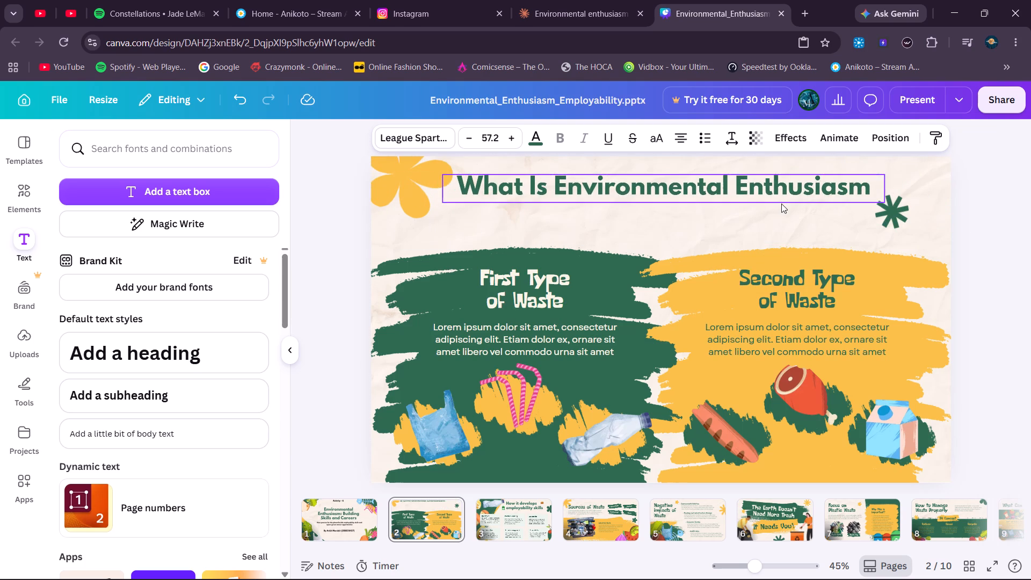
{"action": "left_click_drag", "start_coordinate": [781, 204], "coordinate": [774, 220]}
{"action": "left_click_drag", "start_coordinate": [878, 218], "coordinate": [853, 213]}
{"action": "left_click_drag", "start_coordinate": [766, 208], "coordinate": [782, 191]}
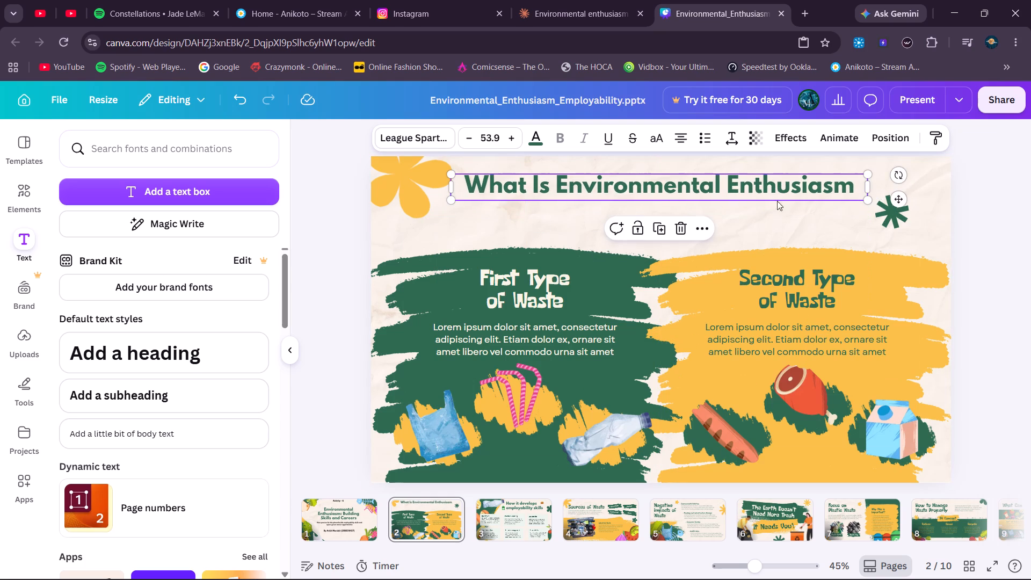
{"action": "left_click", "coordinate": [761, 239]}
{"action": "left_click_drag", "start_coordinate": [691, 186], "coordinate": [689, 200]}
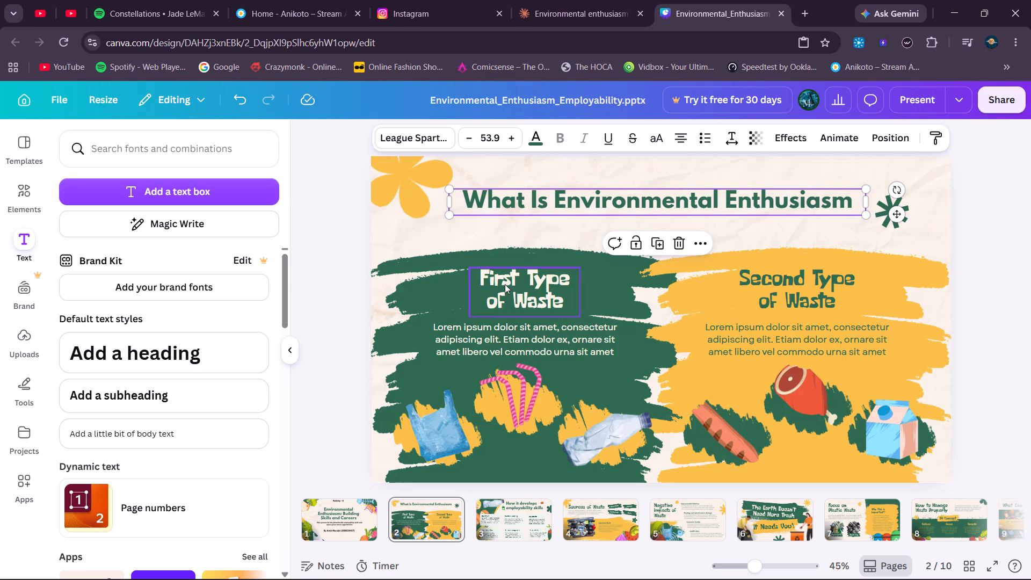
Copy the full paragraph starting "Environmental enthusiasm is active" from slide 2 of the PowerPoint deck and return to Canva.
{"action": "left_click", "coordinate": [715, 546]}
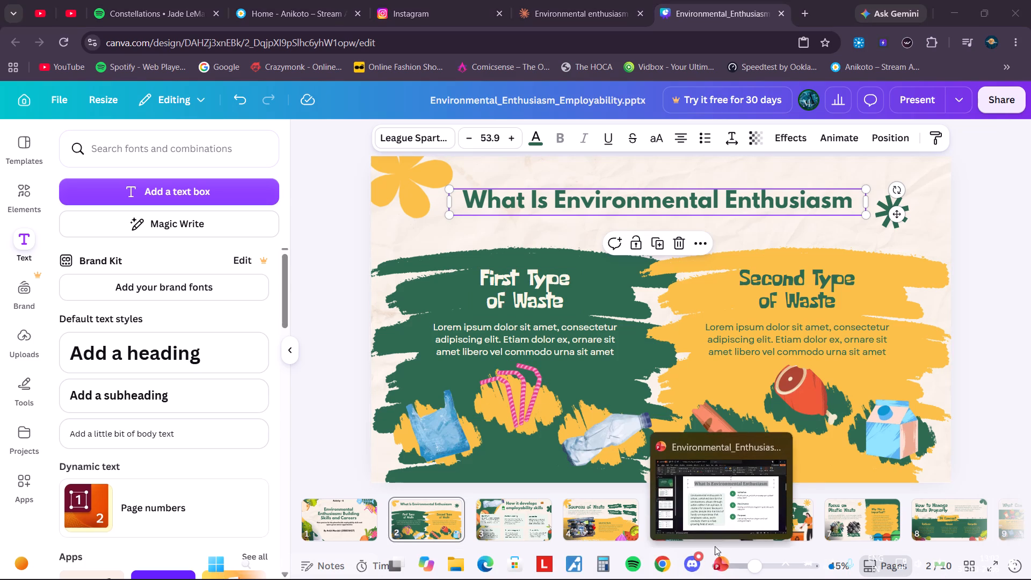
{"action": "left_click", "coordinate": [715, 529]}
{"action": "double_click", "coordinate": [480, 386]}
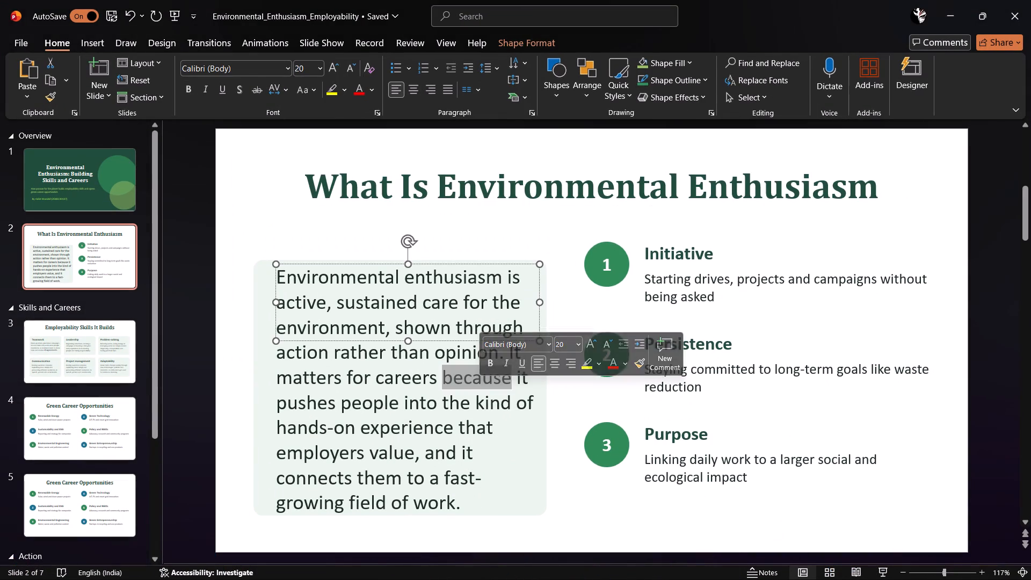
{"action": "triple_click", "coordinate": [420, 424]}
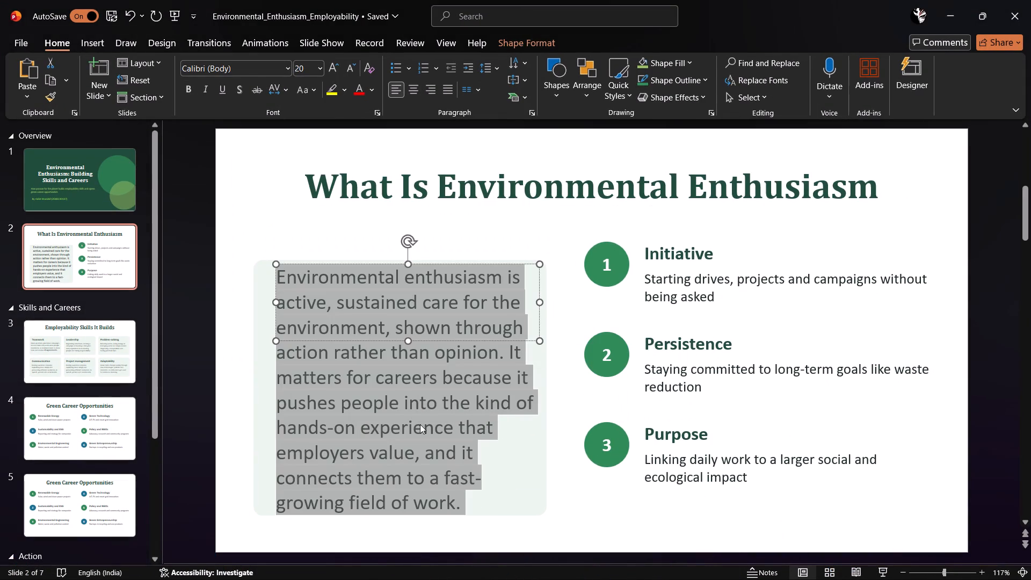
{"action": "key", "text": "ctrl+c"}
{"action": "key", "text": "ctrl+c"}
{"action": "key", "text": "ctrl+c"}
{"action": "key", "text": "ctrl+c"}
{"action": "left_click", "coordinate": [949, 0]}
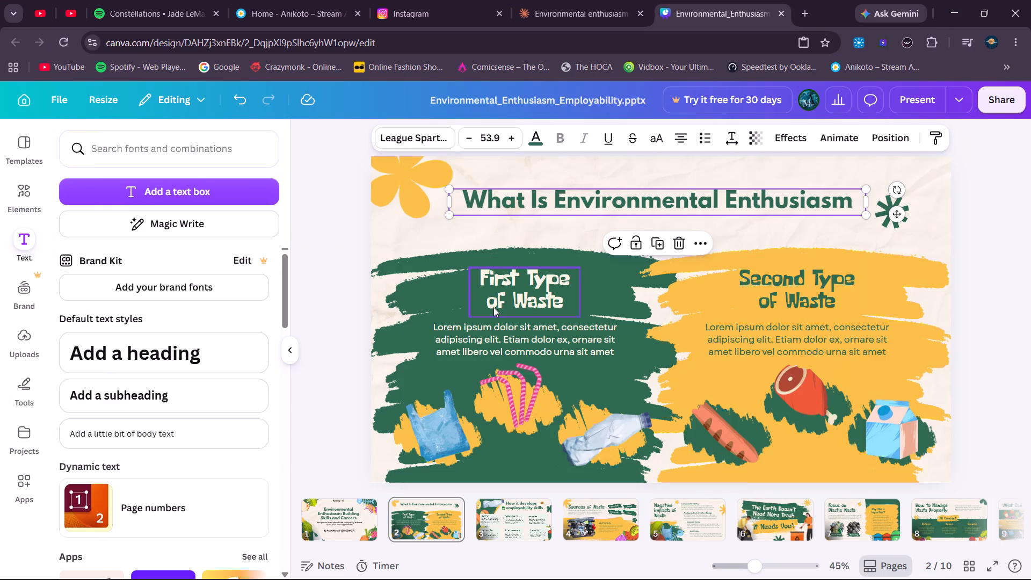
Delete the "First Type of Waste" heading from the green brush area on page 2.
{"action": "left_click", "coordinate": [493, 307]}
{"action": "double_click", "coordinate": [498, 300]}
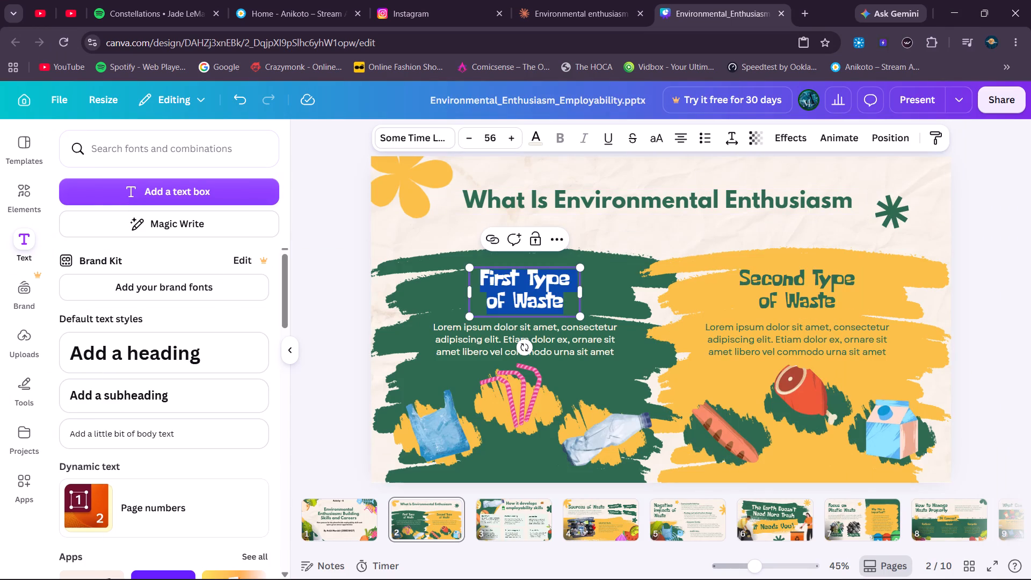
{"action": "left_click", "coordinate": [557, 290]}
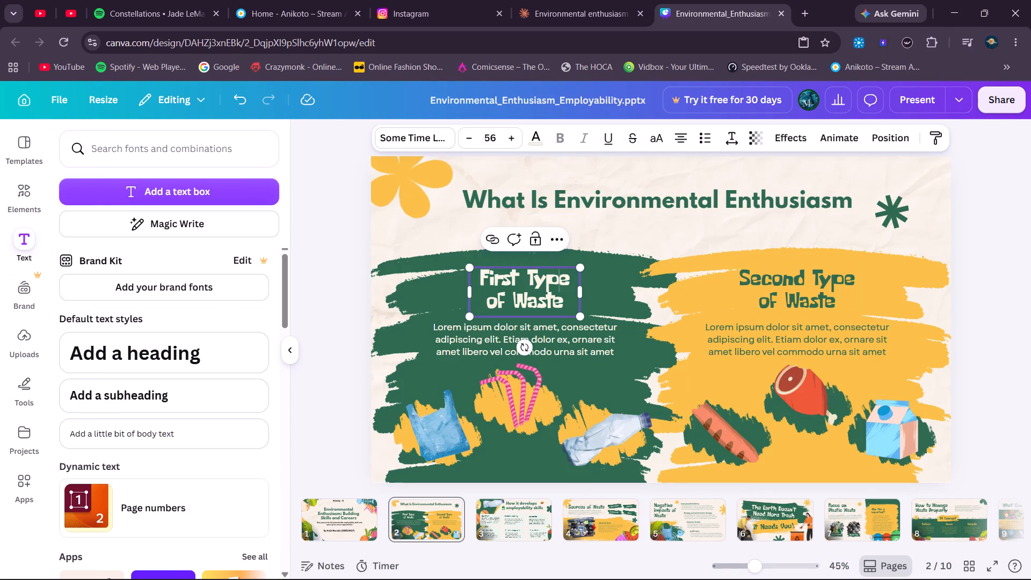
{"action": "left_click", "coordinate": [569, 297]}
{"action": "left_click", "coordinate": [618, 305]}
{"action": "left_click", "coordinate": [570, 291]}
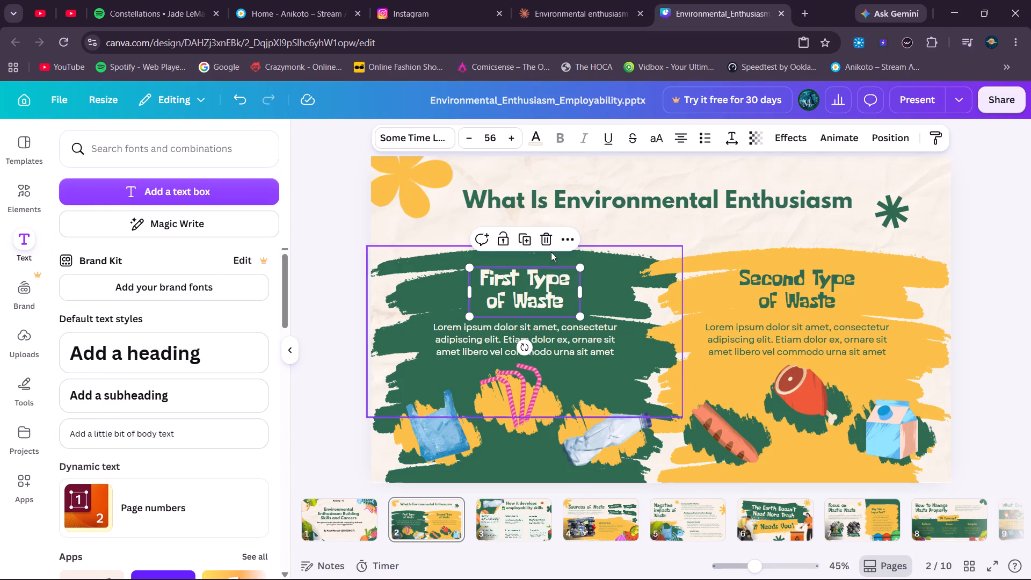
{"action": "left_click", "coordinate": [546, 240]}
Replace the lorem ipsum paragraph in the green brush area with the copied environmental enthusiasm paragraph.
{"action": "left_click", "coordinate": [578, 328]}
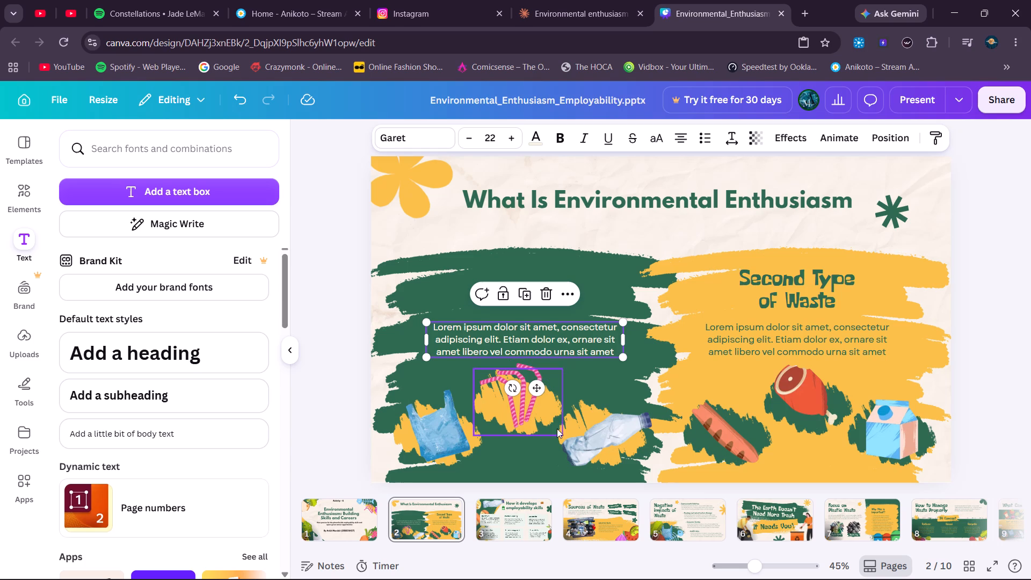
{"action": "double_click", "coordinate": [570, 347]}
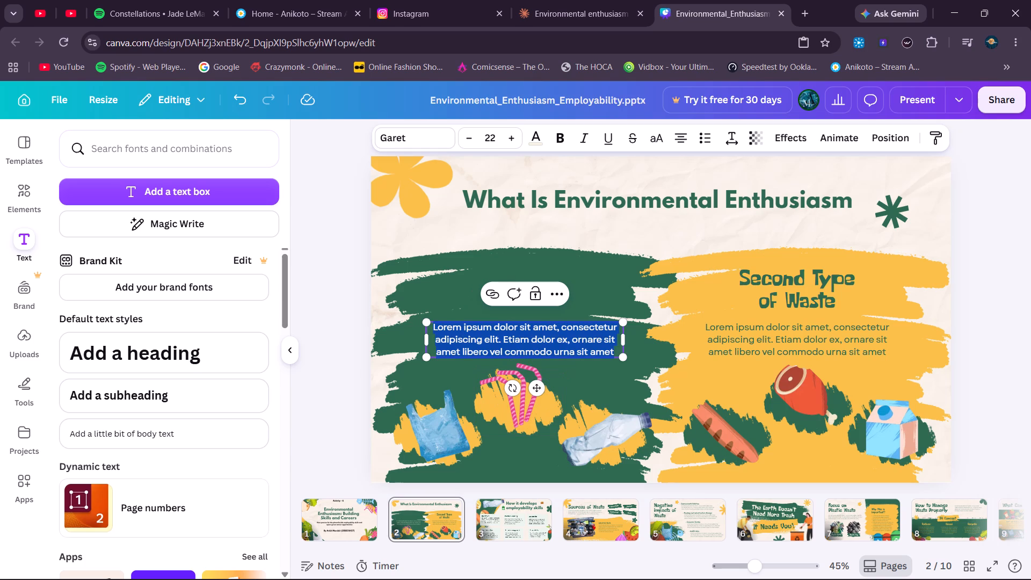
{"action": "key", "text": "ctrl+v"}
{"action": "left_click", "coordinate": [567, 346]}
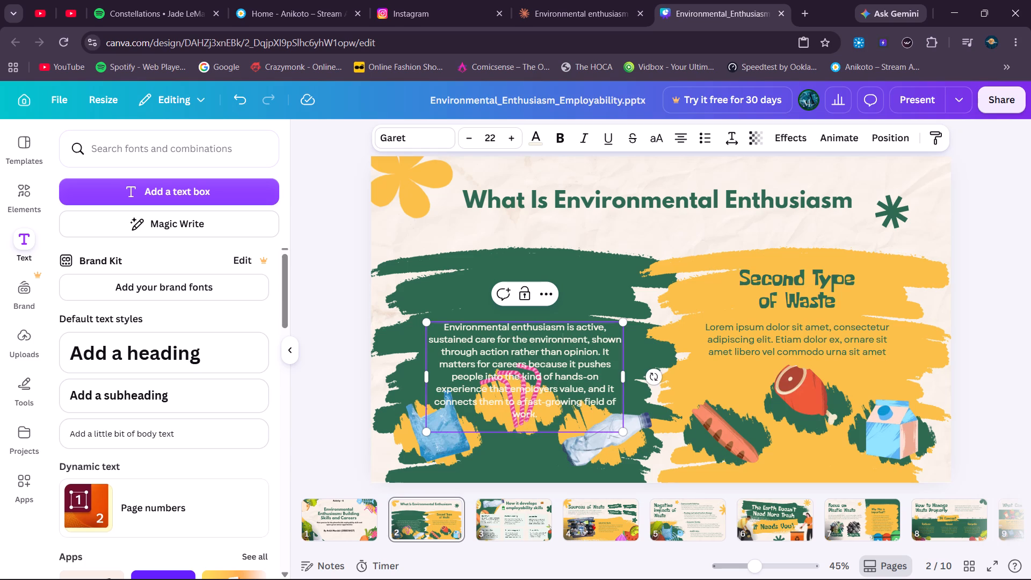
Move the environmental enthusiasm paragraph up to the deleted heading's place and scale its text down to about size 19.1.
{"action": "left_click_drag", "start_coordinate": [607, 318], "coordinate": [607, 260]}
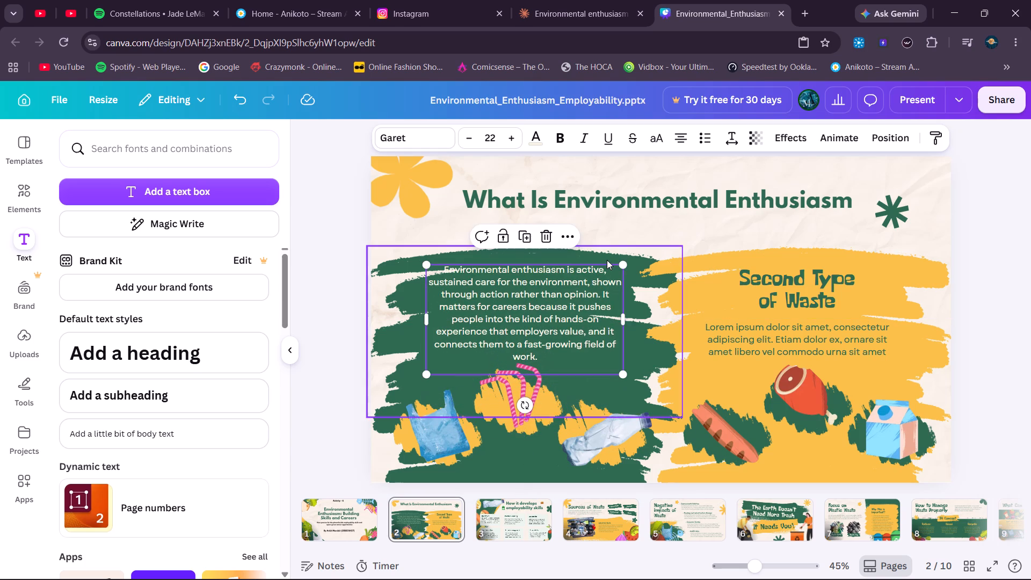
{"action": "left_click_drag", "start_coordinate": [621, 373], "coordinate": [597, 358]}
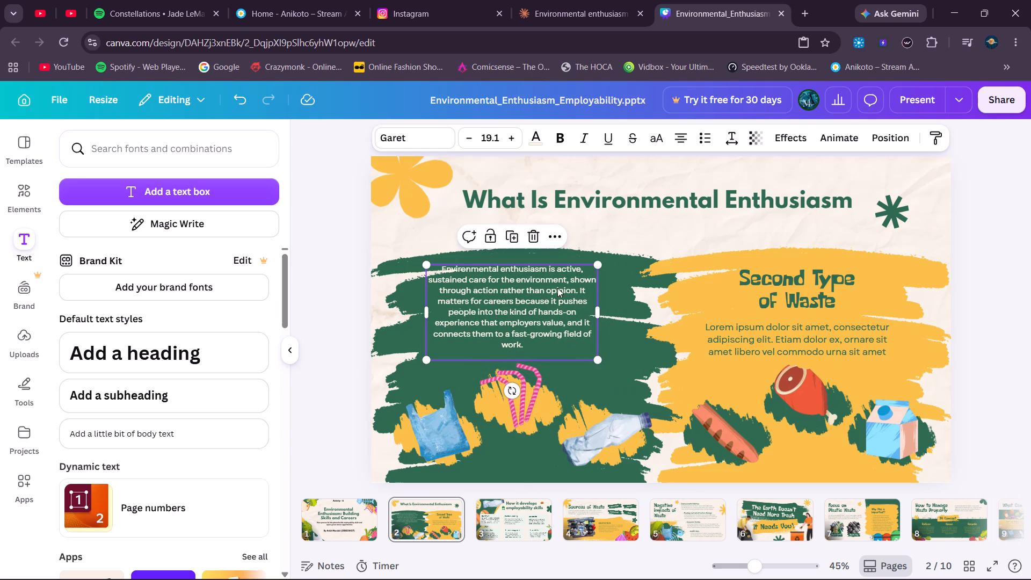
Left-align the environmental enthusiasm paragraph in the green brush area.
{"action": "triple_click", "coordinate": [557, 298]}
{"action": "left_click", "coordinate": [680, 133]}
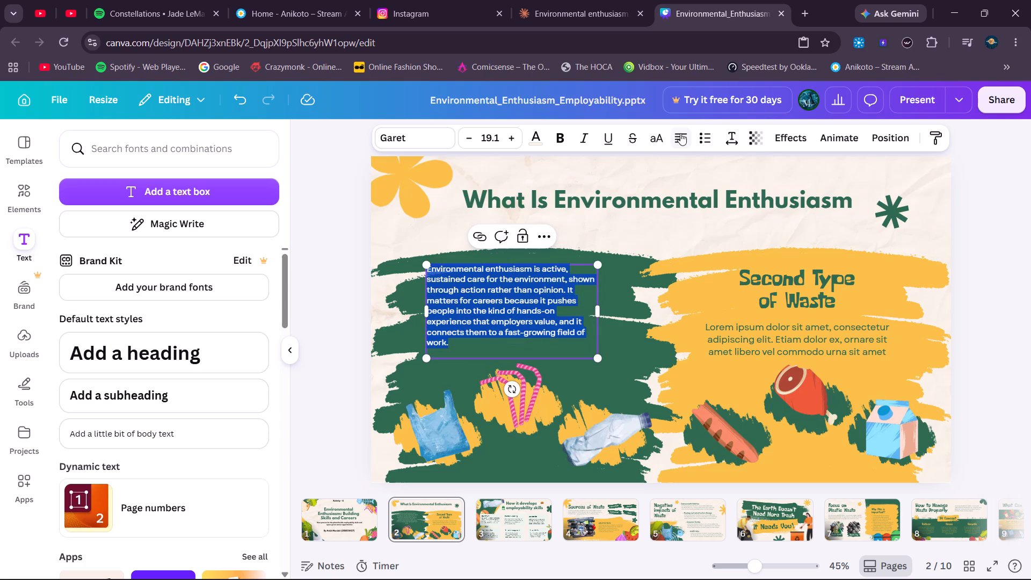
{"action": "left_click", "coordinate": [609, 352]}
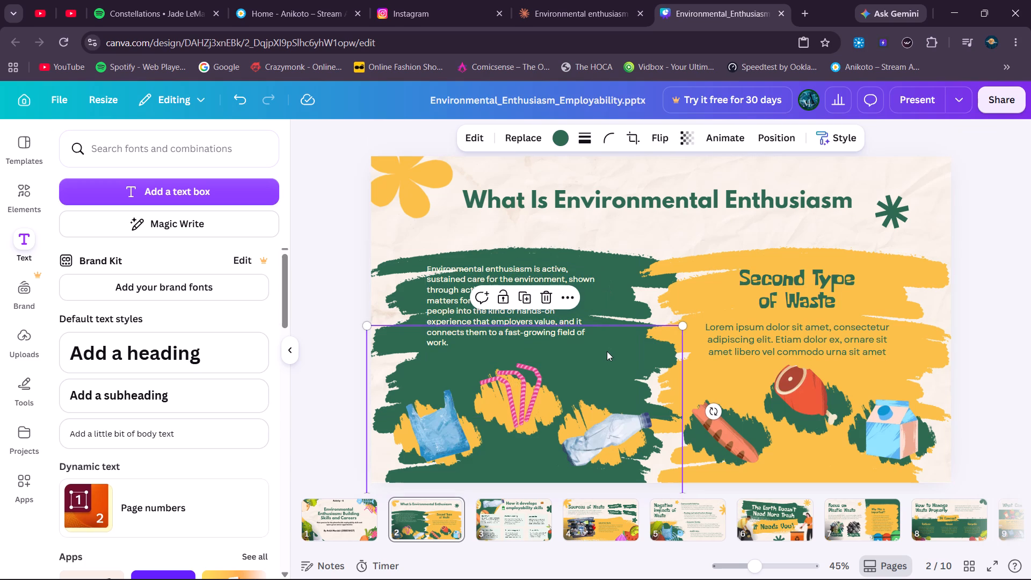
Widen the paragraph's text box to about 671 and place it inside the green area, just above the waste illustrations.
{"action": "left_click", "coordinate": [609, 282]}
{"action": "left_click_drag", "start_coordinate": [548, 295], "coordinate": [570, 312]}
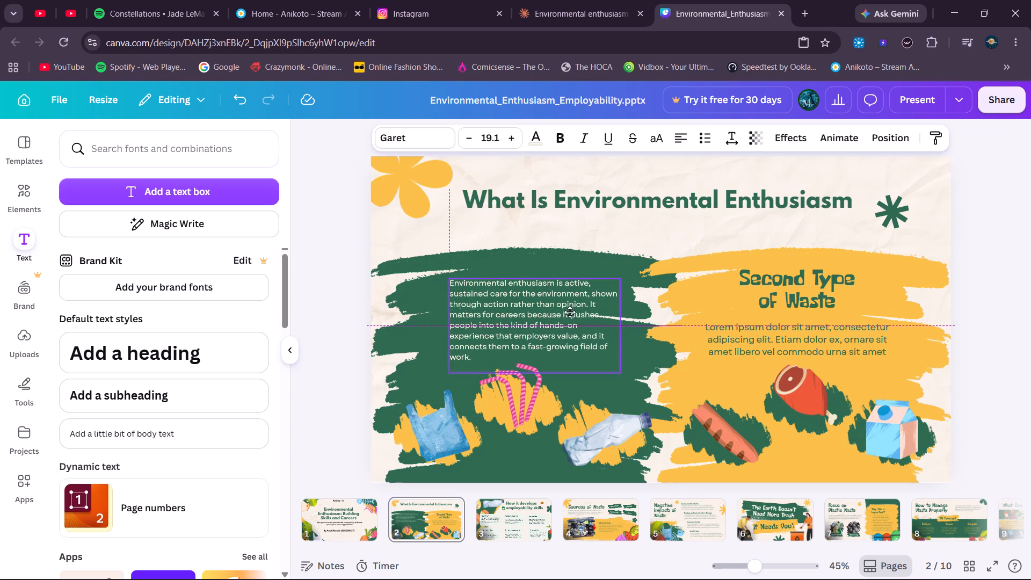
{"action": "left_click_drag", "start_coordinate": [570, 312], "coordinate": [565, 309]}
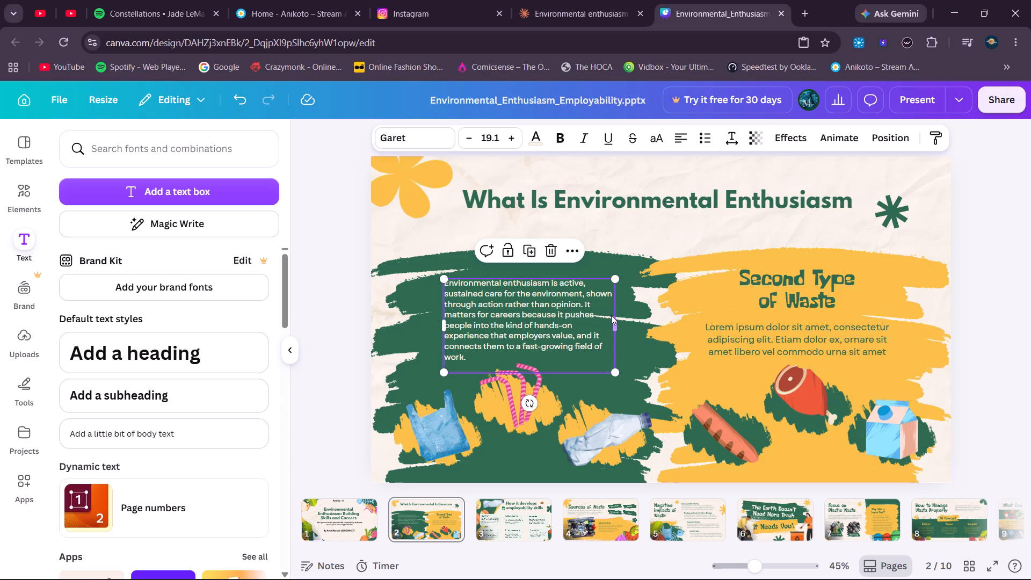
{"action": "left_click_drag", "start_coordinate": [622, 324], "coordinate": [657, 334]}
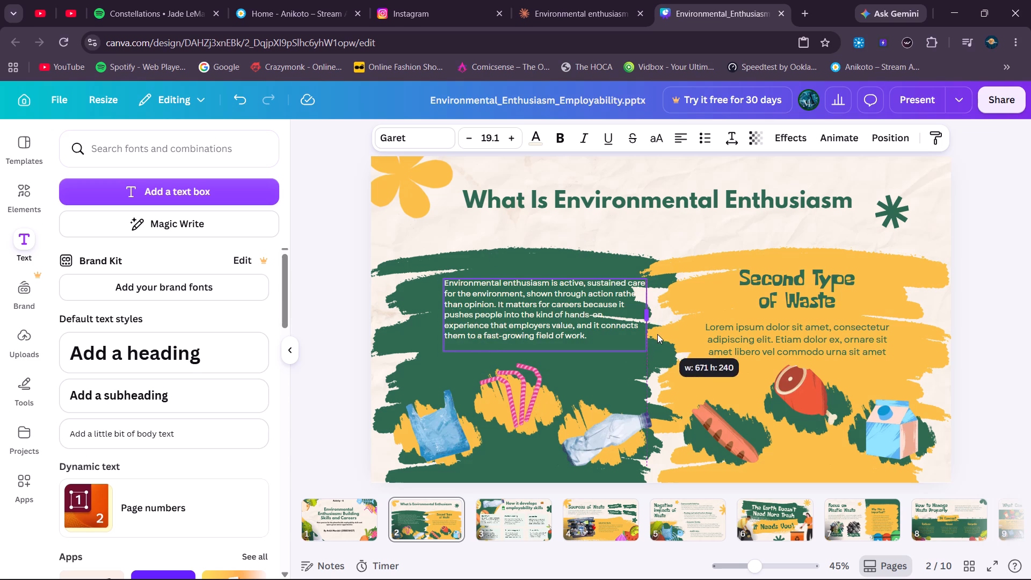
{"action": "left_click_drag", "start_coordinate": [564, 333], "coordinate": [553, 344]}
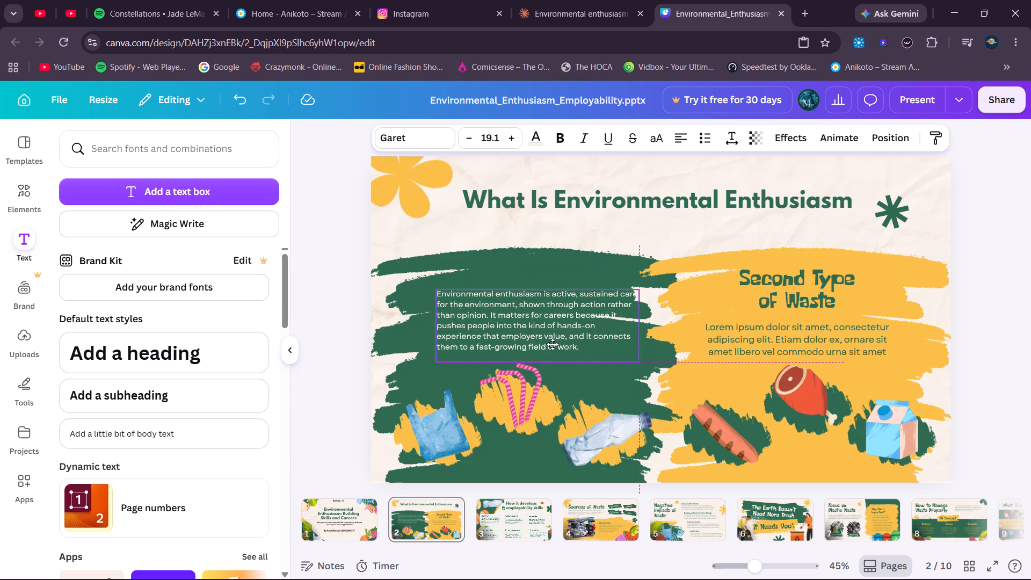
{"action": "left_click_drag", "start_coordinate": [553, 344], "coordinate": [553, 341]}
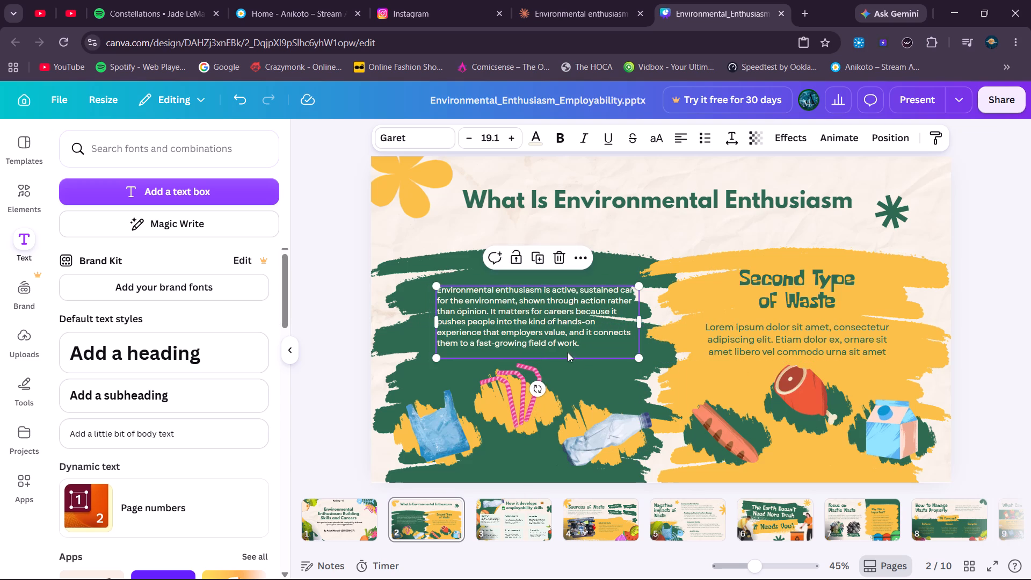
Shrink the plastic bag illustration, lower its yellow brush patch and center the bag on the patch.
{"action": "left_click", "coordinate": [593, 381]}
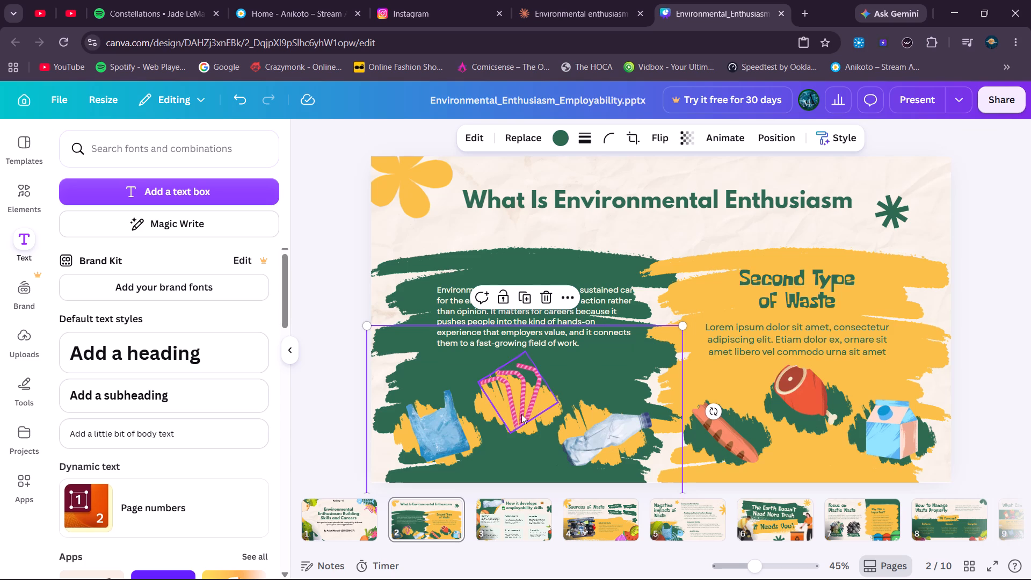
{"action": "left_click", "coordinate": [455, 437]}
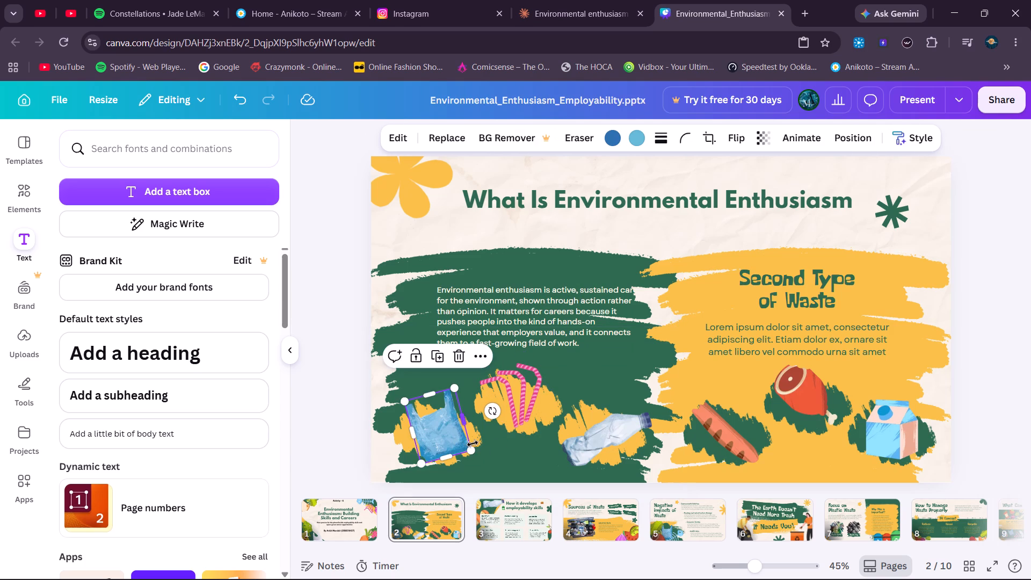
{"action": "left_click_drag", "start_coordinate": [474, 450], "coordinate": [455, 440]}
{"action": "left_click", "coordinate": [468, 446]}
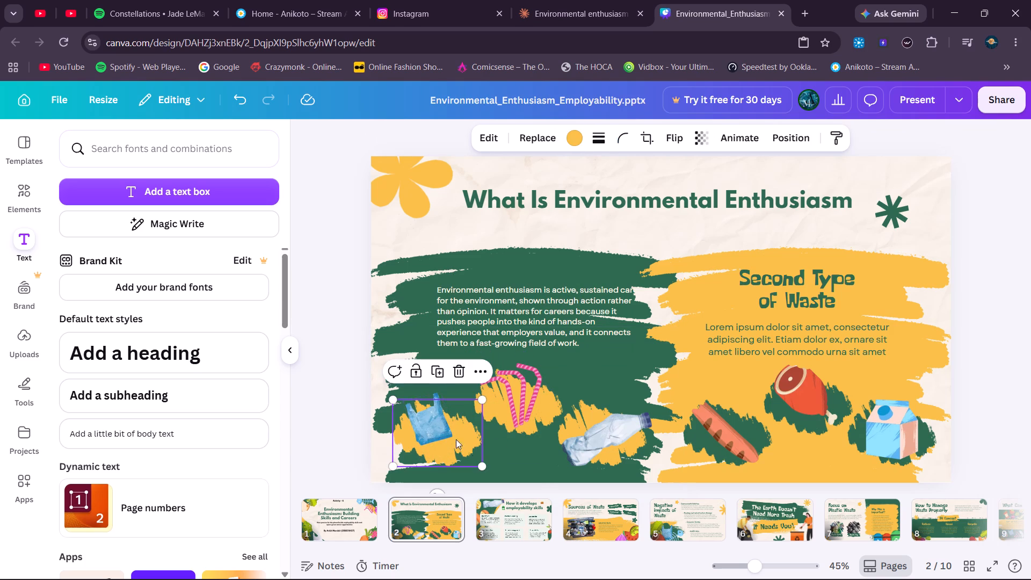
{"action": "left_click_drag", "start_coordinate": [424, 419], "coordinate": [429, 433]}
{"action": "left_click", "coordinate": [440, 422]}
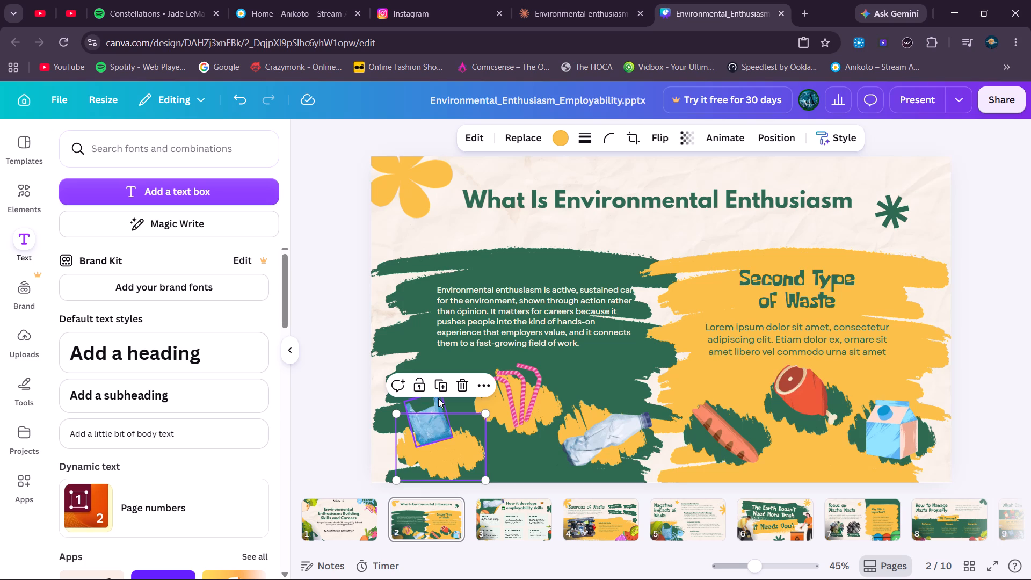
{"action": "left_click_drag", "start_coordinate": [438, 400], "coordinate": [448, 429]}
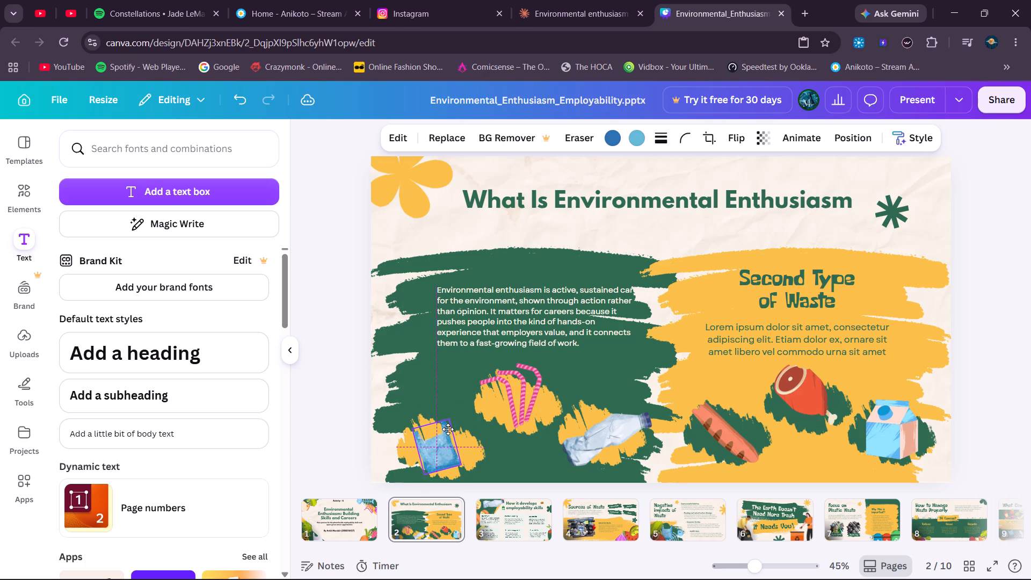
{"action": "left_click_drag", "start_coordinate": [448, 429], "coordinate": [448, 430]}
Lower and shrink the pink straws and their yellow brush patch, keeping the straws centered on the patch.
{"action": "left_click_drag", "start_coordinate": [532, 429], "coordinate": [530, 450]}
{"action": "left_click", "coordinate": [519, 405]}
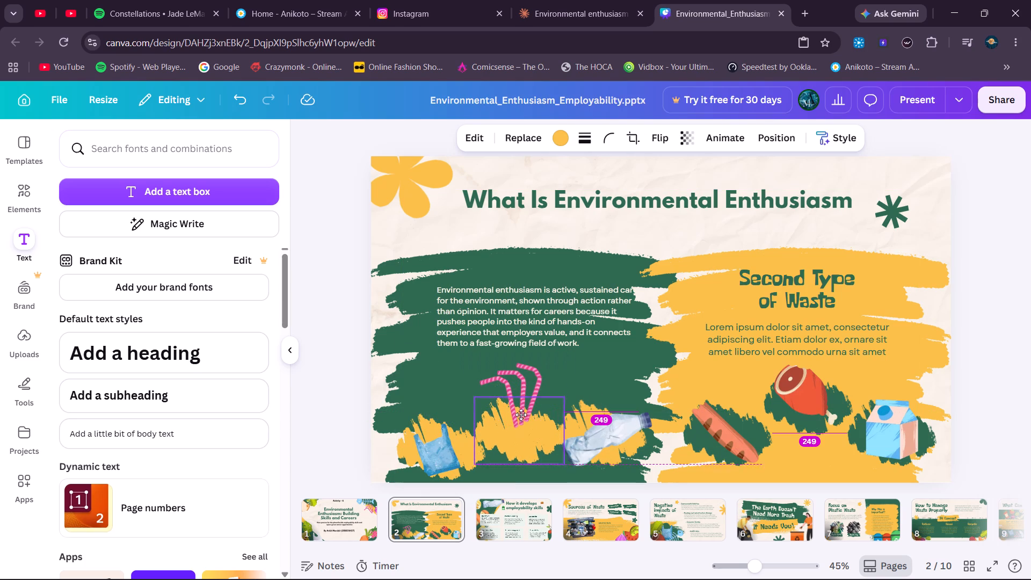
{"action": "left_click", "coordinate": [523, 374]}
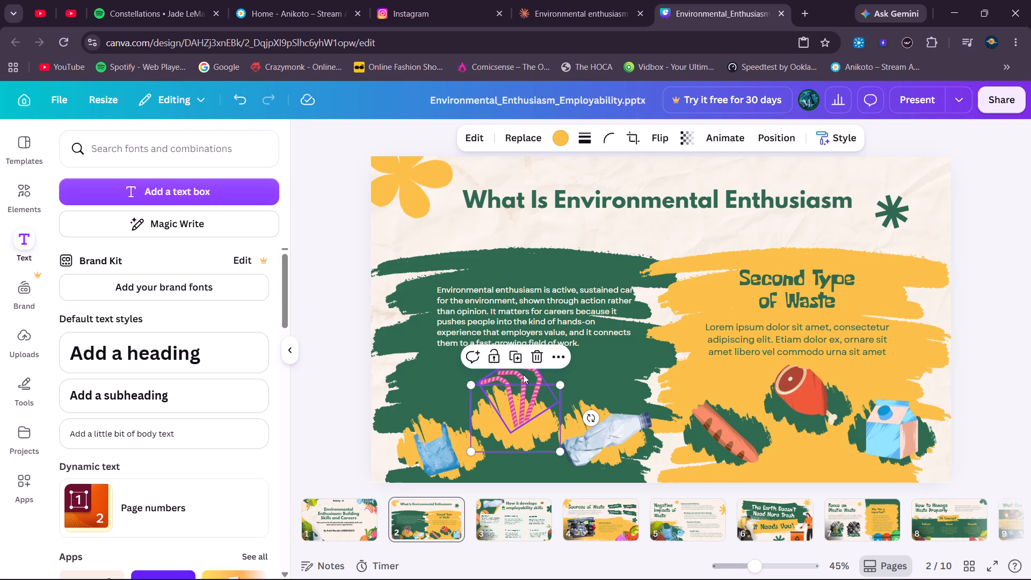
{"action": "left_click_drag", "start_coordinate": [527, 351], "coordinate": [522, 380]}
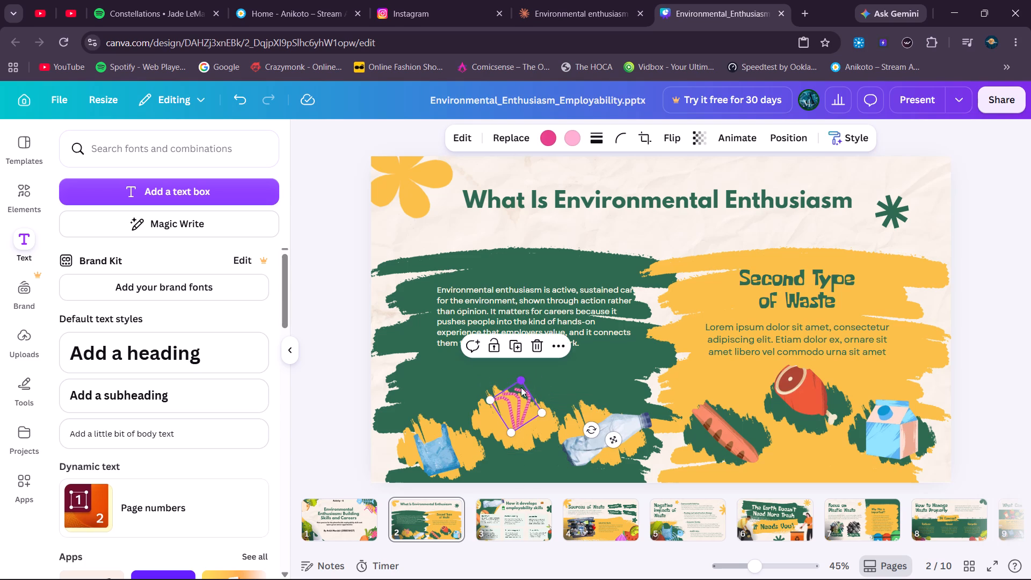
{"action": "left_click_drag", "start_coordinate": [519, 407], "coordinate": [517, 419]}
{"action": "left_click", "coordinate": [548, 412]}
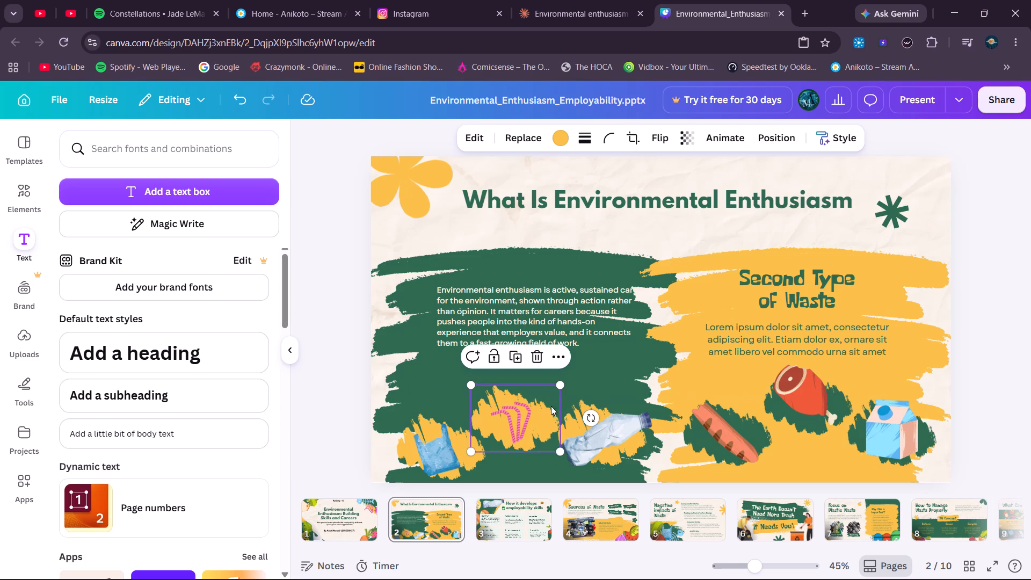
{"action": "left_click_drag", "start_coordinate": [558, 383], "coordinate": [547, 393]}
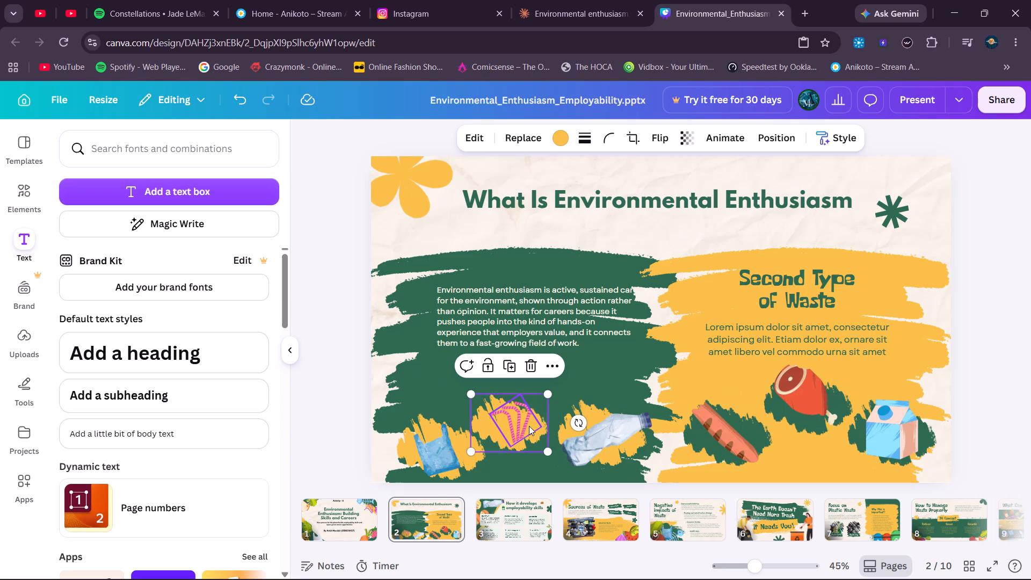
{"action": "left_click_drag", "start_coordinate": [521, 426], "coordinate": [512, 429]}
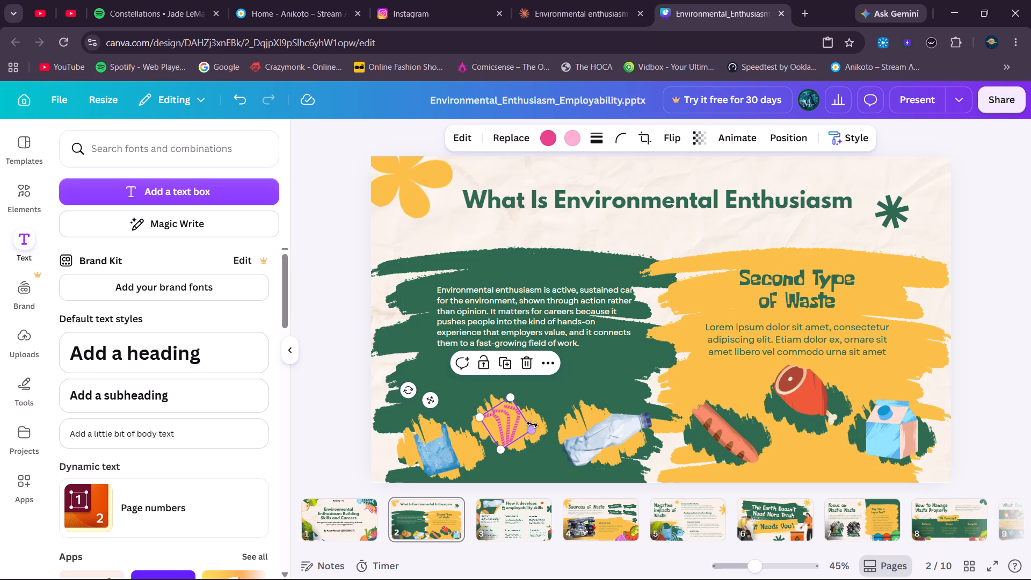
{"action": "left_click", "coordinate": [535, 422]}
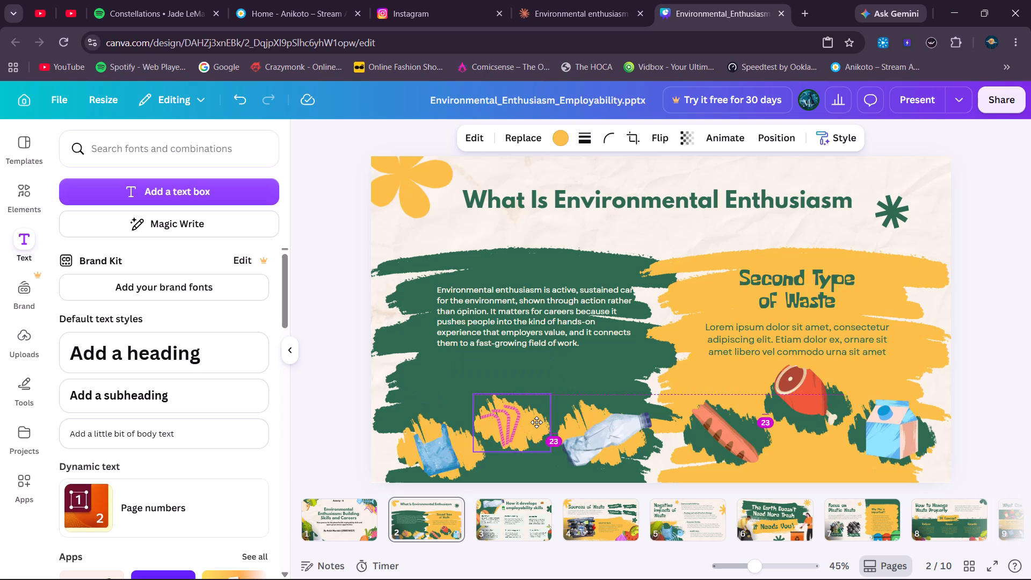
{"action": "left_click_drag", "start_coordinate": [509, 420], "coordinate": [519, 423]}
Shrink the plastic bottle illustration and its yellow brush patch, keeping the bottle centered on the patch.
{"action": "left_click", "coordinate": [610, 424]}
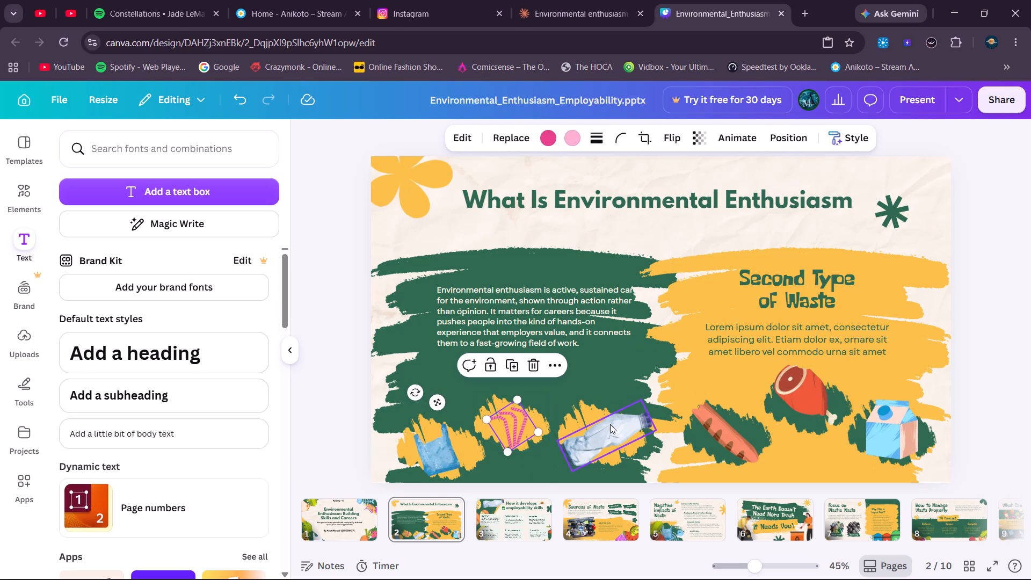
{"action": "left_click_drag", "start_coordinate": [660, 431], "coordinate": [606, 439]}
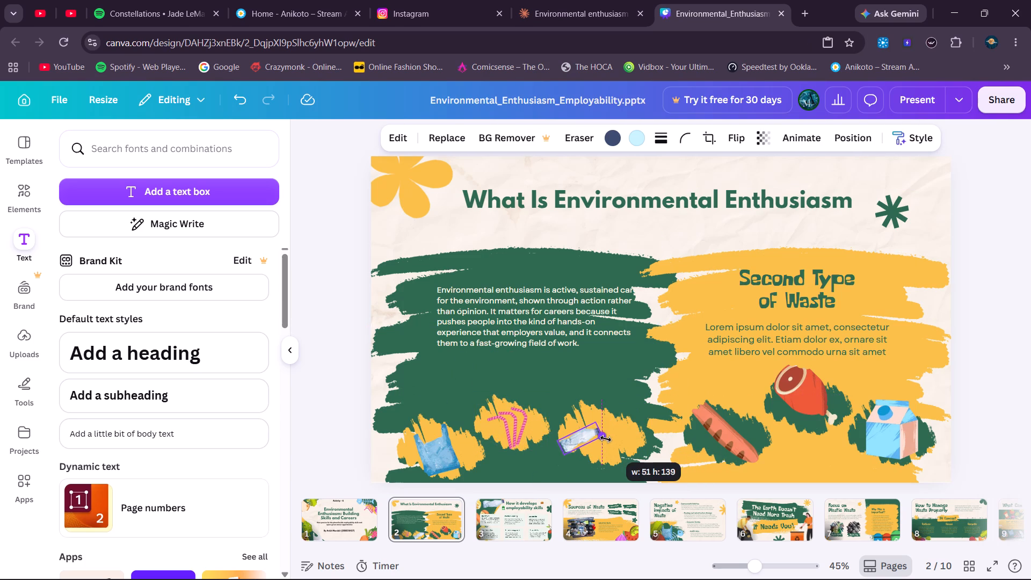
{"action": "left_click_drag", "start_coordinate": [606, 439], "coordinate": [614, 439]}
{"action": "left_click_drag", "start_coordinate": [582, 439], "coordinate": [601, 436]}
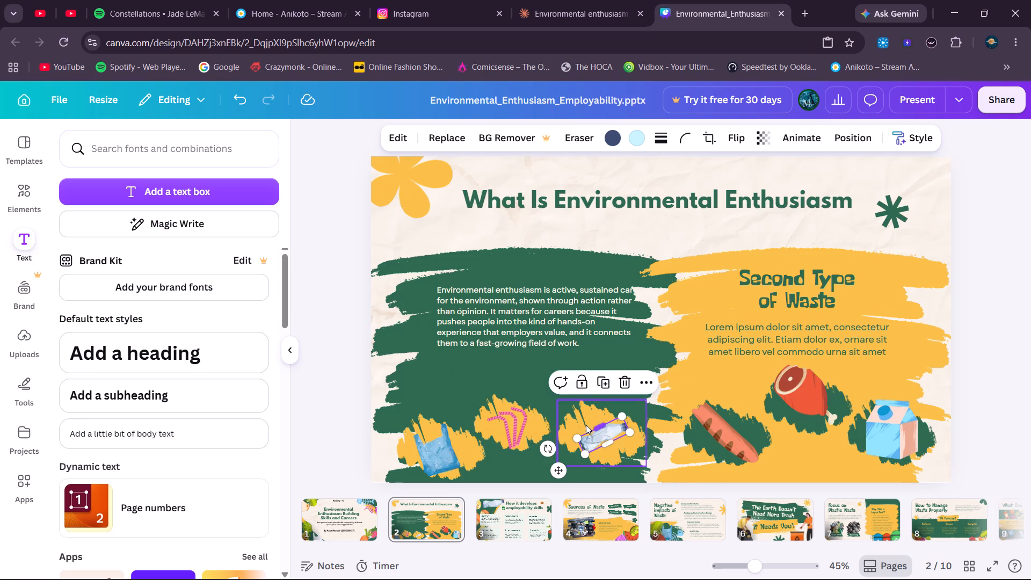
{"action": "left_click", "coordinate": [581, 416]}
{"action": "left_click_drag", "start_coordinate": [559, 397], "coordinate": [582, 411]}
{"action": "left_click_drag", "start_coordinate": [631, 451], "coordinate": [621, 446]}
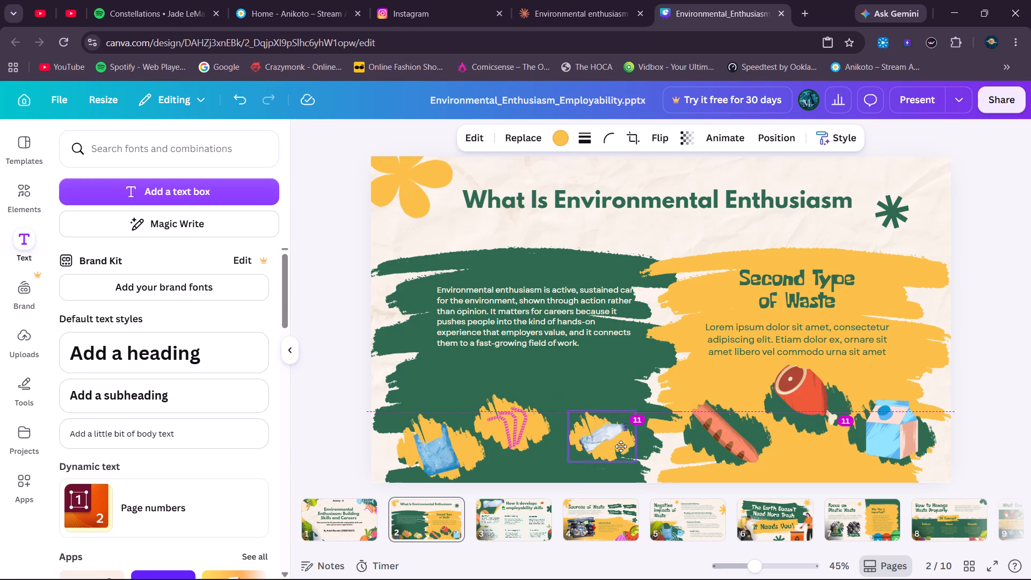
{"action": "left_click_drag", "start_coordinate": [621, 446], "coordinate": [621, 446]}
Shift the straws and their yellow brush patch toward the bottle, midway between the bag and the bottle.
{"action": "left_click_drag", "start_coordinate": [540, 436], "coordinate": [554, 438]}
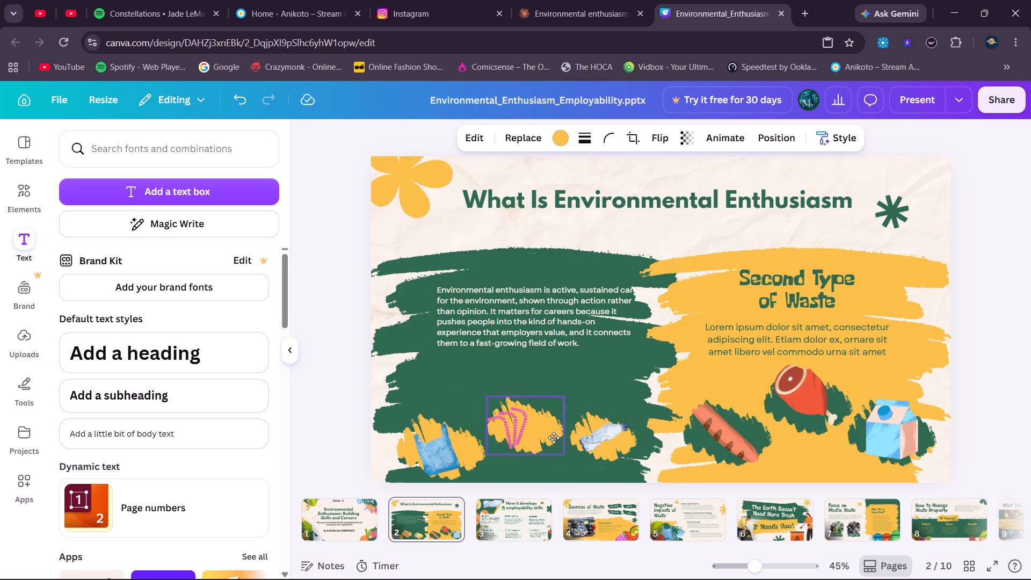
{"action": "left_click_drag", "start_coordinate": [554, 438], "coordinate": [550, 438]}
{"action": "left_click_drag", "start_coordinate": [518, 426], "coordinate": [534, 428]}
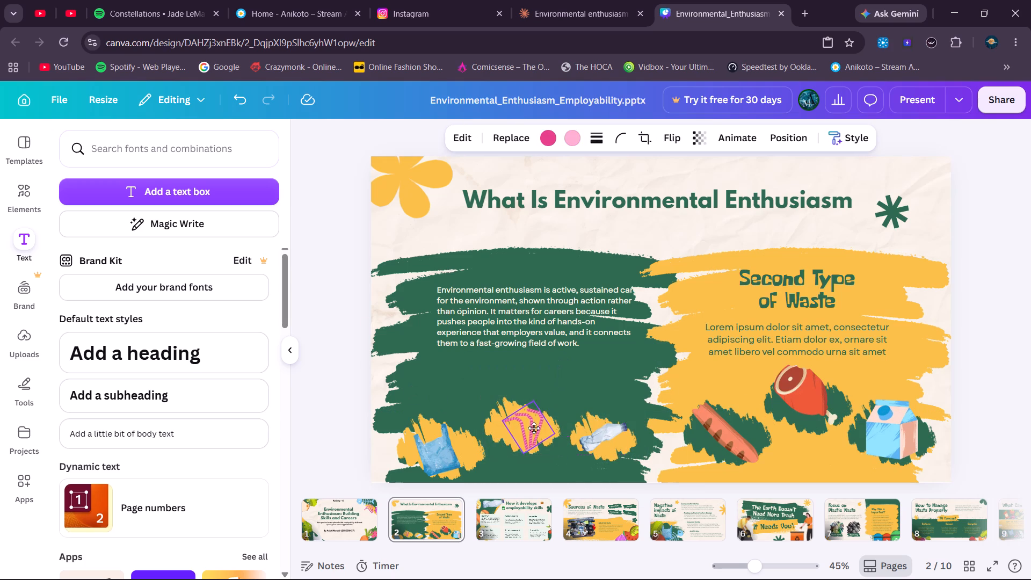
{"action": "left_click_drag", "start_coordinate": [534, 428], "coordinate": [529, 428]}
Narrow the environmental enthusiasm paragraph's text box and scale its text up to size 23.3 within the green area.
{"action": "left_click", "coordinate": [550, 330]}
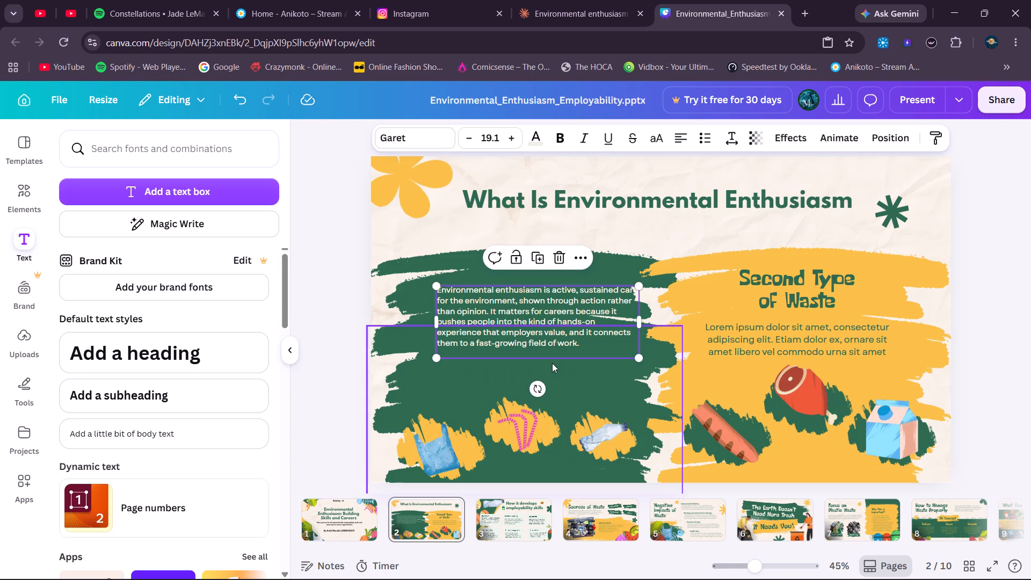
{"action": "left_click_drag", "start_coordinate": [640, 326], "coordinate": [602, 325]}
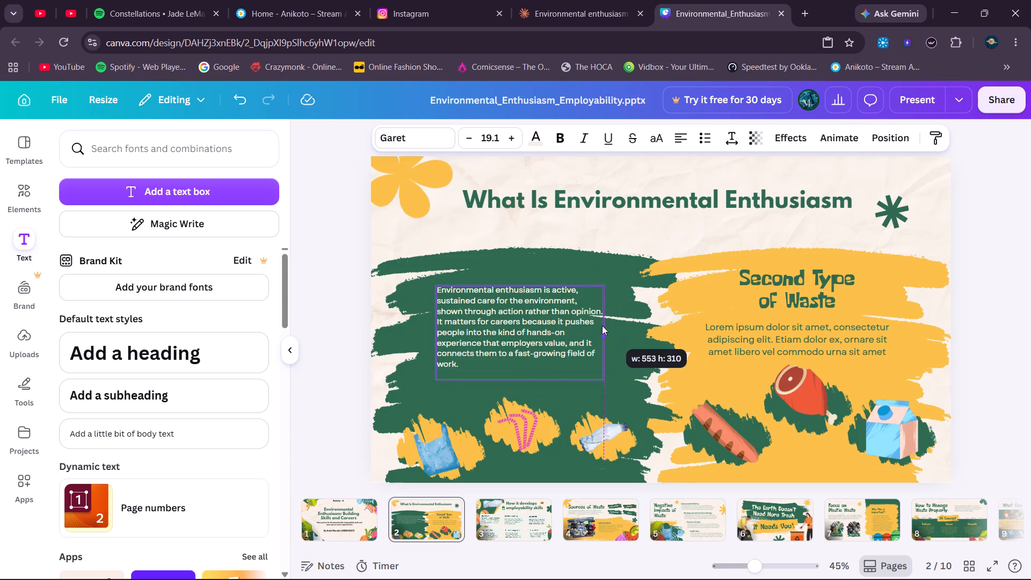
{"action": "left_click_drag", "start_coordinate": [602, 325], "coordinate": [576, 328]}
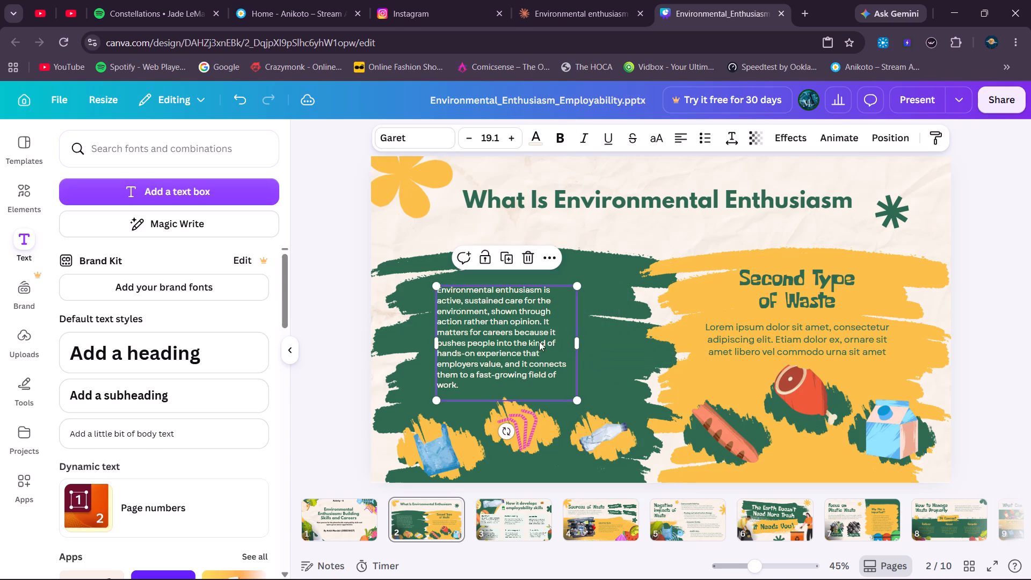
{"action": "left_click_drag", "start_coordinate": [522, 343], "coordinate": [543, 345]}
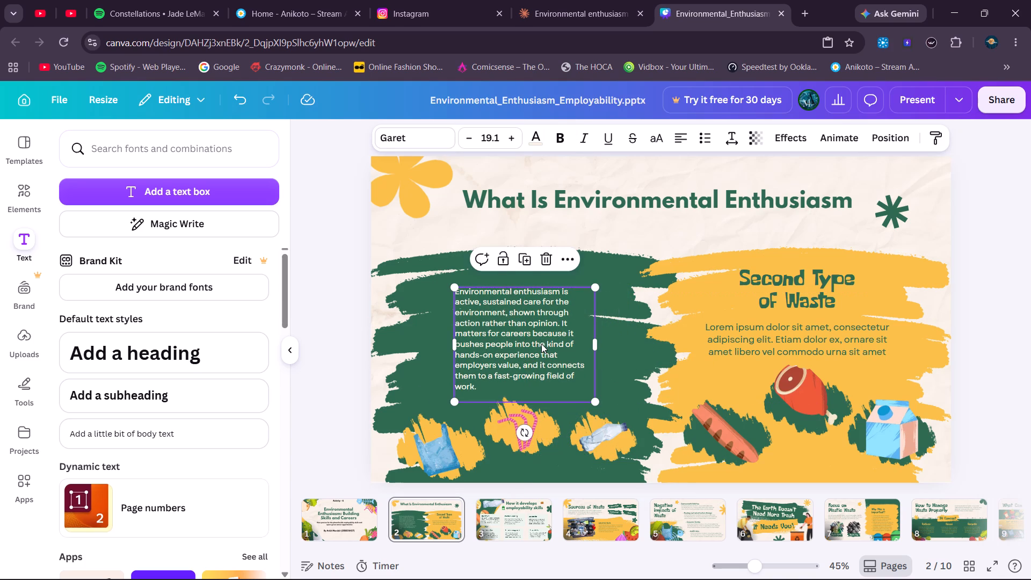
{"action": "double_click", "coordinate": [541, 344]}
{"action": "left_click_drag", "start_coordinate": [456, 287], "coordinate": [451, 284]}
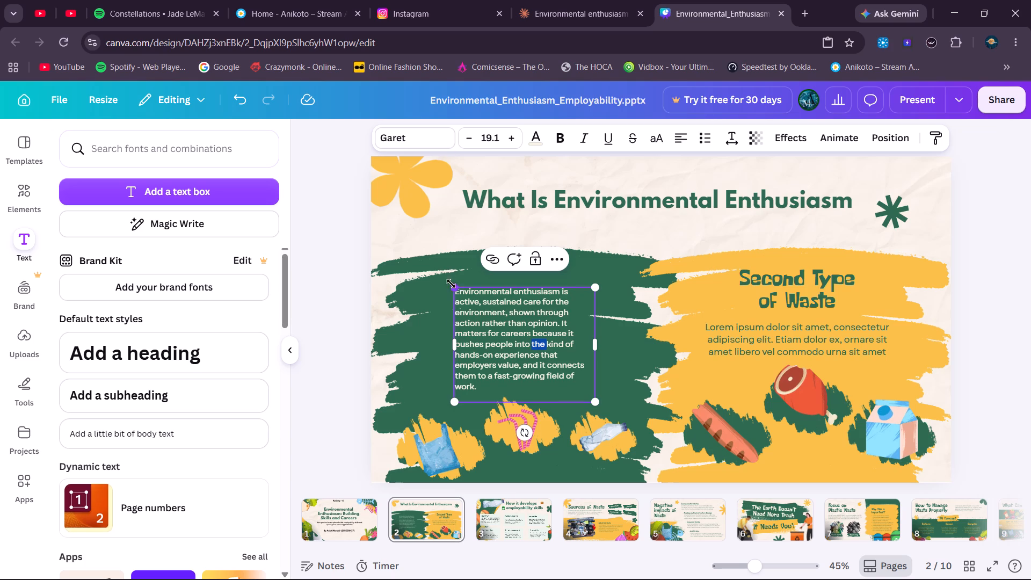
{"action": "left_click_drag", "start_coordinate": [451, 284], "coordinate": [423, 266]}
{"action": "left_click_drag", "start_coordinate": [504, 310], "coordinate": [517, 317]}
{"action": "left_click", "coordinate": [512, 317]}
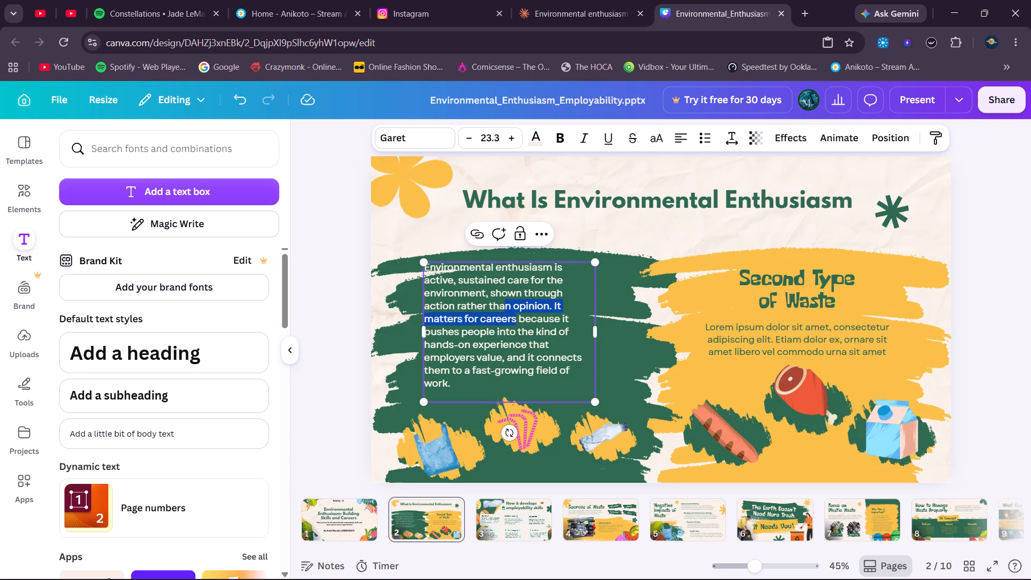
Recolor the whole environmental enthusiasm paragraph orange, #fac24c.
{"action": "triple_click", "coordinate": [562, 363]}
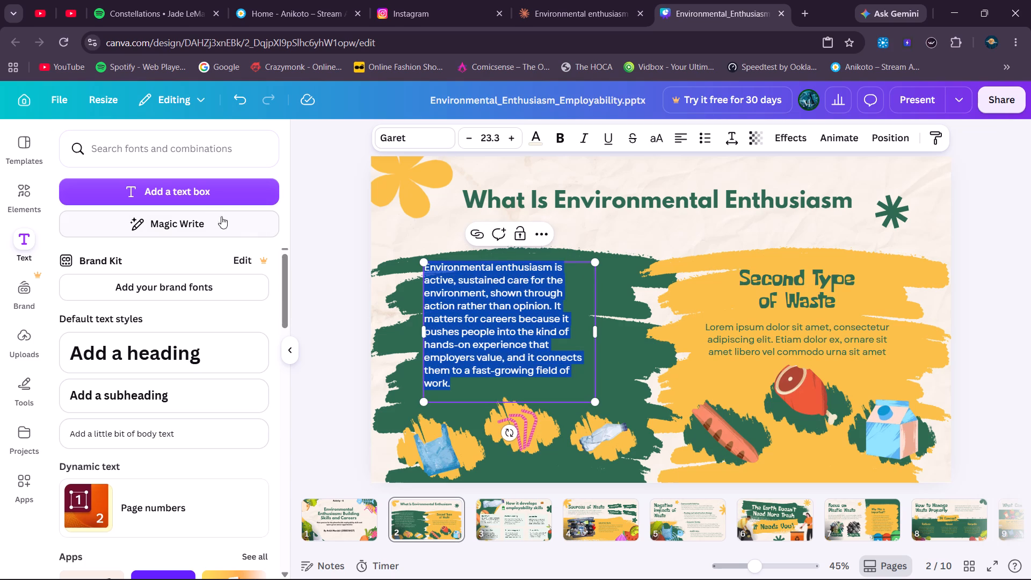
{"action": "left_click", "coordinate": [539, 146]}
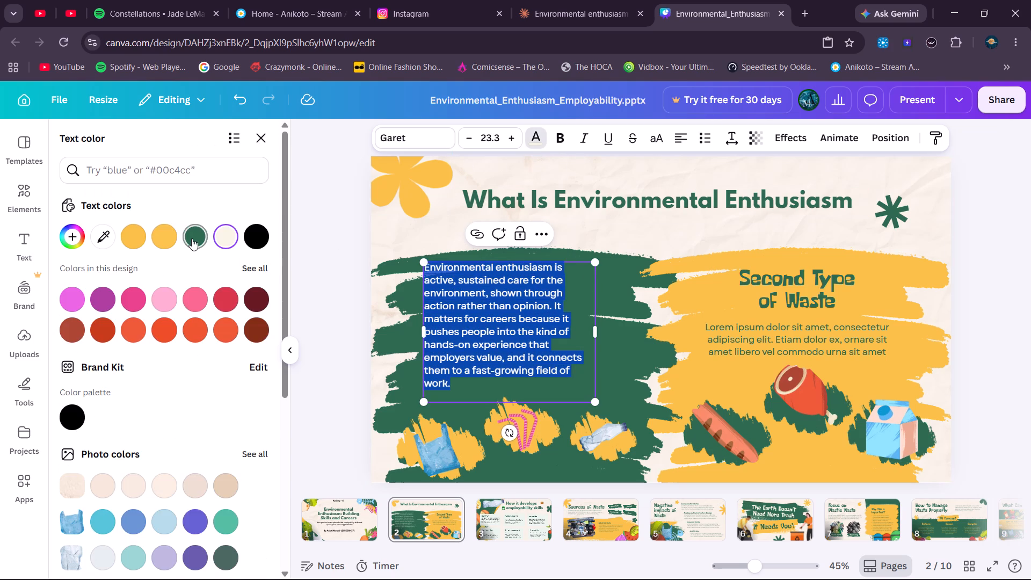
{"action": "left_click", "coordinate": [163, 238]}
{"action": "left_click", "coordinate": [395, 235]}
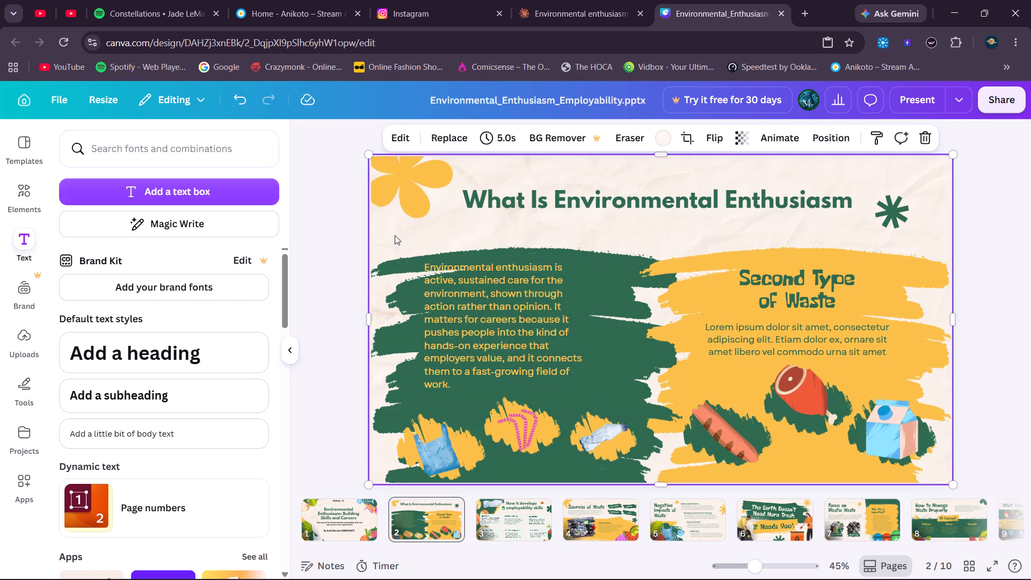
Move the orange paragraph to the middle of the green brush area, above the waste illustrations.
{"action": "left_click_drag", "start_coordinate": [474, 317], "coordinate": [497, 327]}
{"action": "left_click", "coordinate": [497, 327]}
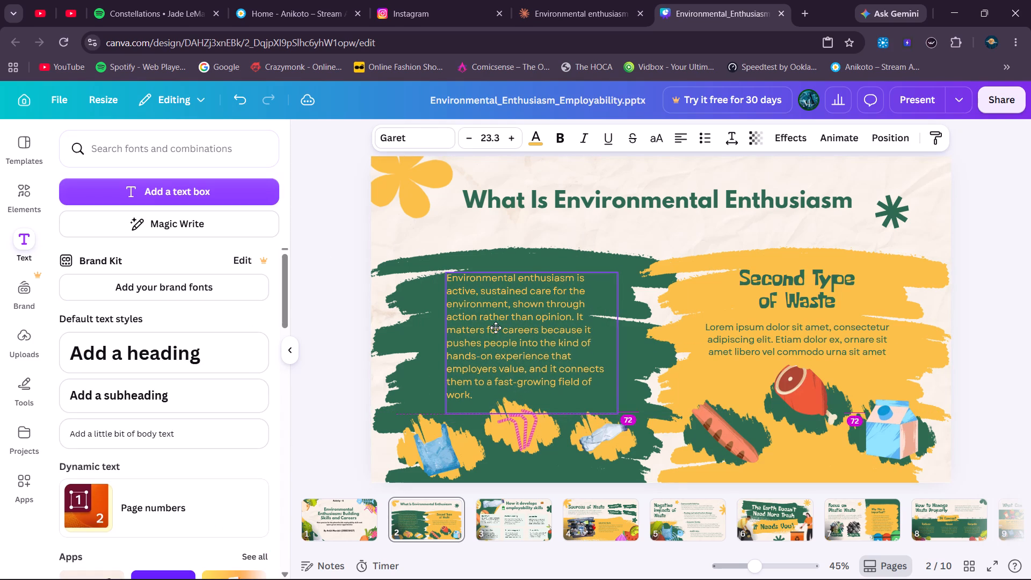
{"action": "left_click", "coordinate": [639, 229]}
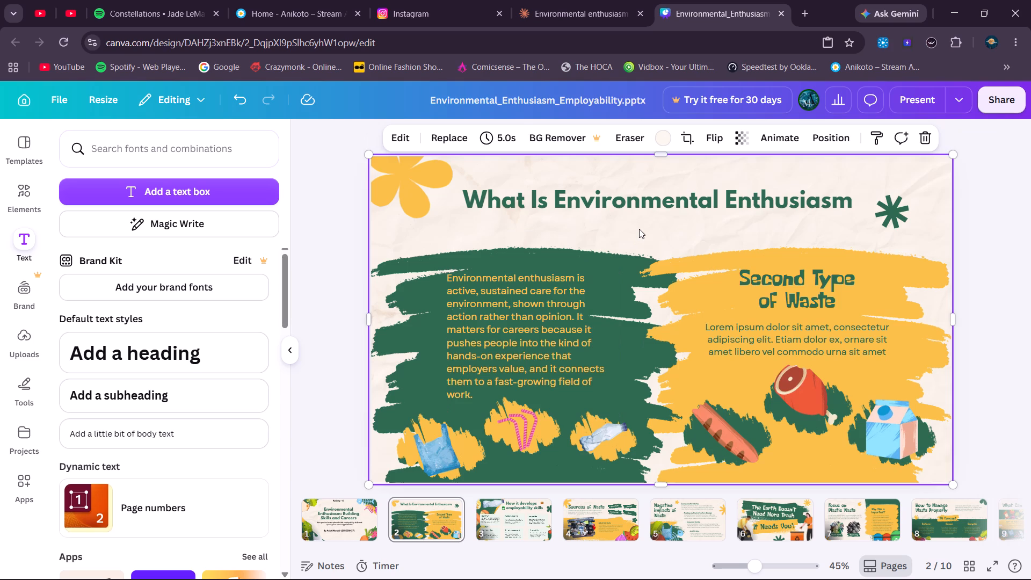
Lower the bottle's yellow brush patch and the bottle on it to clear space below the paragraph.
{"action": "left_click_drag", "start_coordinate": [624, 450], "coordinate": [620, 465]}
{"action": "left_click", "coordinate": [600, 441]}
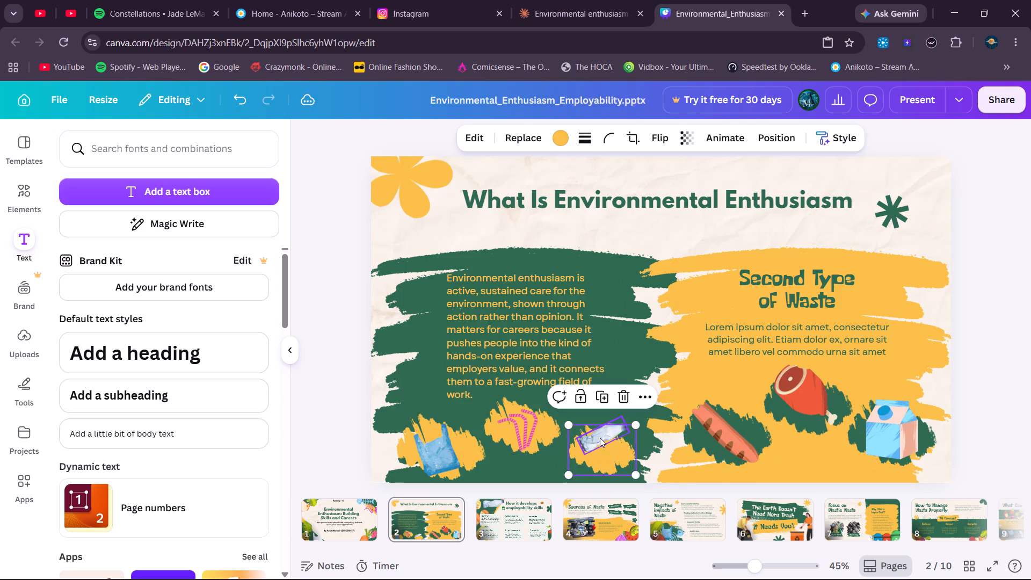
{"action": "left_click_drag", "start_coordinate": [599, 436], "coordinate": [591, 433]}
{"action": "left_click_drag", "start_coordinate": [605, 439], "coordinate": [606, 447]}
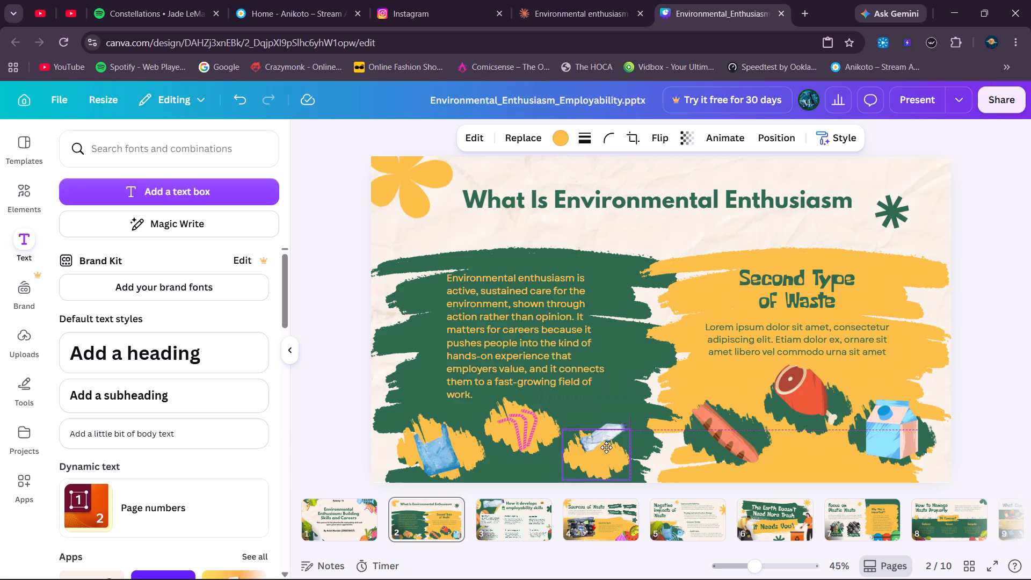
{"action": "left_click_drag", "start_coordinate": [606, 447], "coordinate": [610, 437]}
{"action": "left_click", "coordinate": [605, 429]}
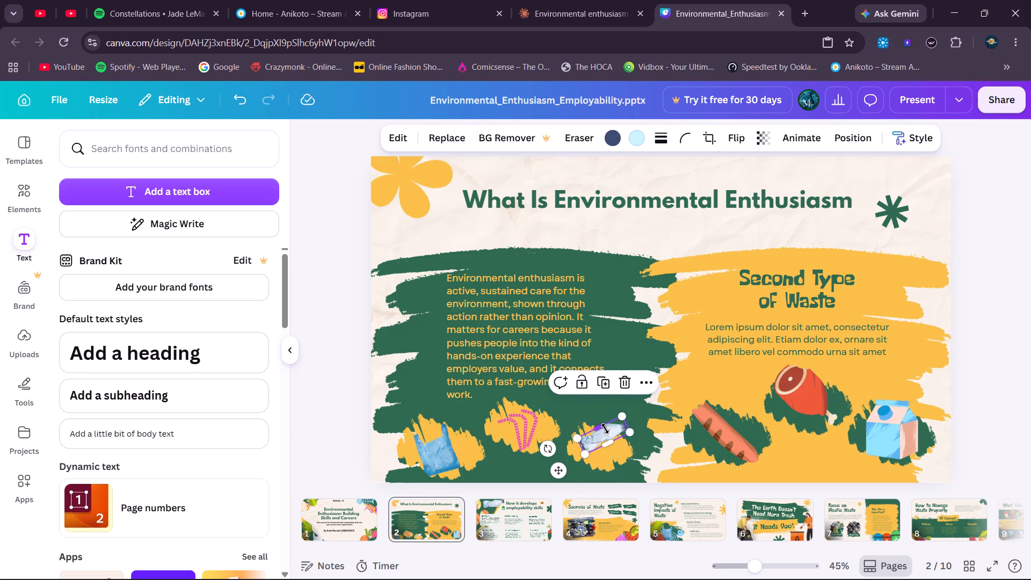
{"action": "left_click_drag", "start_coordinate": [605, 429], "coordinate": [591, 436]}
{"action": "left_click_drag", "start_coordinate": [605, 439], "coordinate": [607, 444]}
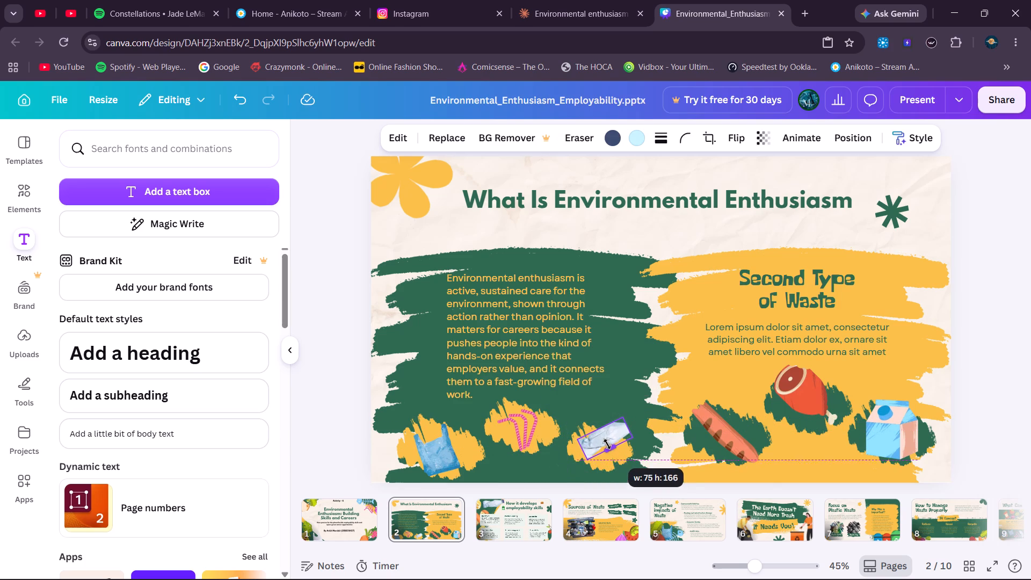
{"action": "left_click_drag", "start_coordinate": [607, 444], "coordinate": [610, 437]}
{"action": "left_click_drag", "start_coordinate": [558, 473], "coordinate": [555, 483]}
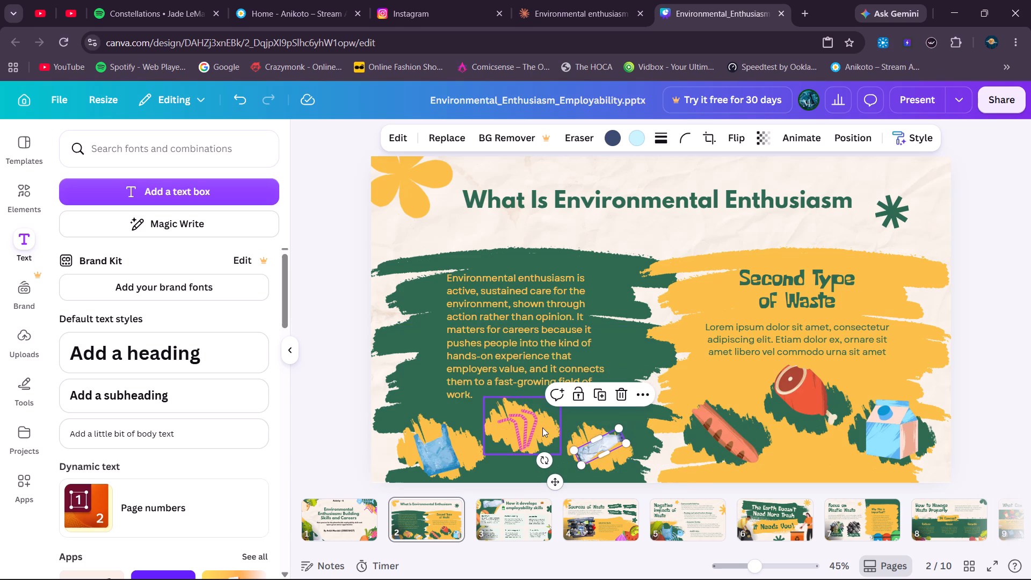
Shrink the bag's yellow brush patch slightly and lower the patch behind the straws.
{"action": "left_click", "coordinate": [474, 447]}
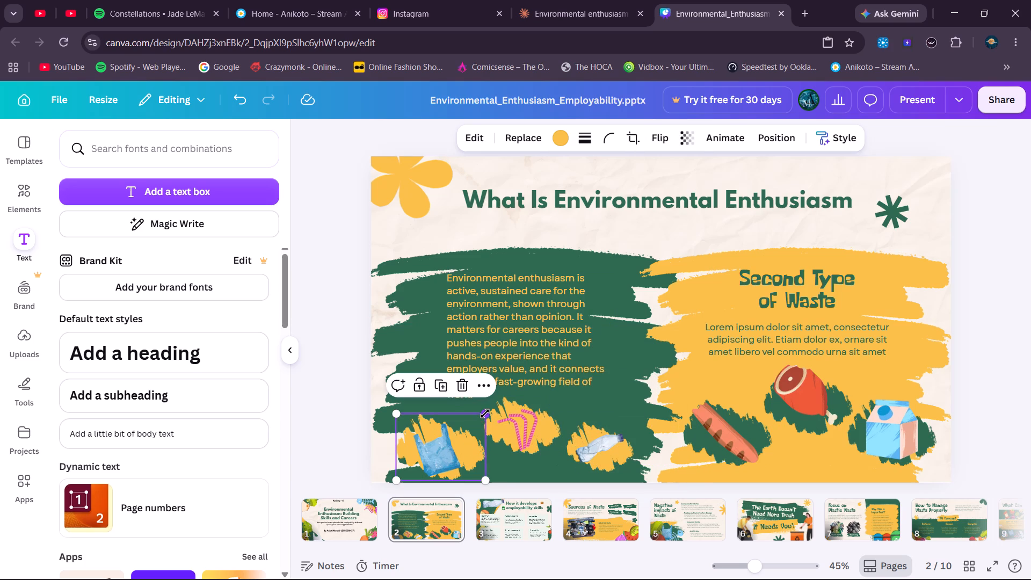
{"action": "left_click_drag", "start_coordinate": [485, 414], "coordinate": [483, 419]}
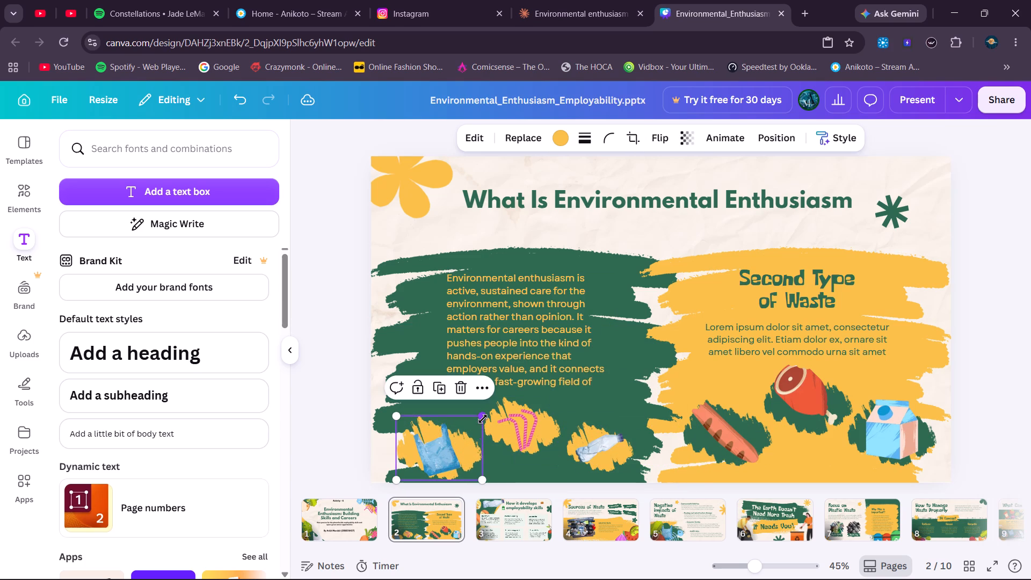
{"action": "left_click_drag", "start_coordinate": [498, 441], "coordinate": [492, 447]}
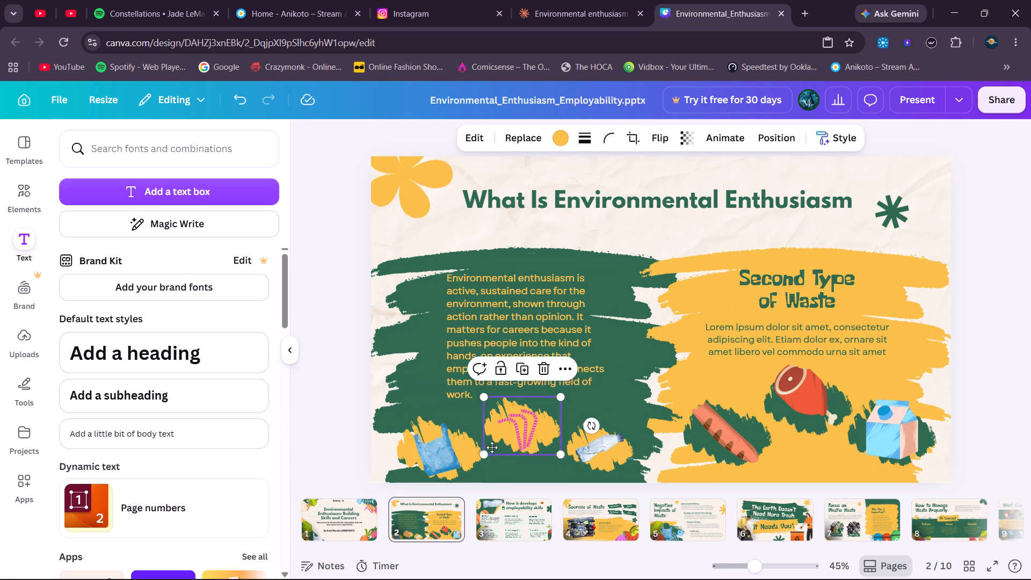
{"action": "left_click_drag", "start_coordinate": [492, 447], "coordinate": [496, 448]}
Lower the bottle's yellow brush patch slightly more and move the bottle down onto it.
{"action": "left_click_drag", "start_coordinate": [597, 467], "coordinate": [596, 472]}
{"action": "left_click", "coordinate": [524, 426]}
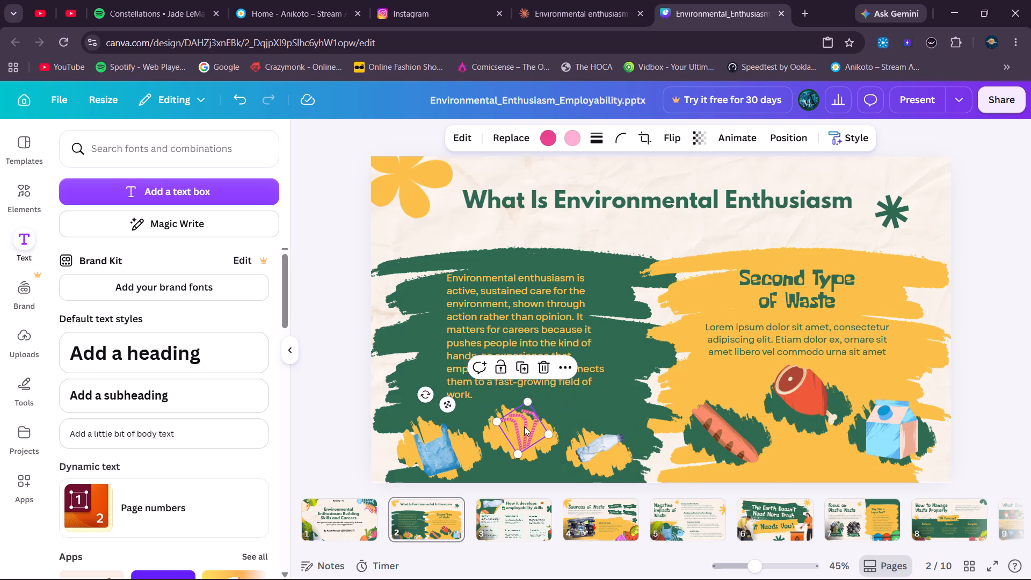
{"action": "left_click_drag", "start_coordinate": [600, 444], "coordinate": [600, 447]}
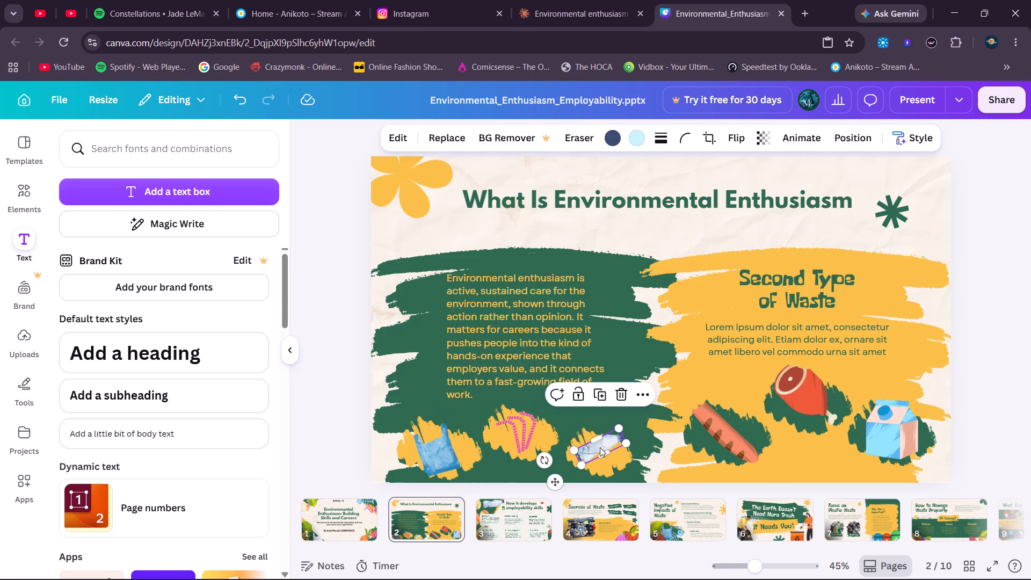
{"action": "left_click_drag", "start_coordinate": [600, 447], "coordinate": [600, 453]}
{"action": "left_click", "coordinate": [627, 363]}
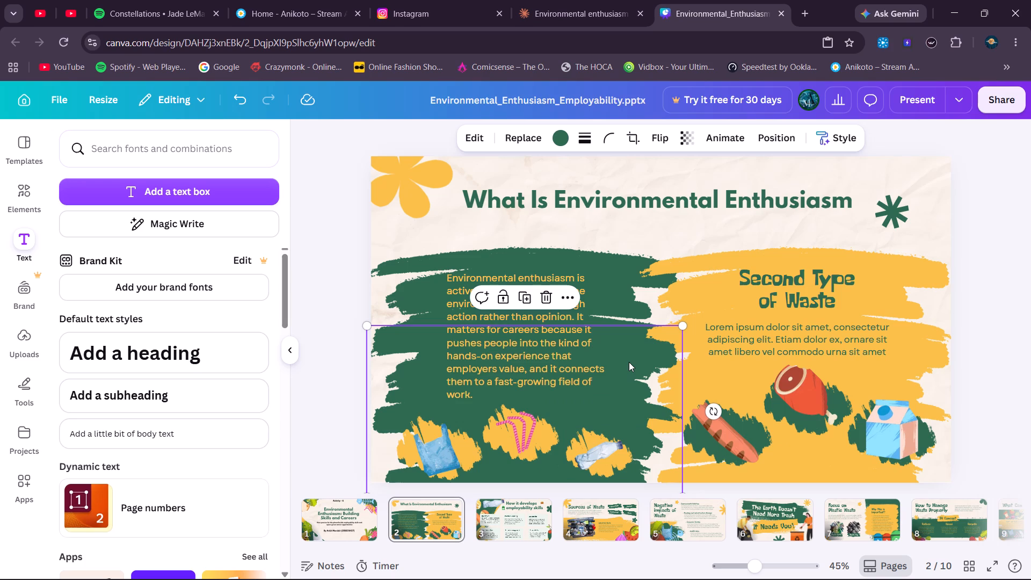
{"action": "left_click", "coordinate": [678, 229]}
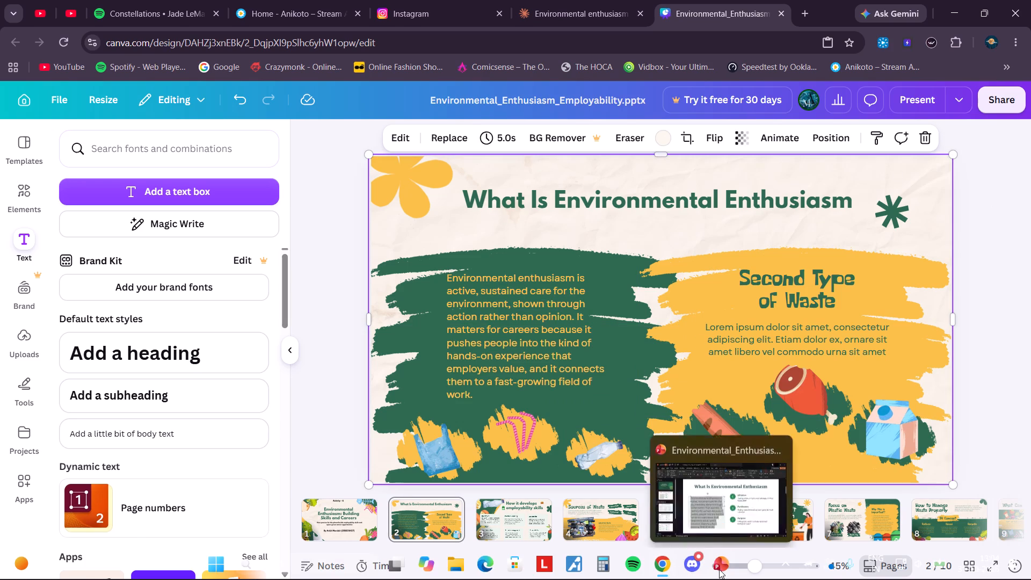
Switch to PowerPoint and copy slide 2's three numbered points, Initiative, Persistence and Purpose, with their circles and descriptions.
{"action": "left_click", "coordinate": [719, 569]}
{"action": "left_click", "coordinate": [665, 271]}
{"action": "left_click", "coordinate": [622, 254]}
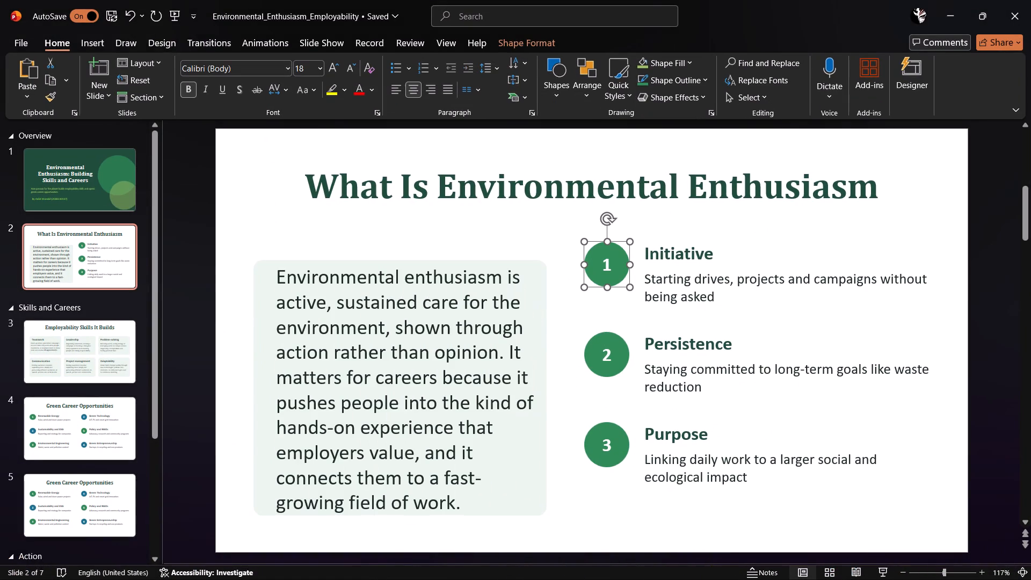
{"action": "left_click", "coordinate": [559, 237]}
{"action": "left_click_drag", "start_coordinate": [560, 226], "coordinate": [665, 397]}
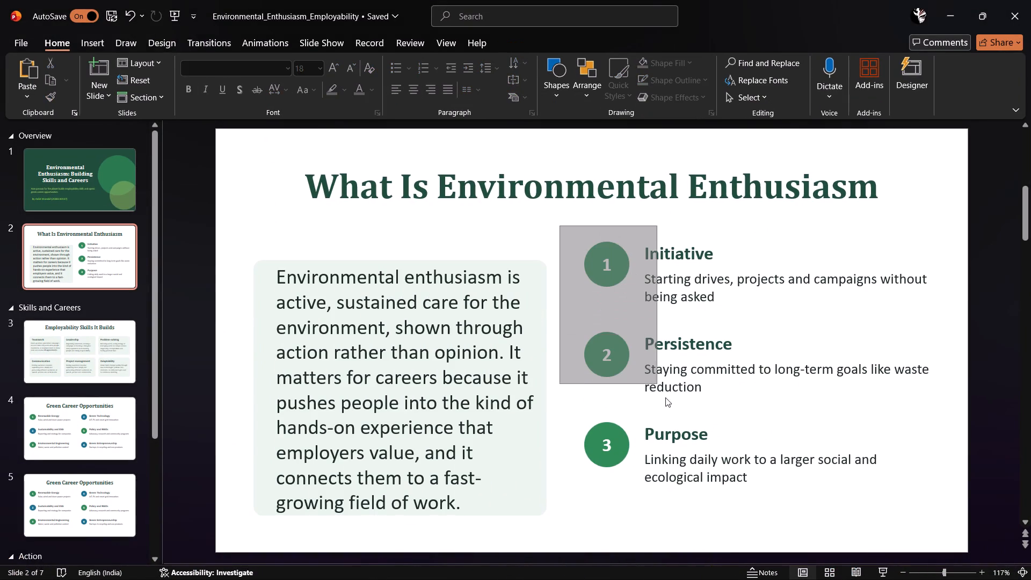
{"action": "left_click_drag", "start_coordinate": [665, 397], "coordinate": [943, 528]}
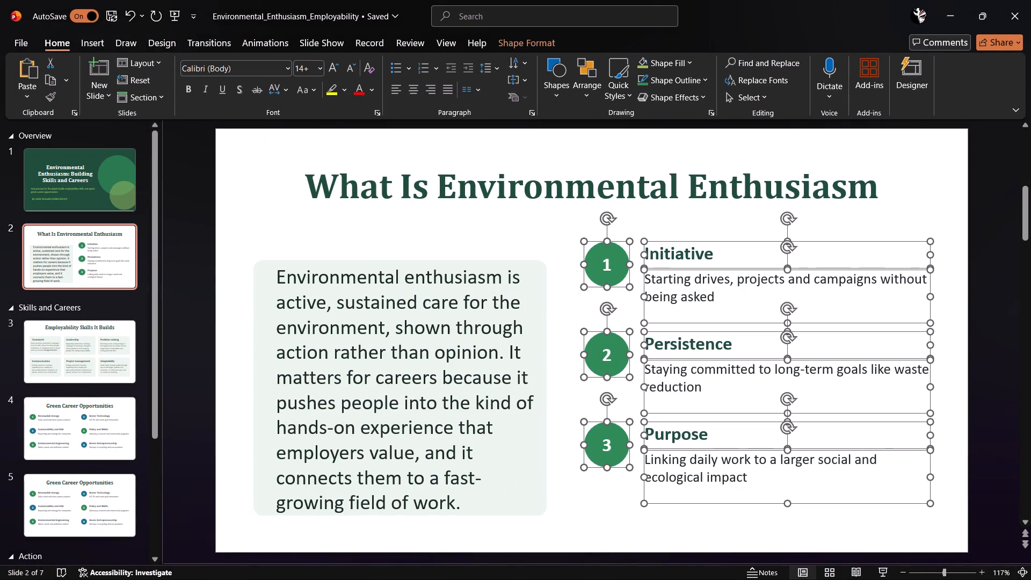
{"action": "right_click", "coordinate": [665, 357]}
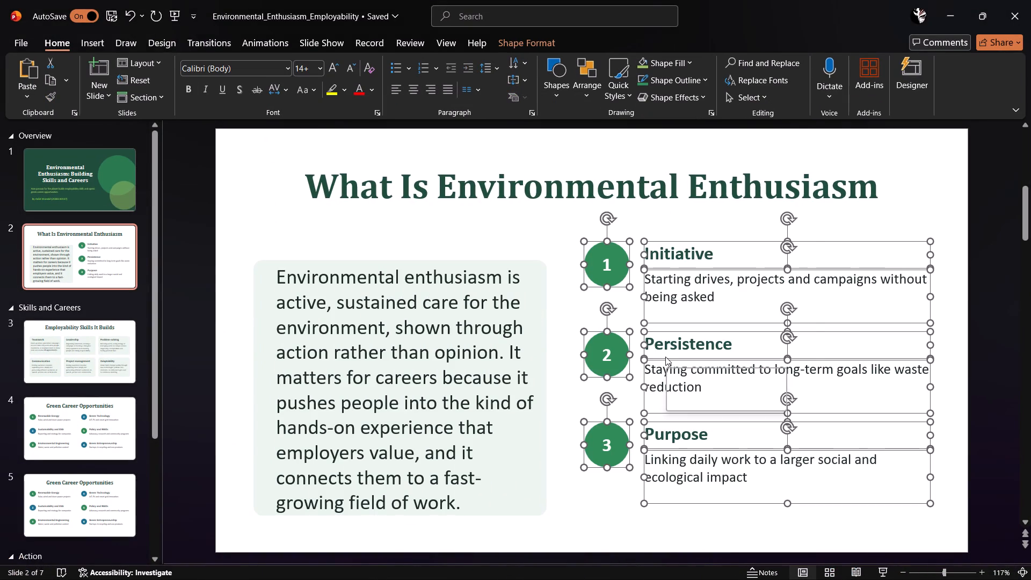
{"action": "left_click", "coordinate": [705, 101]}
{"action": "left_click", "coordinate": [943, 11]}
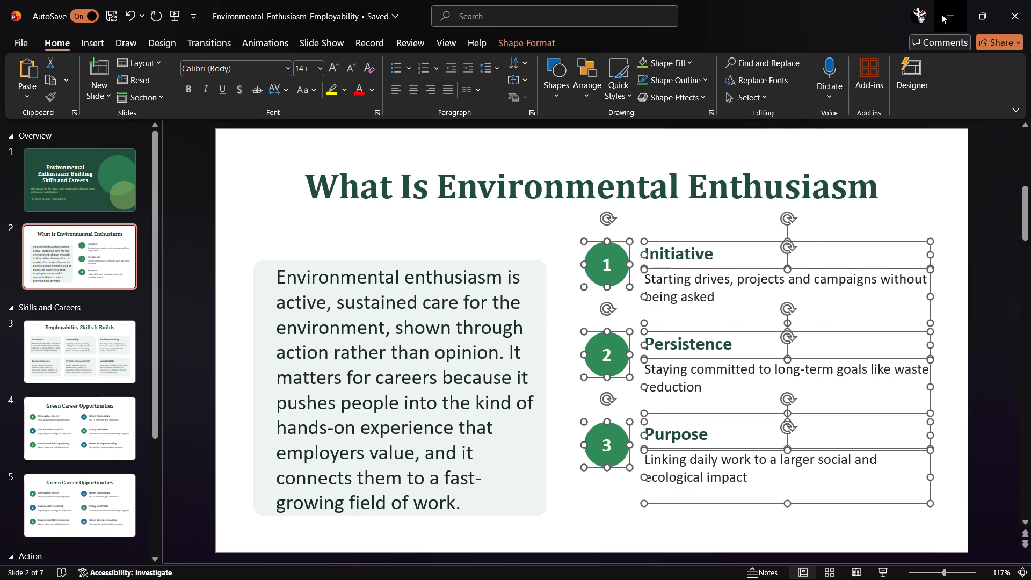
Back in Canva, delete the meat illustration from the yellow brush area.
{"action": "left_click", "coordinate": [778, 386]}
{"action": "left_click", "coordinate": [833, 331]}
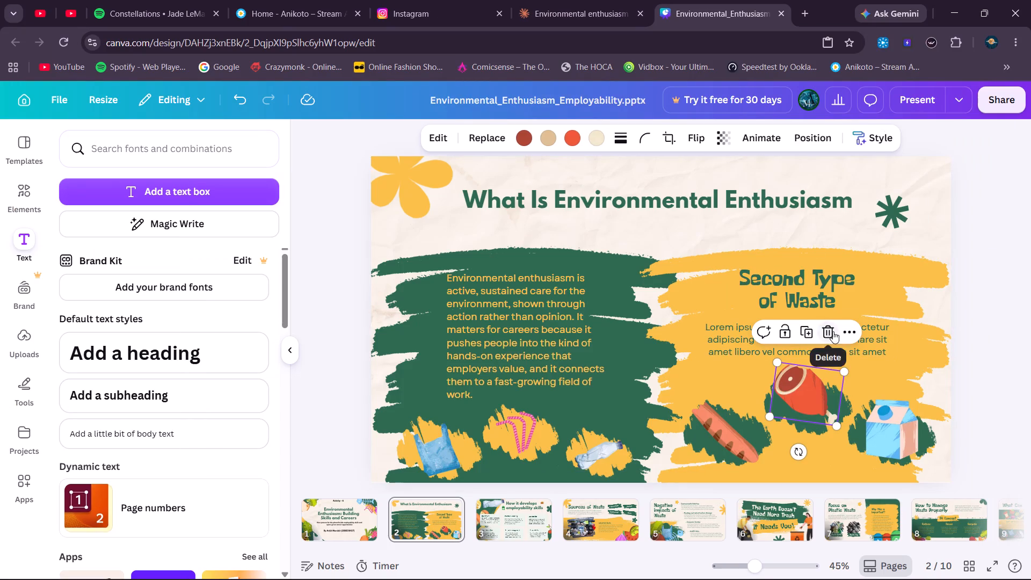
Delete the sausage illustration and the two green brush patches left of the milk carton in the yellow brush area.
{"action": "left_click", "coordinate": [734, 436]}
{"action": "left_click", "coordinate": [749, 374]}
{"action": "left_click", "coordinate": [745, 422]}
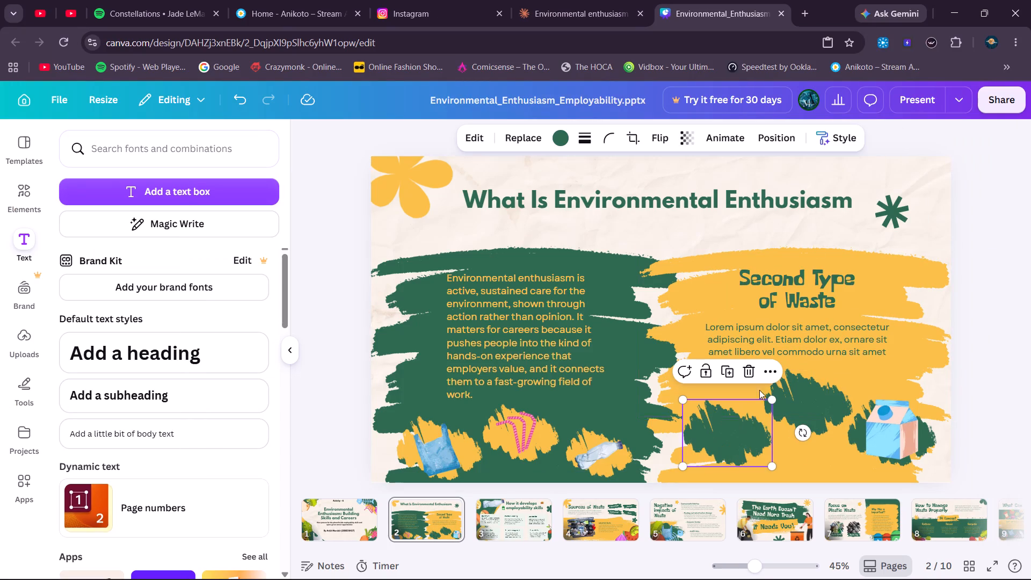
{"action": "left_click", "coordinate": [756, 365]}
{"action": "left_click", "coordinate": [793, 399]}
{"action": "left_click", "coordinate": [832, 344]}
Delete the "Second Type of Waste" heading and its placeholder paragraph from the yellow brush area.
{"action": "left_click", "coordinate": [829, 343]}
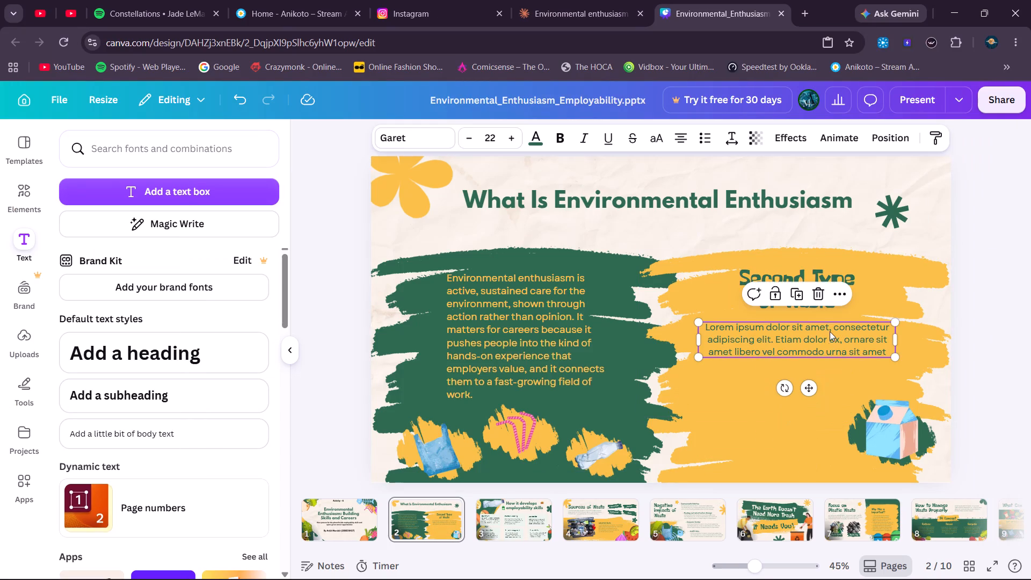
{"action": "left_click", "coordinate": [816, 301]}
{"action": "left_click", "coordinate": [815, 288]}
{"action": "left_click", "coordinate": [817, 238]}
Delete the milk carton illustration and the green brush patch behind it.
{"action": "left_click", "coordinate": [863, 386]}
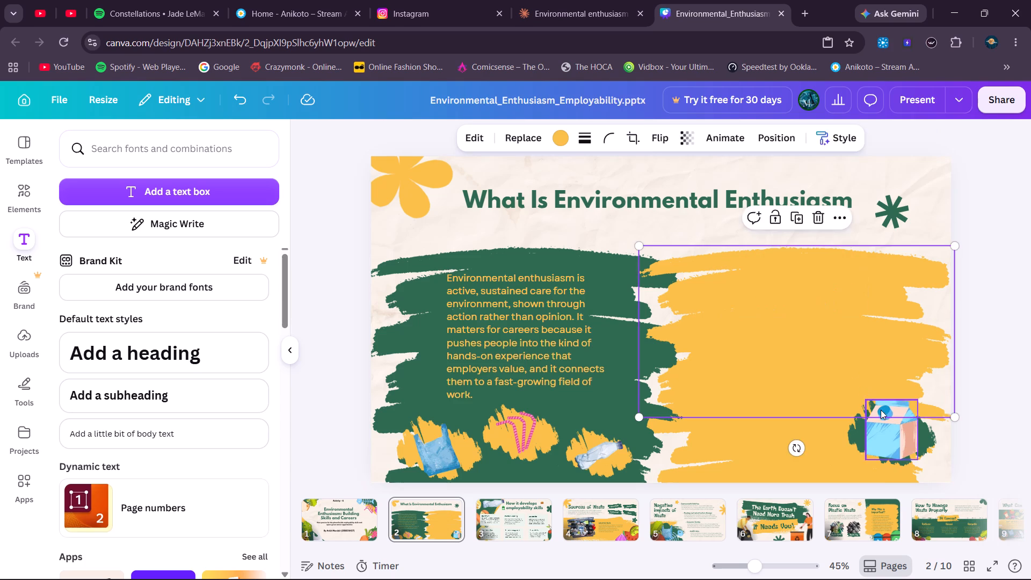
{"action": "left_click", "coordinate": [881, 410]}
{"action": "left_click", "coordinate": [914, 374]}
{"action": "left_click", "coordinate": [869, 423]}
{"action": "left_click", "coordinate": [909, 368]}
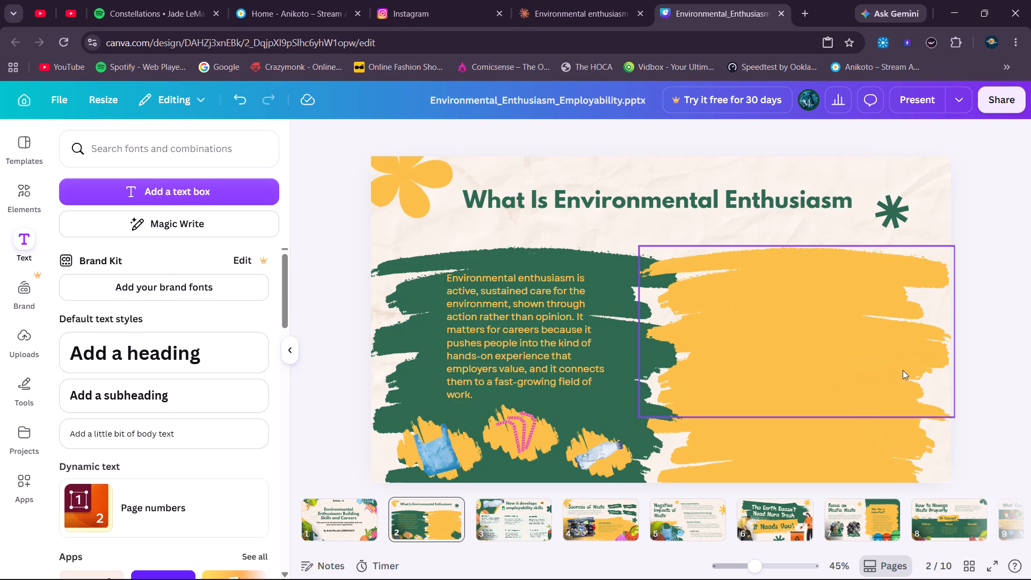
Paste the copied Initiative, Persistence and Purpose points and move them onto the yellow brush area.
{"action": "left_click", "coordinate": [822, 364]}
{"action": "right_click", "coordinate": [778, 382]}
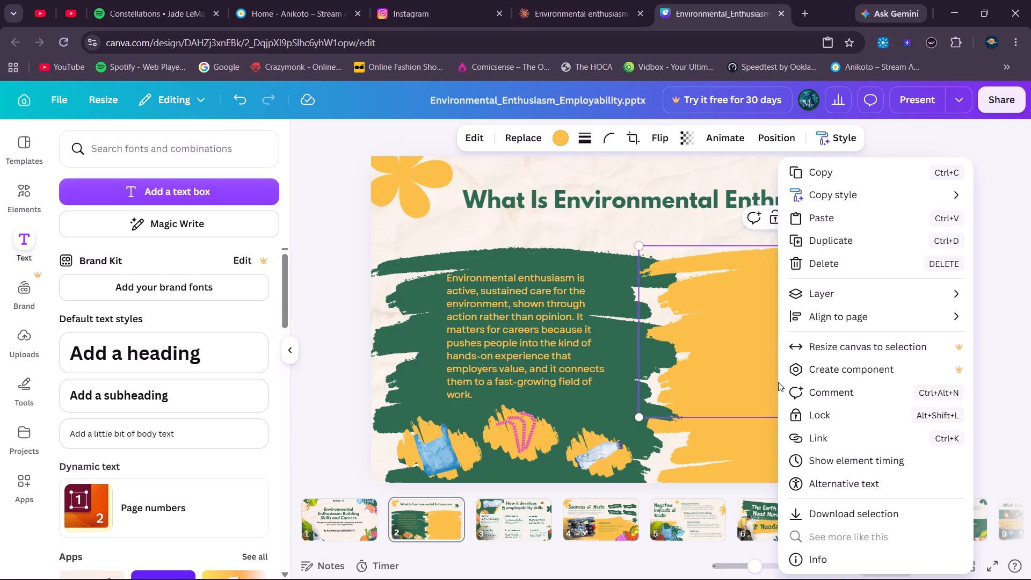
{"action": "left_click", "coordinate": [815, 219]}
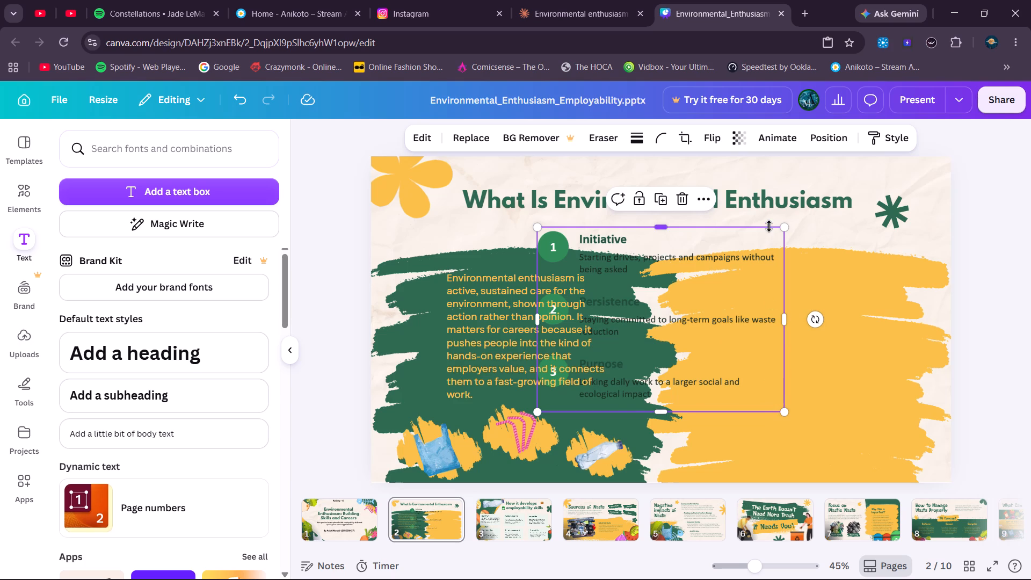
{"action": "left_click_drag", "start_coordinate": [735, 242], "coordinate": [742, 243]}
{"action": "left_click_drag", "start_coordinate": [742, 243], "coordinate": [889, 301]}
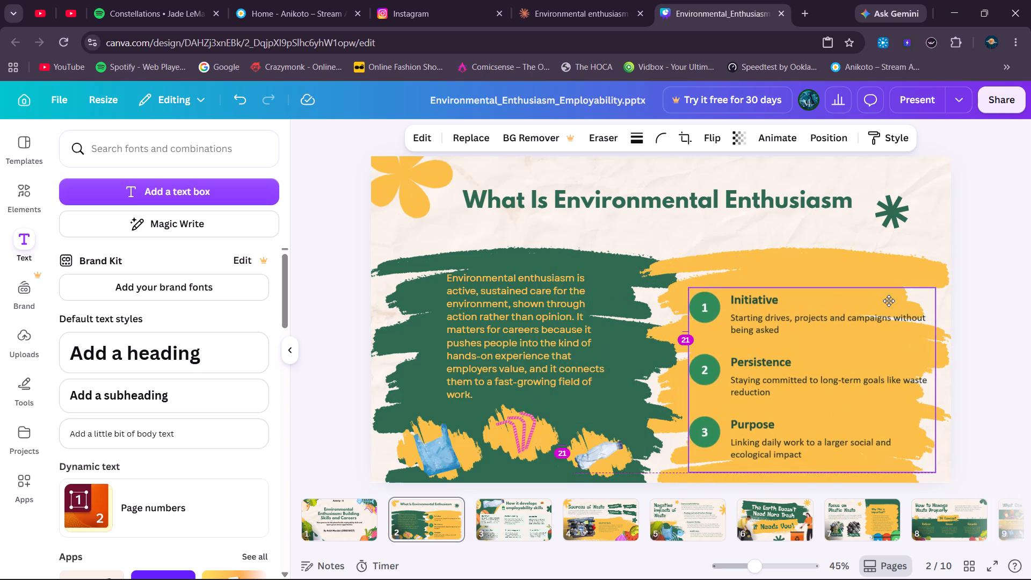
{"action": "left_click_drag", "start_coordinate": [889, 301], "coordinate": [882, 294]}
Enlarge the three-point block slightly and reposition it to fill the yellow brush area up to the page's right edge.
{"action": "left_click_drag", "start_coordinate": [932, 461], "coordinate": [932, 461]}
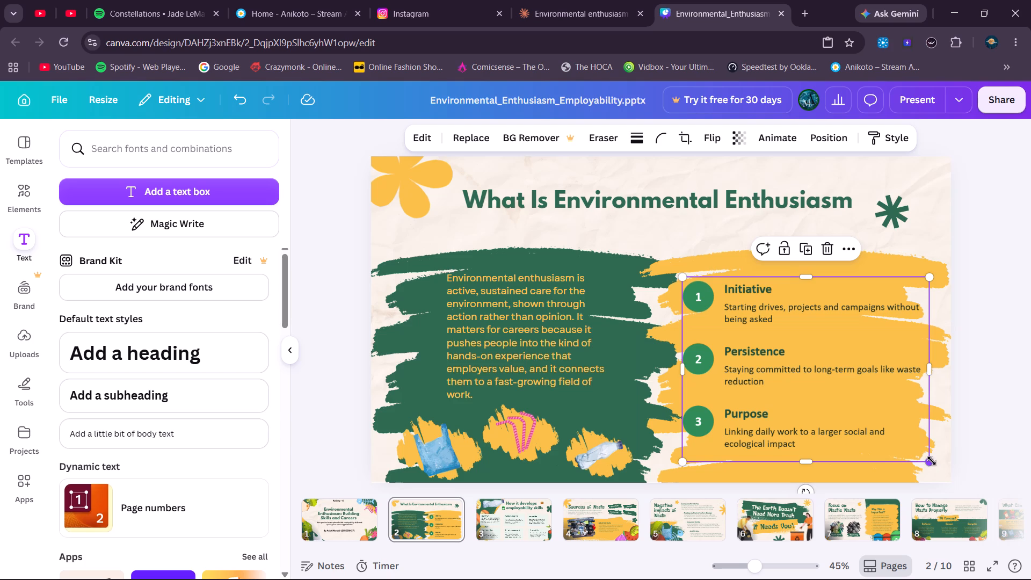
{"action": "left_click_drag", "start_coordinate": [932, 461], "coordinate": [952, 495]}
{"action": "left_click_drag", "start_coordinate": [848, 400], "coordinate": [841, 392]}
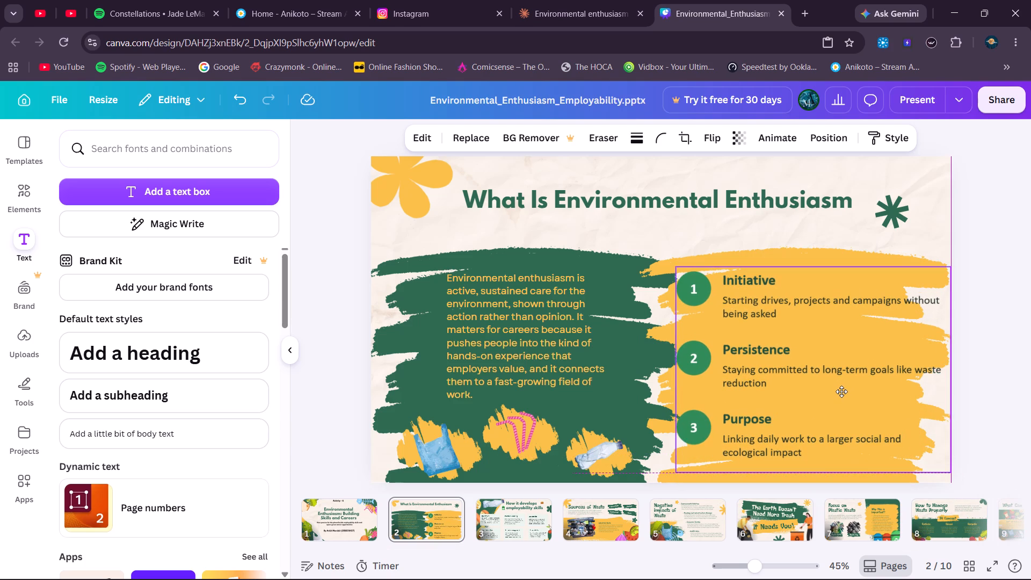
{"action": "left_click_drag", "start_coordinate": [841, 392], "coordinate": [840, 392]}
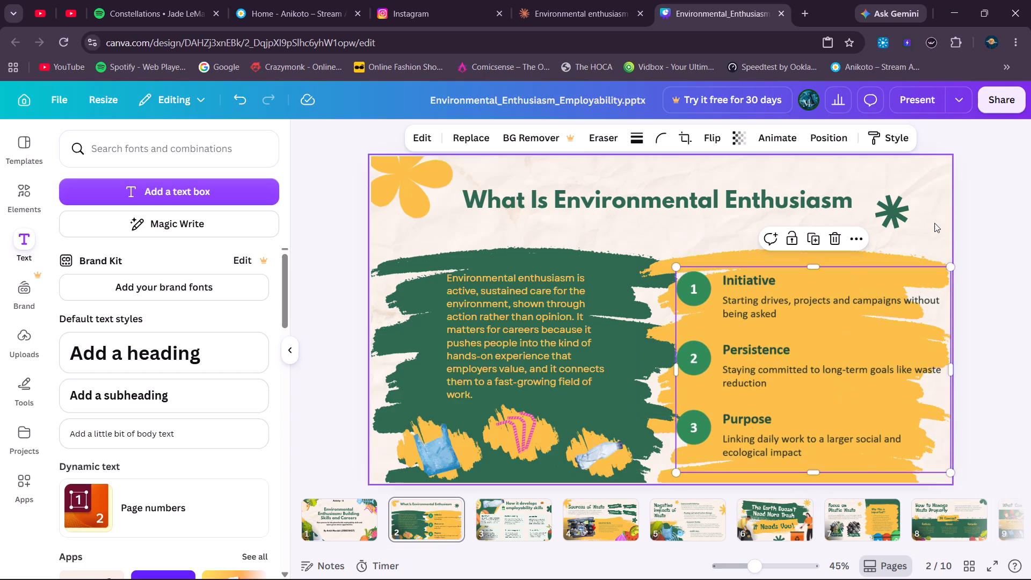
{"action": "left_click", "coordinate": [934, 223]}
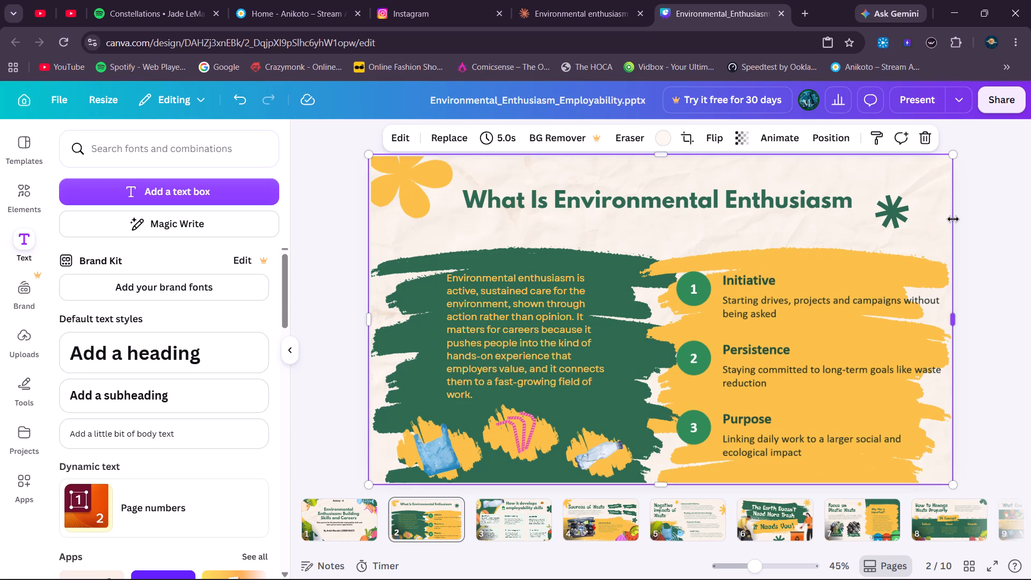
Go to page 4, "Sources of Waste", and copy the title "Green Career Opportunities" from slide 4 in PowerPoint.
{"action": "left_click", "coordinate": [519, 507]}
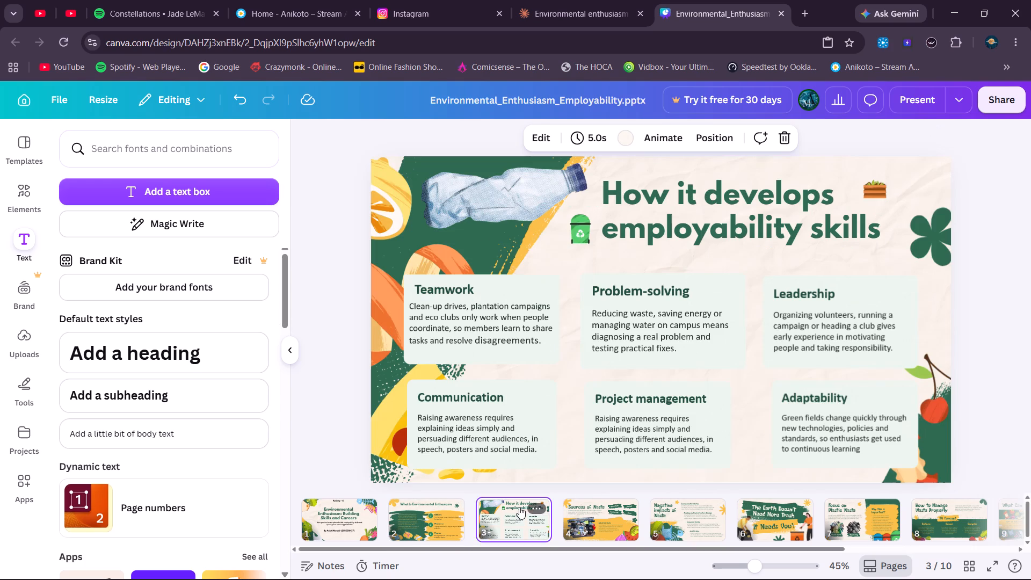
{"action": "left_click", "coordinate": [631, 530]}
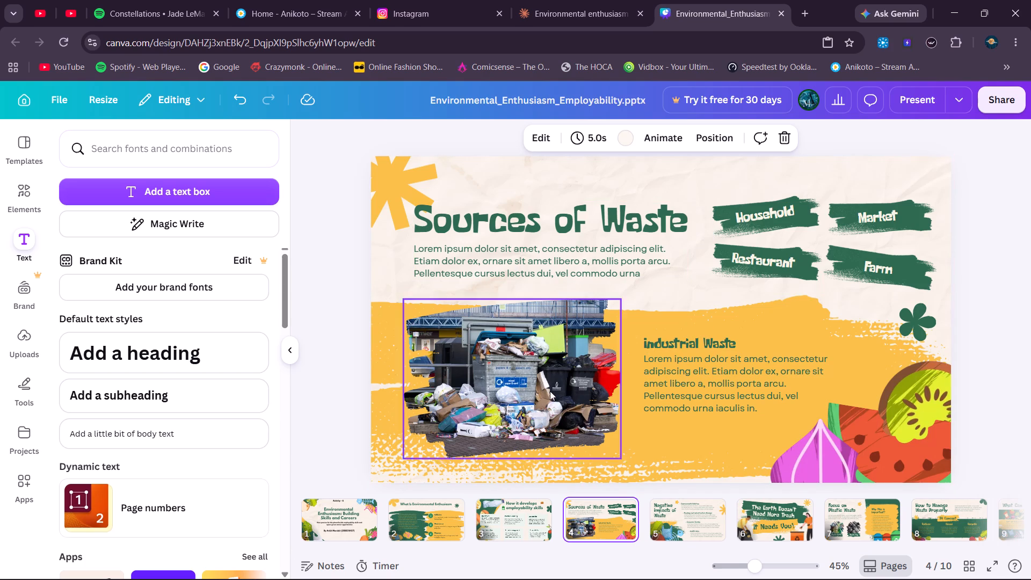
{"action": "left_click", "coordinate": [722, 564]}
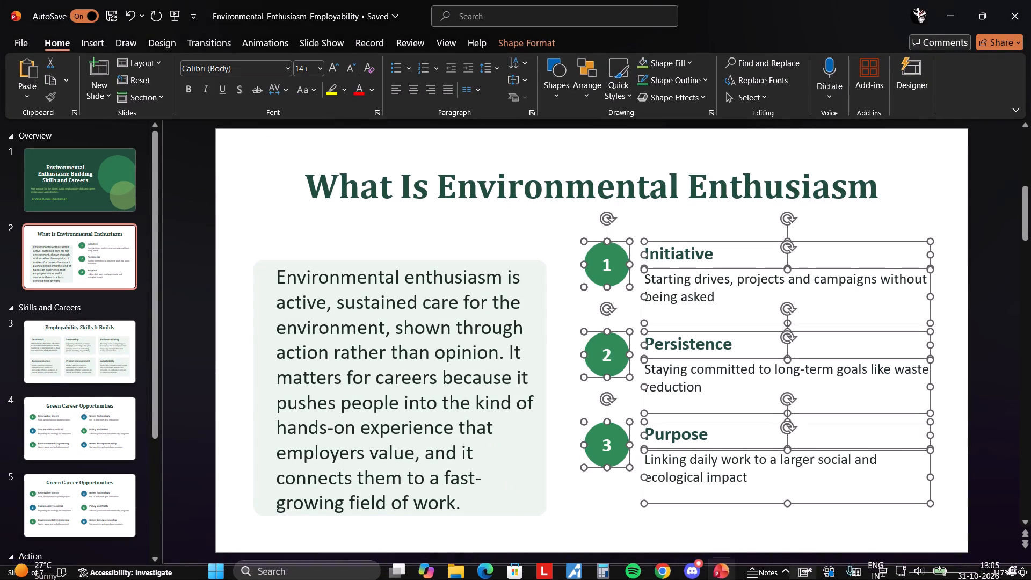
{"action": "scroll", "coordinate": [91, 393], "scroll_direction": "down", "scroll_amount": 1}
{"action": "scroll", "coordinate": [90, 388], "scroll_direction": "up", "scroll_amount": 2}
{"action": "left_click", "coordinate": [97, 350]}
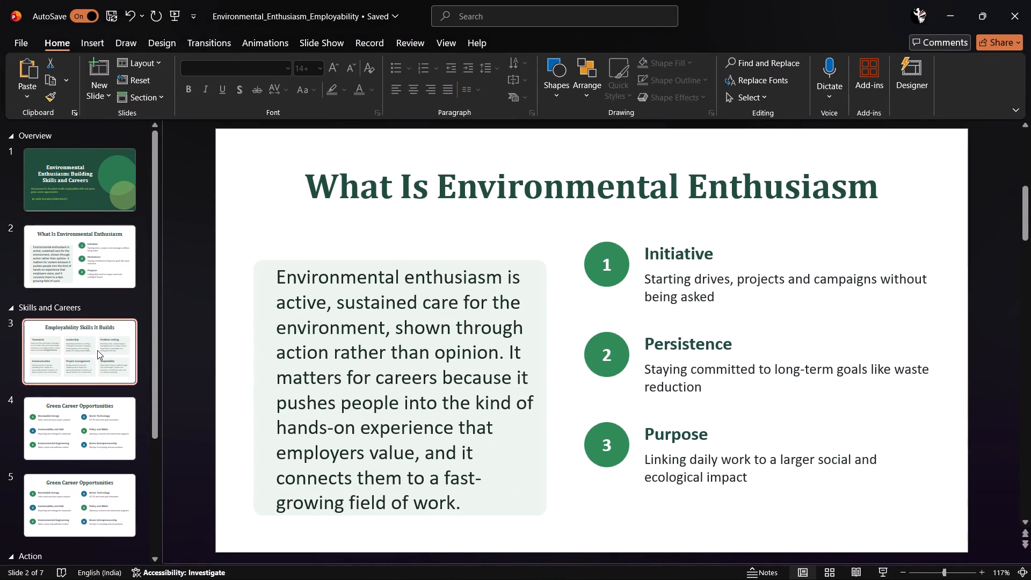
{"action": "left_click", "coordinate": [99, 413]}
{"action": "triple_click", "coordinate": [432, 199]}
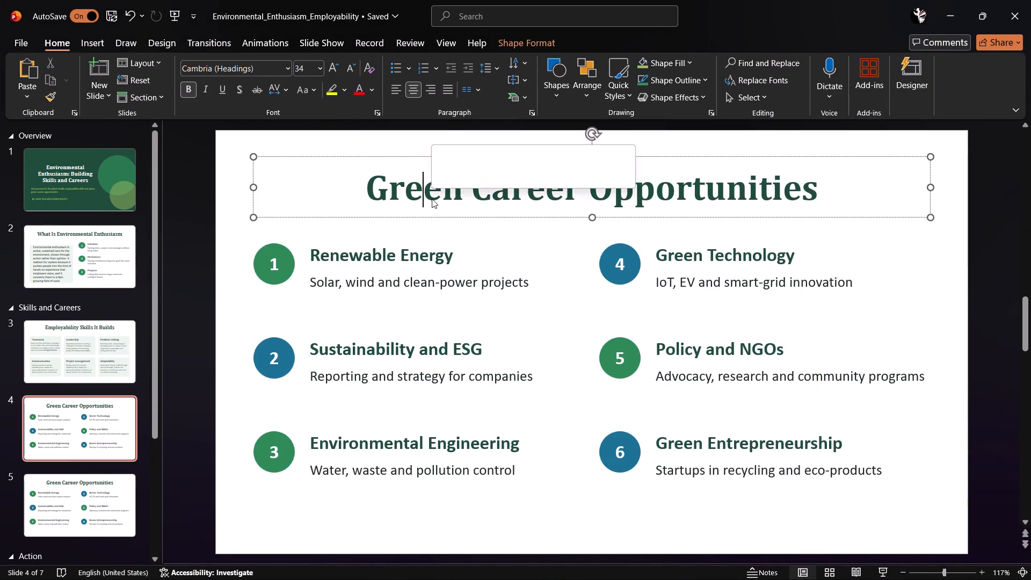
{"action": "right_click", "coordinate": [432, 198]}
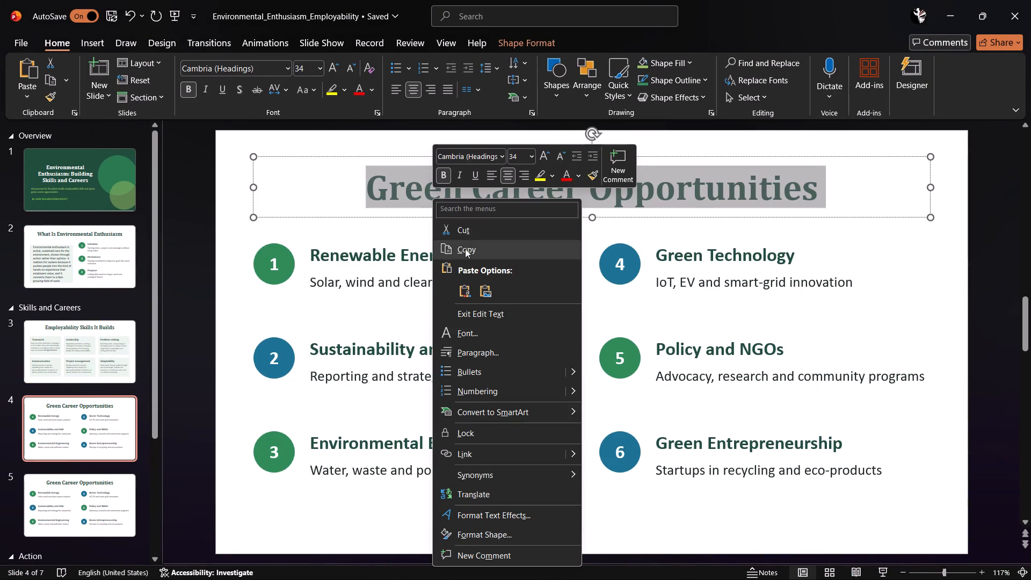
{"action": "left_click", "coordinate": [466, 250]}
Back in Canva, replace the "Sources of Waste" title with the copied "Green Career Opportunities".
{"action": "left_click", "coordinate": [956, 10]}
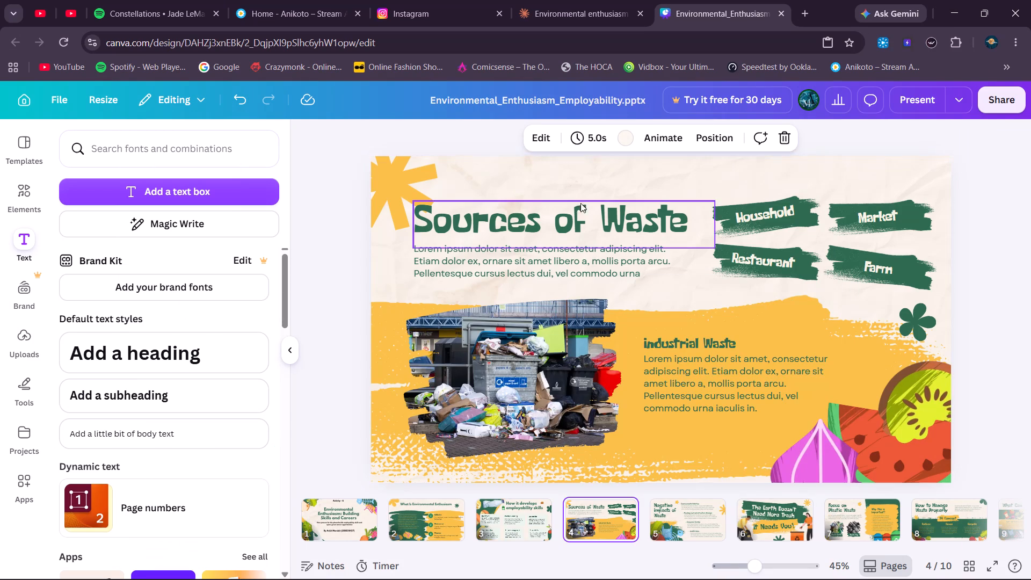
{"action": "double_click", "coordinate": [571, 216]}
{"action": "right_click", "coordinate": [571, 216]}
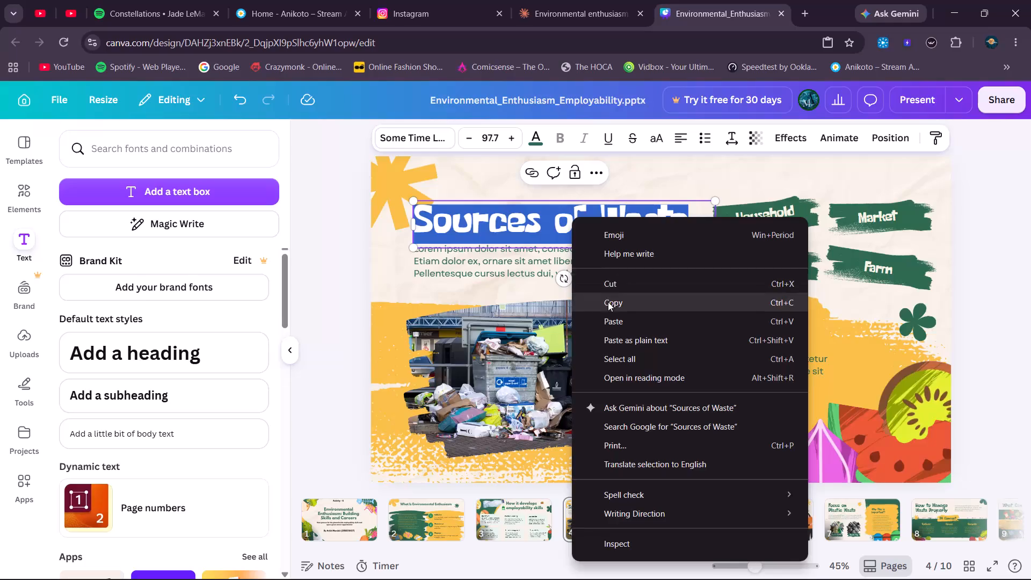
{"action": "left_click", "coordinate": [613, 321]}
Set the title's font to League Spartan and reduce its size to 65.7.
{"action": "left_click", "coordinate": [437, 133]}
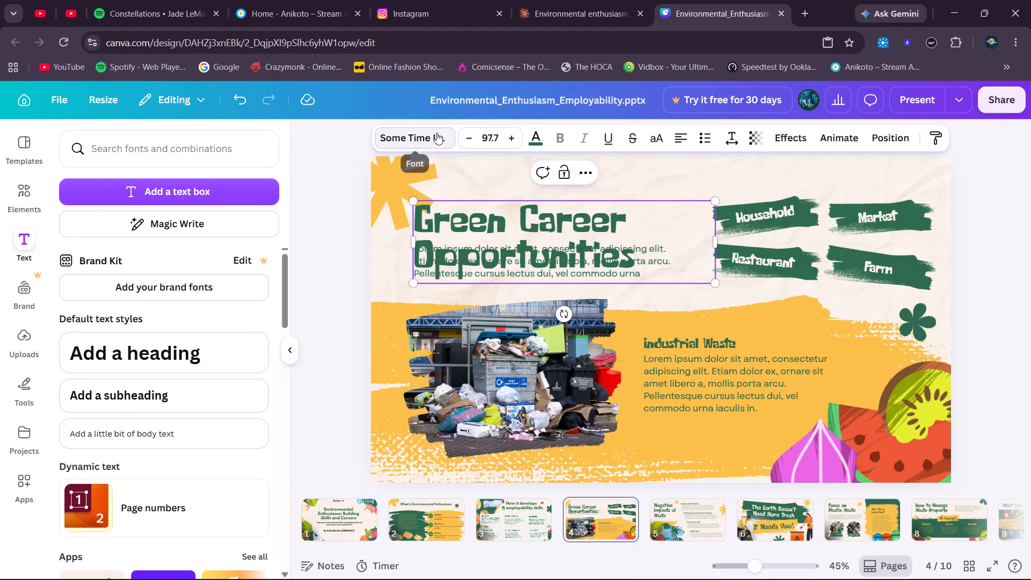
{"action": "left_click", "coordinate": [126, 311]}
{"action": "left_click", "coordinate": [134, 323]}
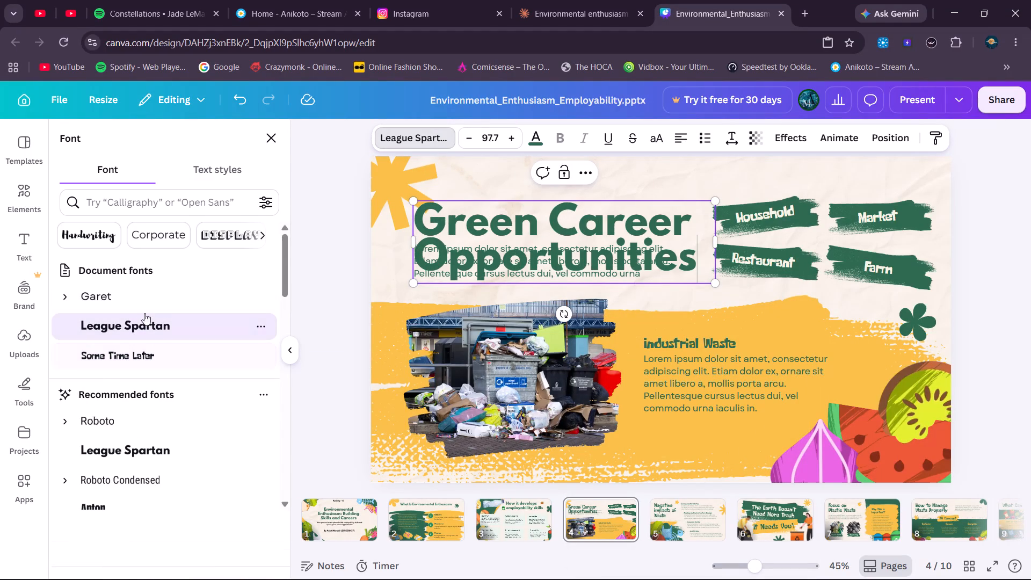
{"action": "triple_click", "coordinate": [466, 138]}
{"action": "left_click", "coordinate": [466, 138]}
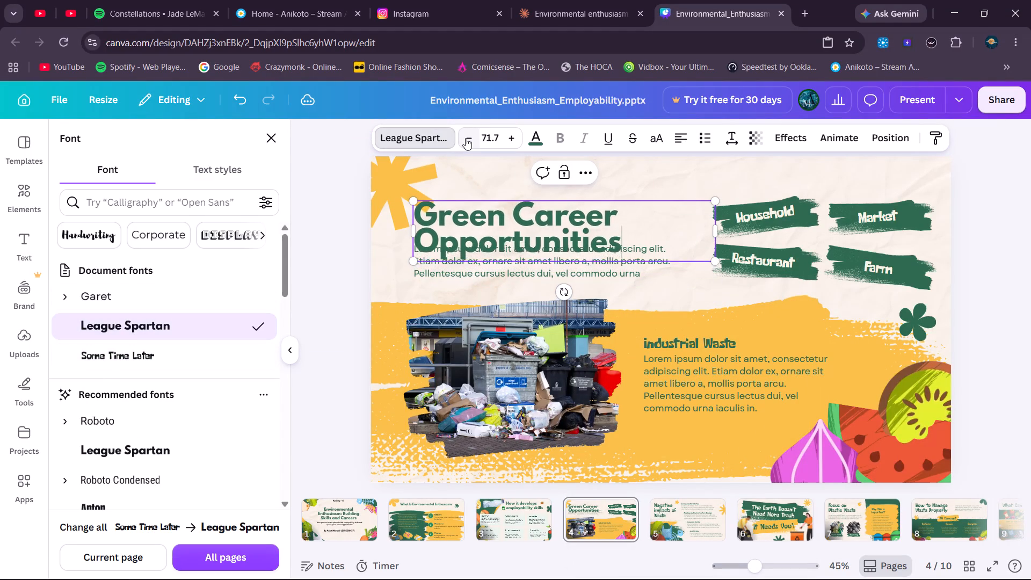
Widen the title's text box so "Green Career Opportunities" fits on one line.
{"action": "left_click_drag", "start_coordinate": [720, 238], "coordinate": [743, 241]}
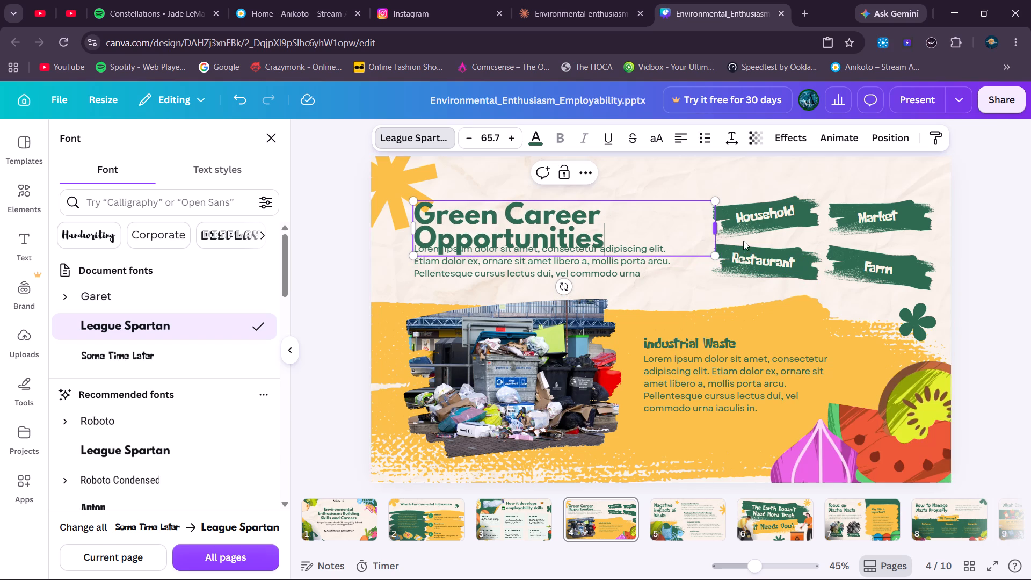
{"action": "left_click_drag", "start_coordinate": [743, 241], "coordinate": [836, 241]}
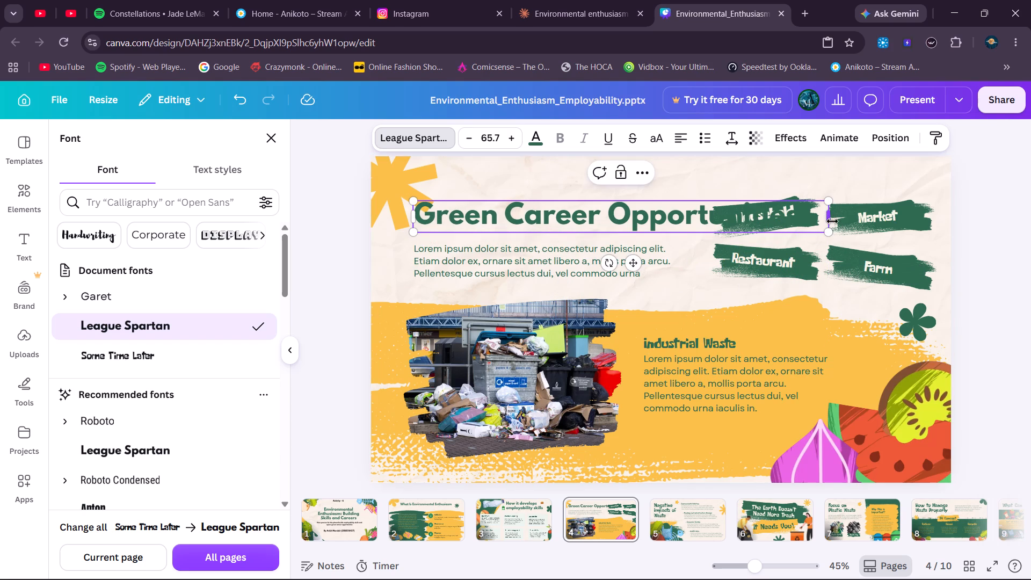
{"action": "left_click_drag", "start_coordinate": [831, 219], "coordinate": [805, 215]}
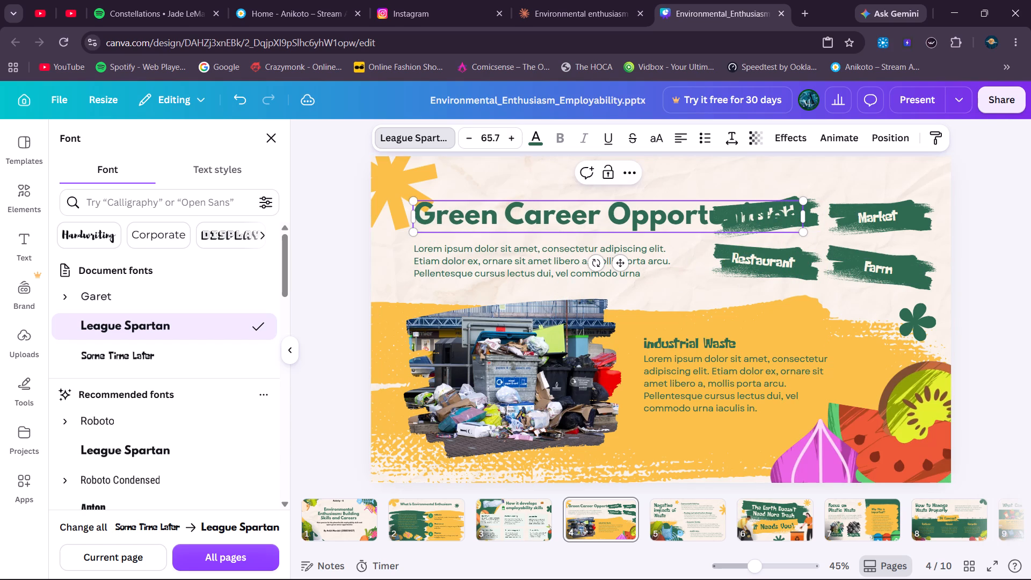
{"action": "left_click", "coordinate": [683, 293]}
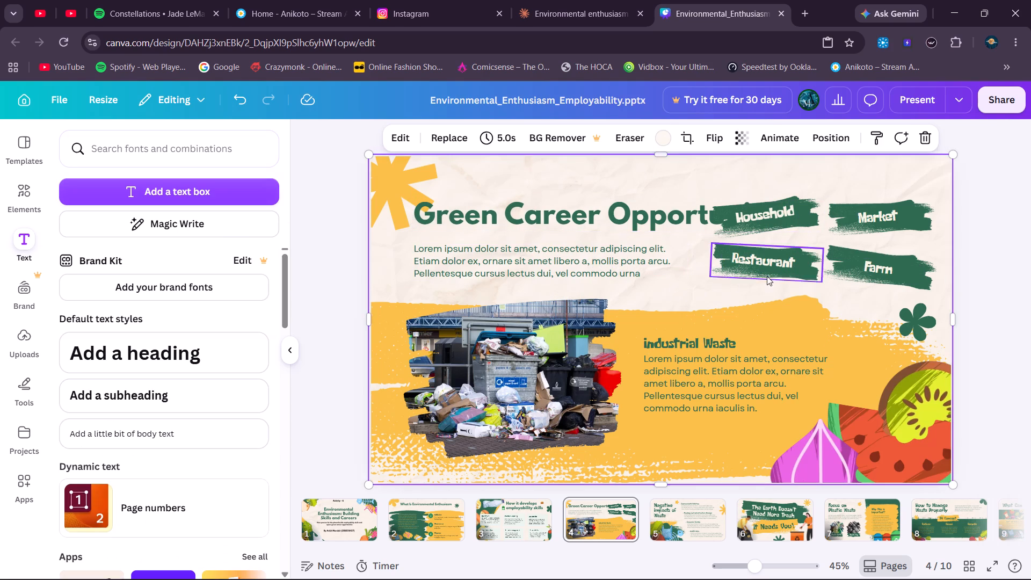
{"action": "left_click", "coordinate": [796, 216]}
{"action": "left_click", "coordinate": [785, 179]}
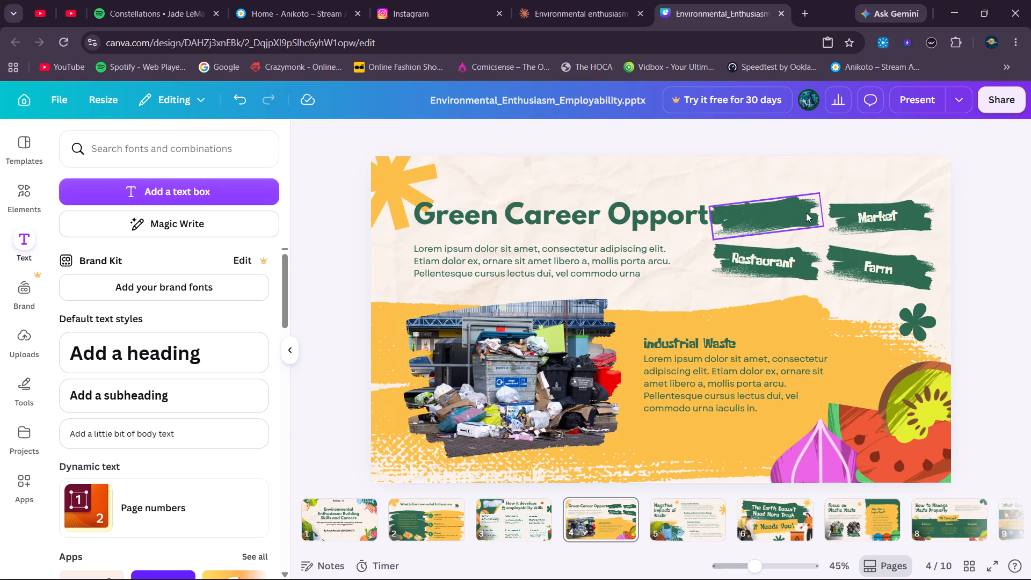
{"action": "left_click", "coordinate": [807, 213]}
{"action": "double_click", "coordinate": [782, 266]}
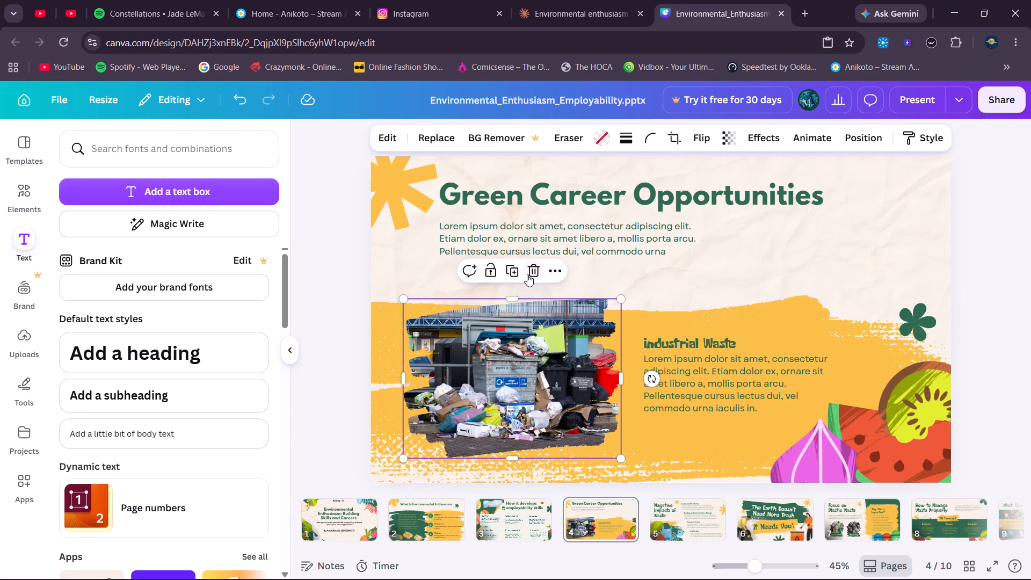
{"action": "left_click_drag", "start_coordinate": [536, 364], "coordinate": [513, 369]}
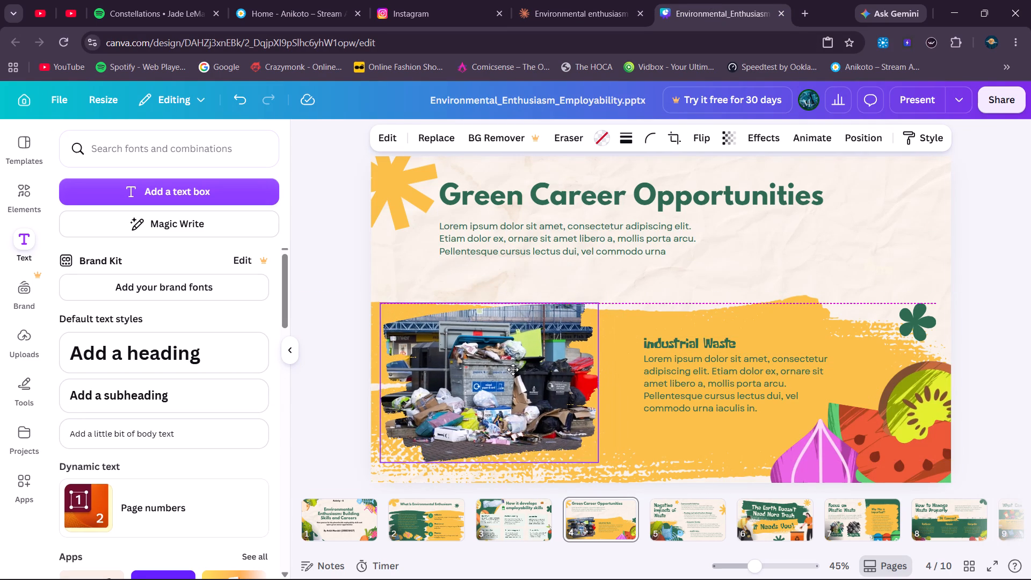
{"action": "left_click_drag", "start_coordinate": [513, 369], "coordinate": [507, 375]}
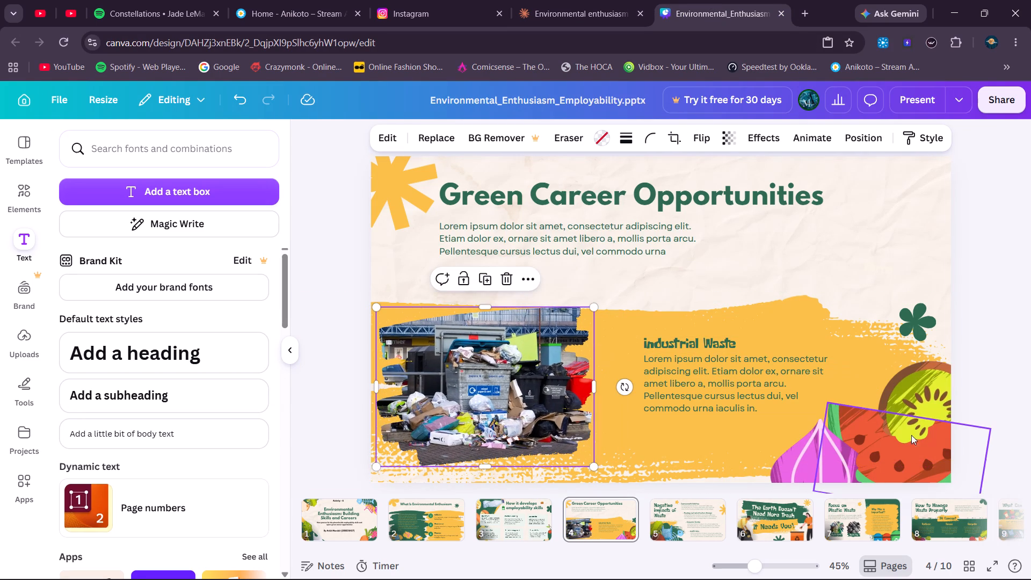
Delete the watermelon, kiwi and pink onion illustrations from page 4's lower corner.
{"action": "left_click", "coordinate": [896, 438]}
{"action": "left_click", "coordinate": [924, 380]}
{"action": "left_click", "coordinate": [924, 394]}
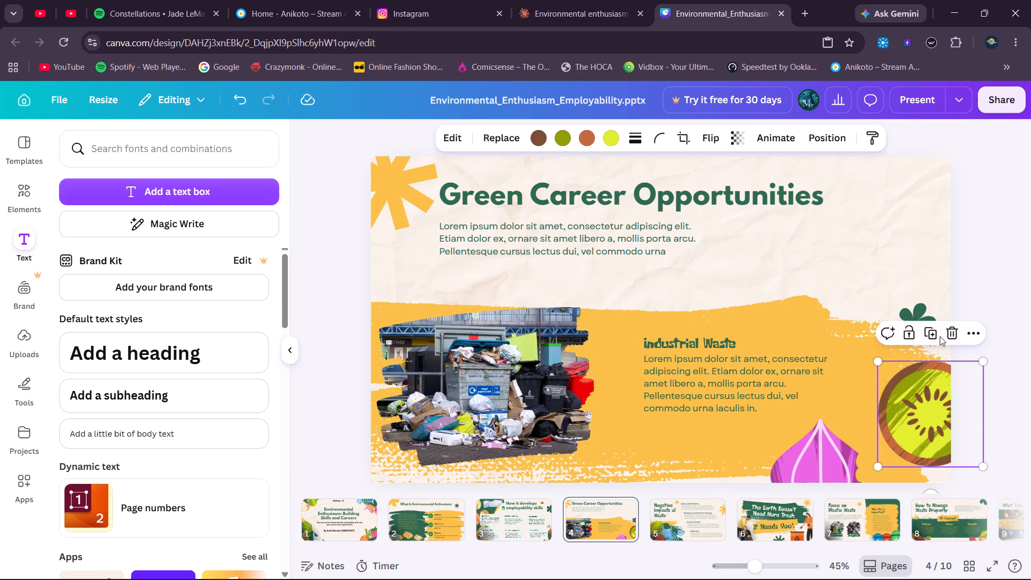
{"action": "left_click", "coordinate": [946, 332]}
{"action": "left_click", "coordinate": [827, 423]}
{"action": "left_click", "coordinate": [846, 389]}
{"action": "left_click", "coordinate": [838, 389]}
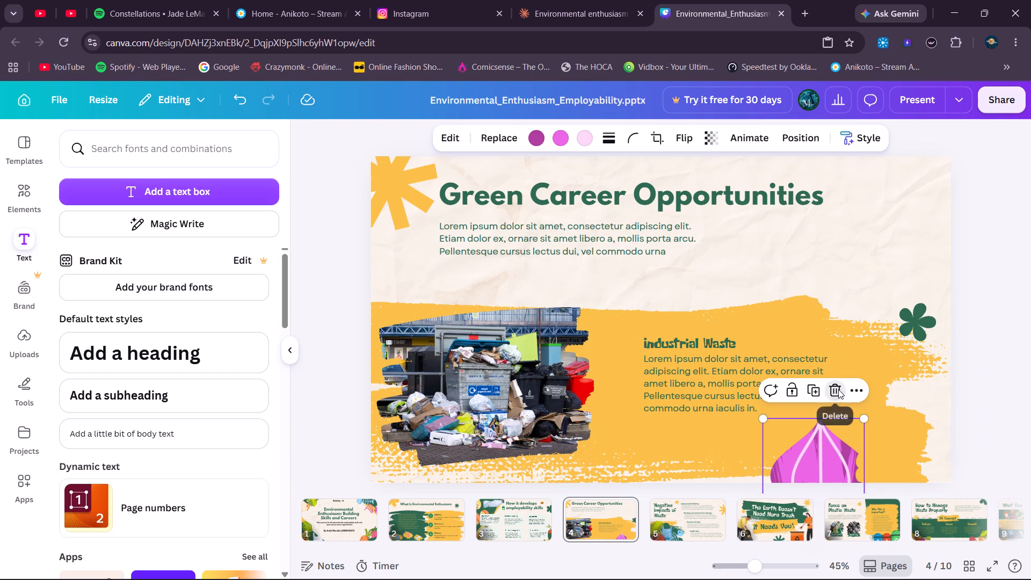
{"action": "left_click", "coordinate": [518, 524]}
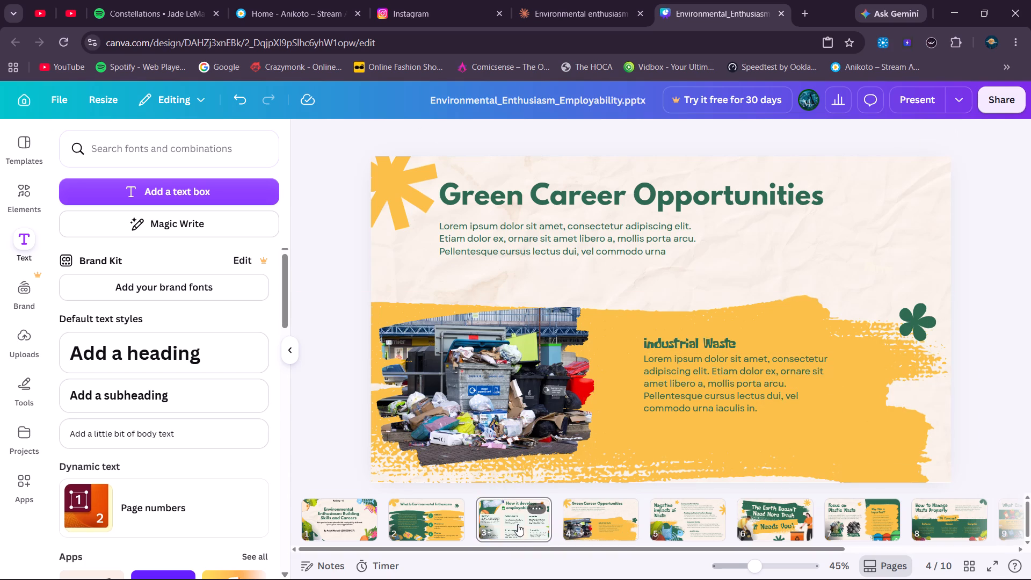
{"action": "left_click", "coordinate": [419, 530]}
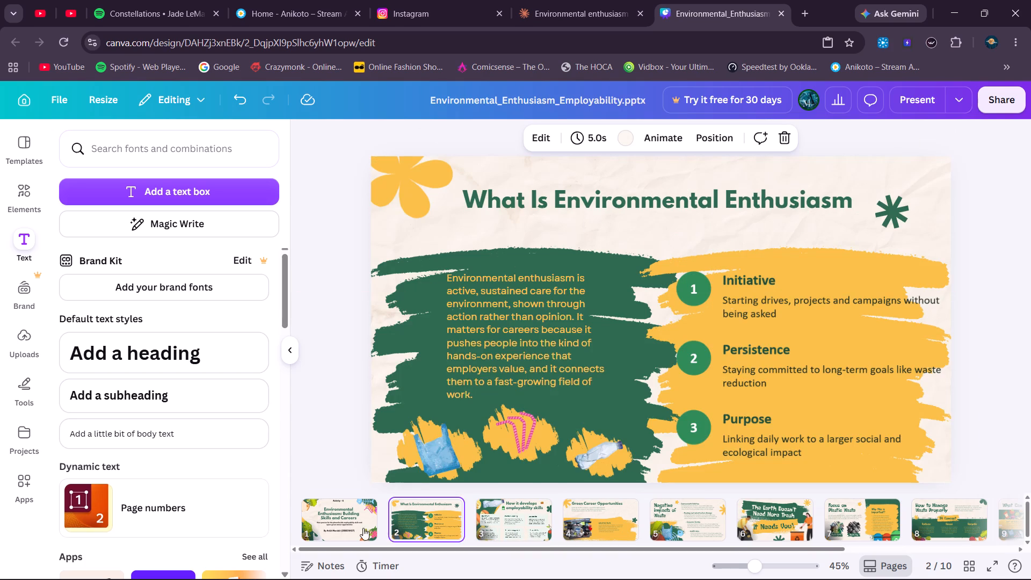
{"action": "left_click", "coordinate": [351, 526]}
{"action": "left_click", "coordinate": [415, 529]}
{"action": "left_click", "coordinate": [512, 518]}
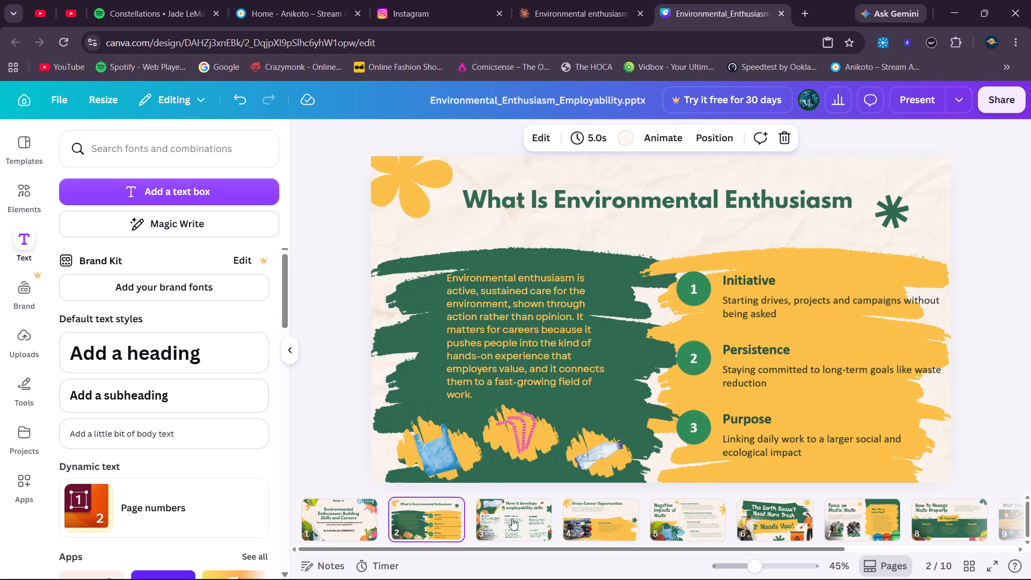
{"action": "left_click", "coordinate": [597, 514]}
Move the garbage photo further down and left until its frame meets page 4's left edge.
{"action": "left_click", "coordinate": [527, 400]}
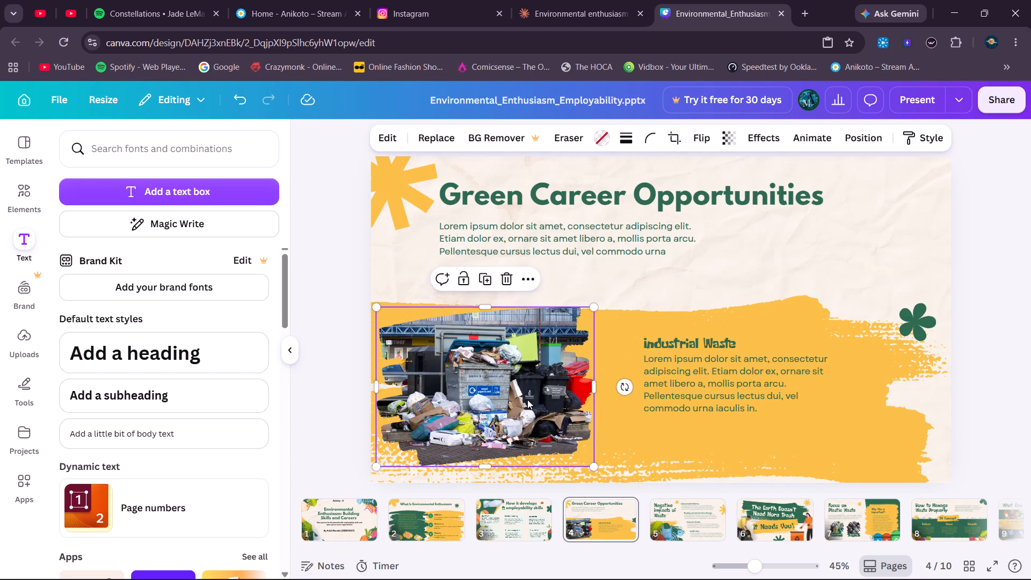
{"action": "left_click_drag", "start_coordinate": [527, 400], "coordinate": [521, 407]}
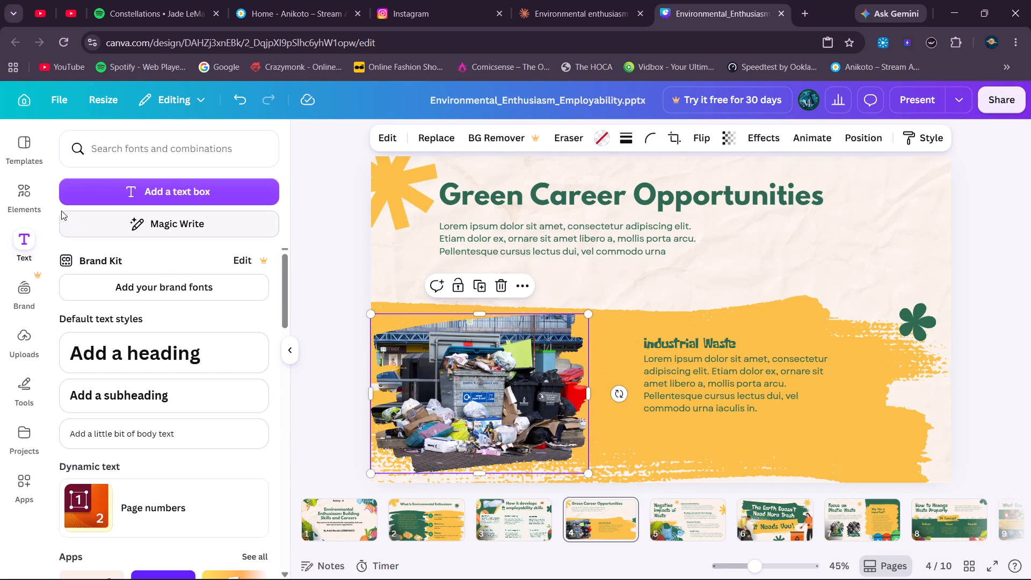
Browse the existing environmental enthusiasm photo results for a picture to replace the garbage photo on page 4.
{"action": "left_click", "coordinate": [40, 201]}
{"action": "scroll", "coordinate": [221, 311], "scroll_direction": "down", "scroll_amount": 3}
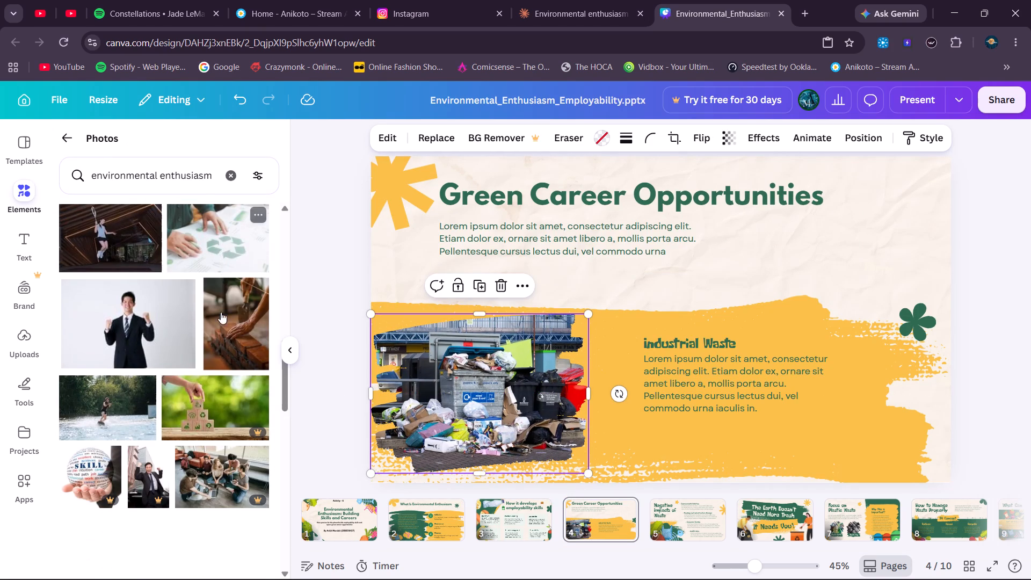
{"action": "scroll", "coordinate": [221, 313], "scroll_direction": "down", "scroll_amount": 12}
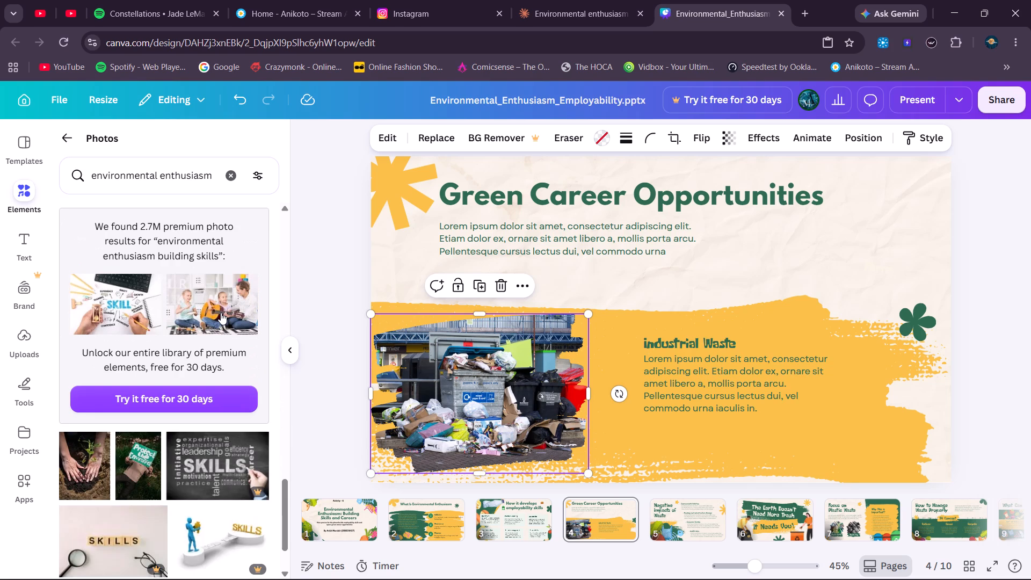
{"action": "scroll", "coordinate": [221, 313], "scroll_direction": "down", "scroll_amount": 6}
{"action": "scroll", "coordinate": [193, 382], "scroll_direction": "down", "scroll_amount": 3}
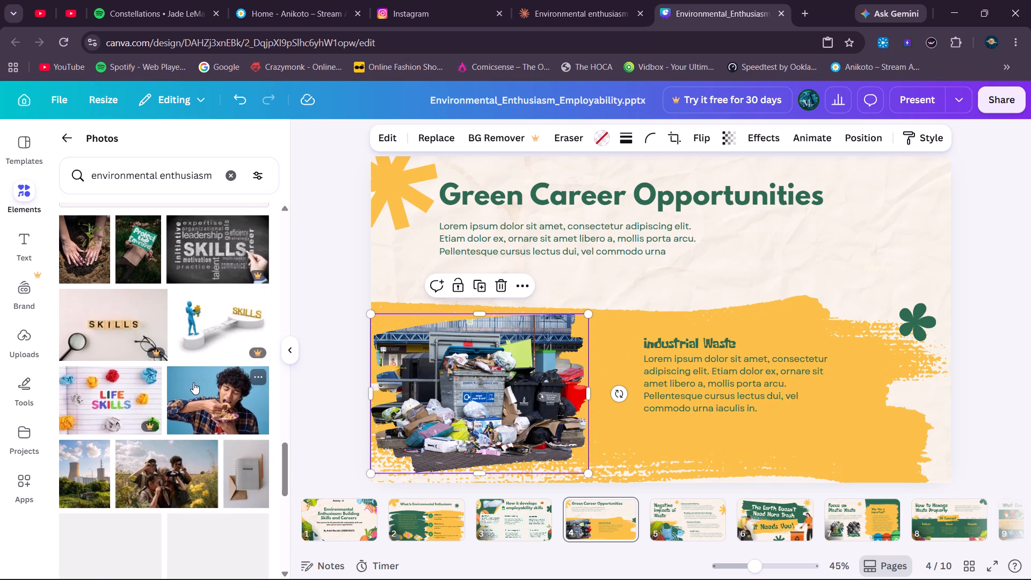
{"action": "scroll", "coordinate": [193, 382], "scroll_direction": "down", "scroll_amount": 5}
{"action": "scroll", "coordinate": [179, 345], "scroll_direction": "up", "scroll_amount": 4}
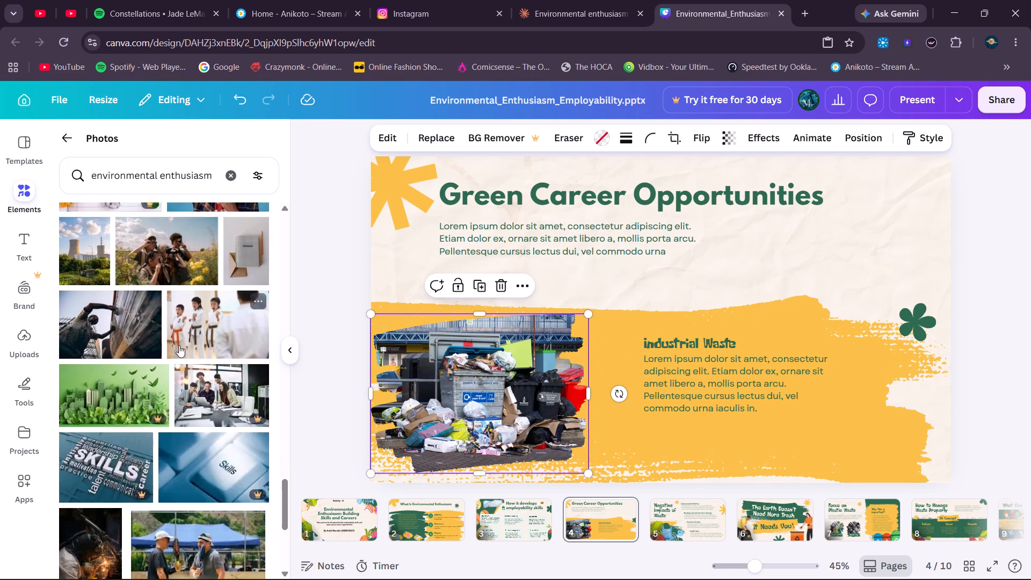
{"action": "scroll", "coordinate": [179, 345], "scroll_direction": "up", "scroll_amount": 3}
{"action": "scroll", "coordinate": [179, 345], "scroll_direction": "down", "scroll_amount": 13}
{"action": "scroll", "coordinate": [179, 345], "scroll_direction": "up", "scroll_amount": 6}
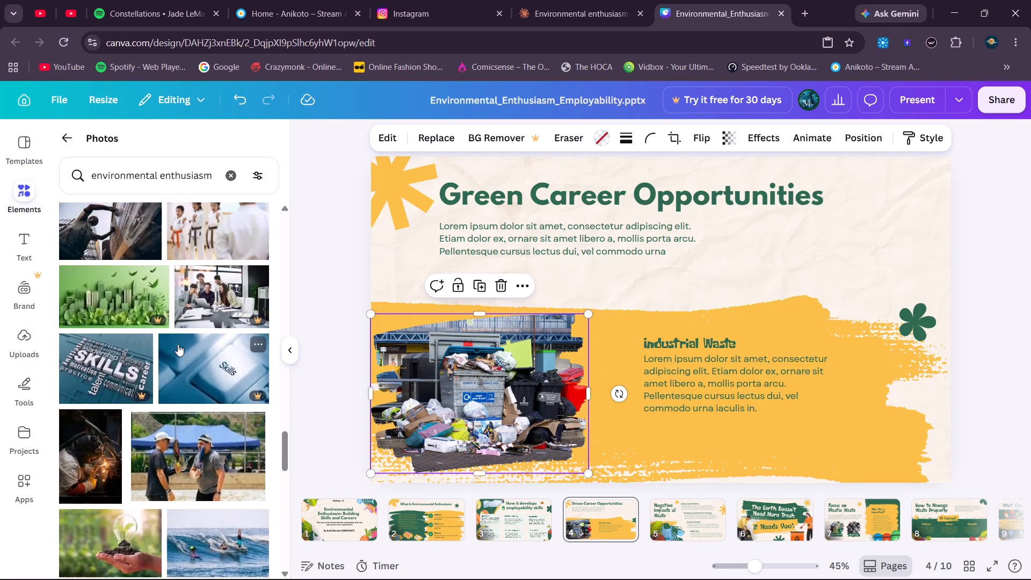
{"action": "scroll", "coordinate": [178, 344], "scroll_direction": "down", "scroll_amount": 12}
{"action": "scroll", "coordinate": [177, 344], "scroll_direction": "up", "scroll_amount": 5}
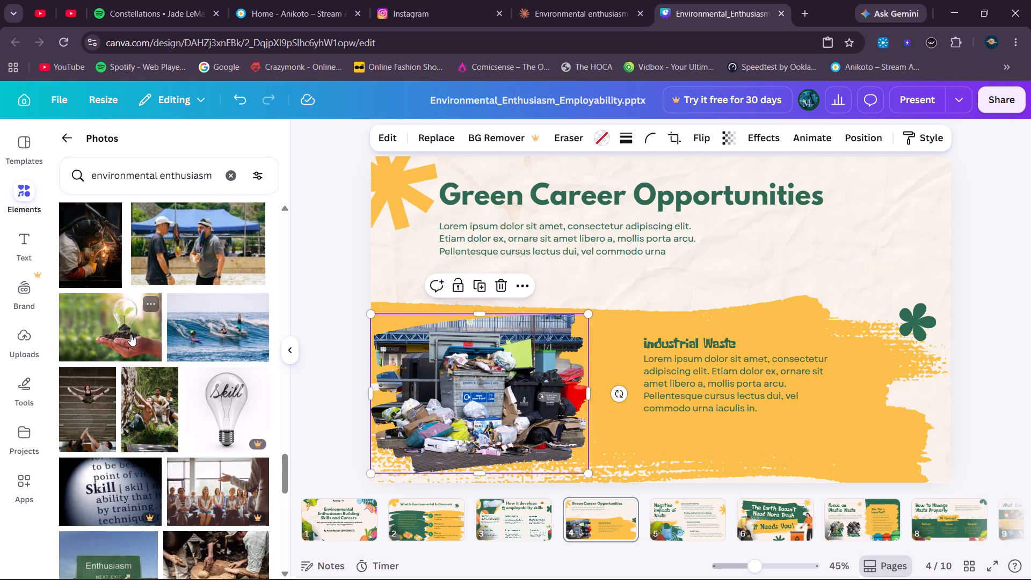
{"action": "scroll", "coordinate": [130, 334], "scroll_direction": "down", "scroll_amount": 4}
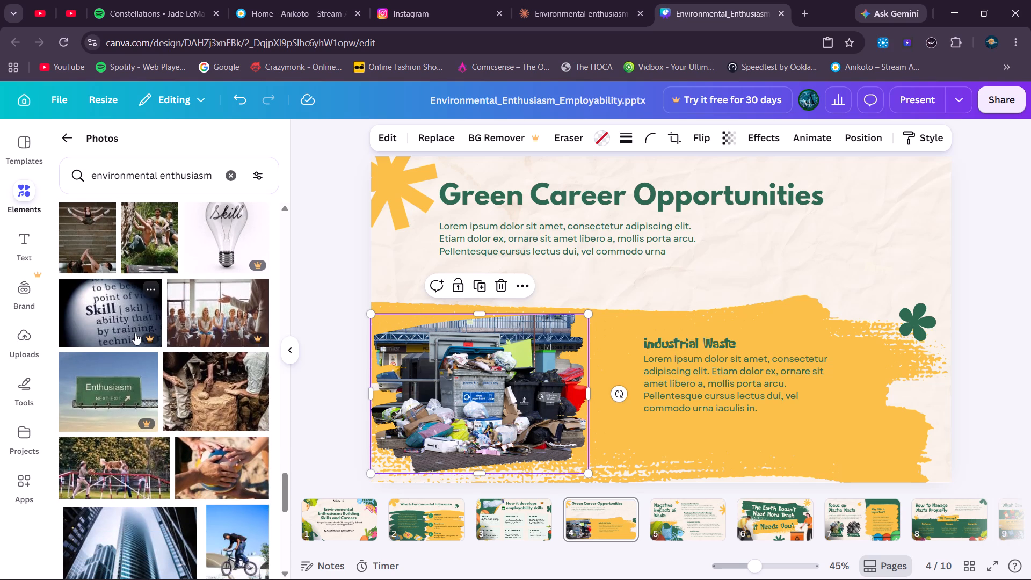
{"action": "scroll", "coordinate": [135, 333], "scroll_direction": "down", "scroll_amount": 4}
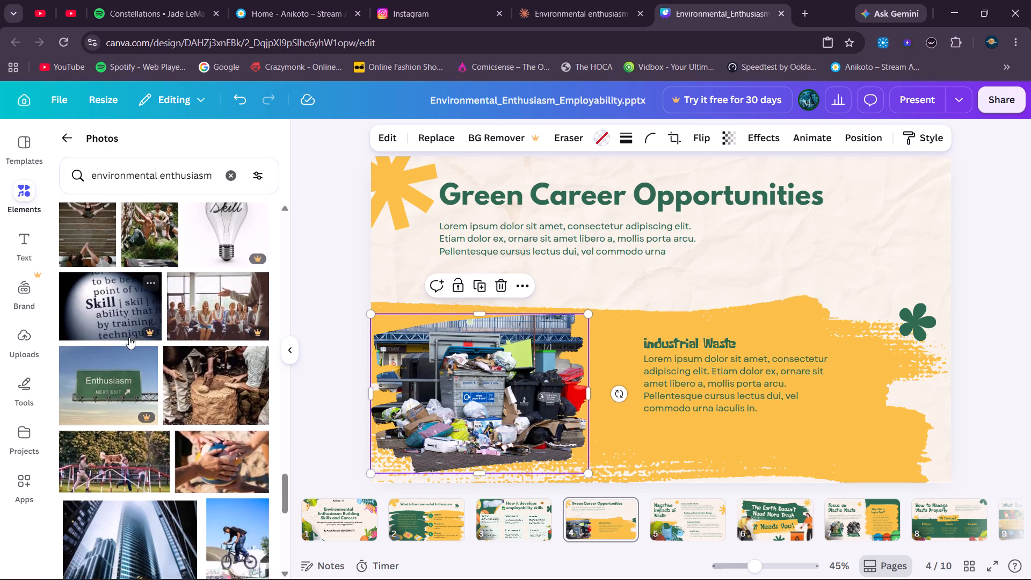
{"action": "scroll", "coordinate": [129, 337], "scroll_direction": "down", "scroll_amount": 8}
Search photos for "green career" and place the chalkboard career-cycle picture in the brush frame, replacing the garbage photo.
{"action": "left_click", "coordinate": [233, 172]}
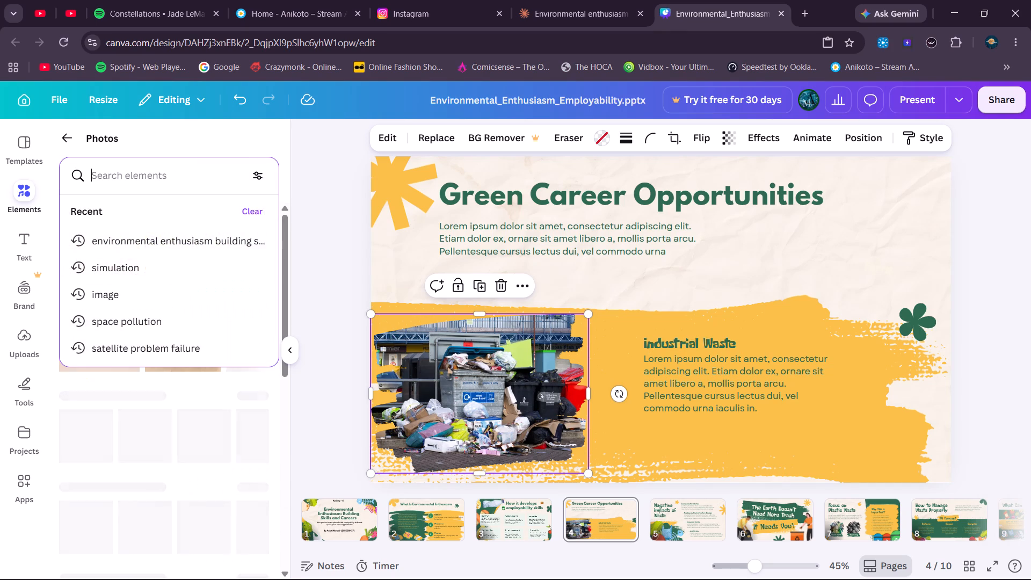
{"action": "type", "text": "green career"}
{"action": "key", "text": "Return"}
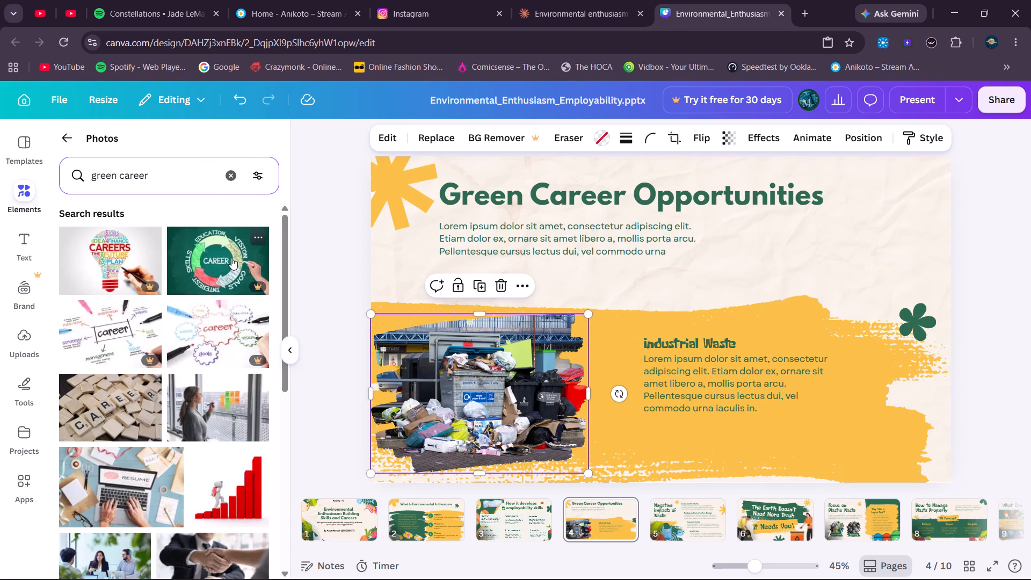
{"action": "left_click_drag", "start_coordinate": [231, 258], "coordinate": [420, 355]}
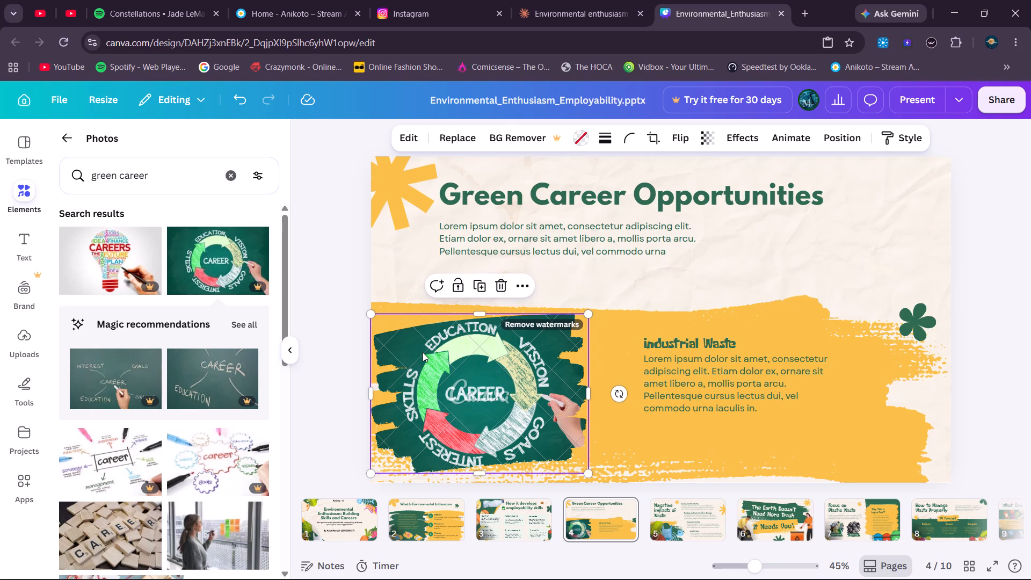
Detach the chalkboard career picture from the brush frame and delete it, keeping the empty frame.
{"action": "right_click", "coordinate": [457, 374]}
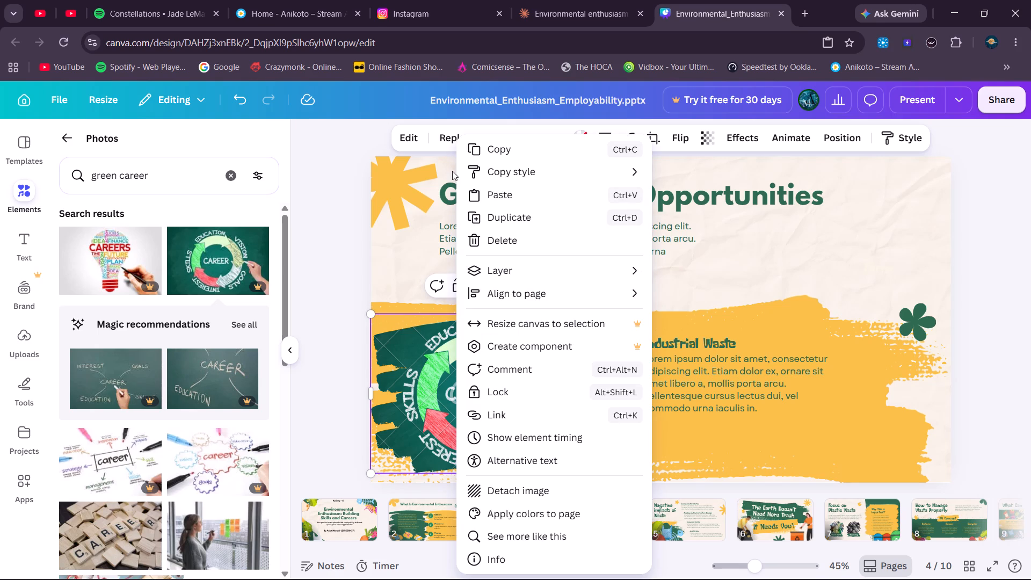
{"action": "right_click", "coordinate": [426, 396]}
{"action": "left_click", "coordinate": [477, 488]}
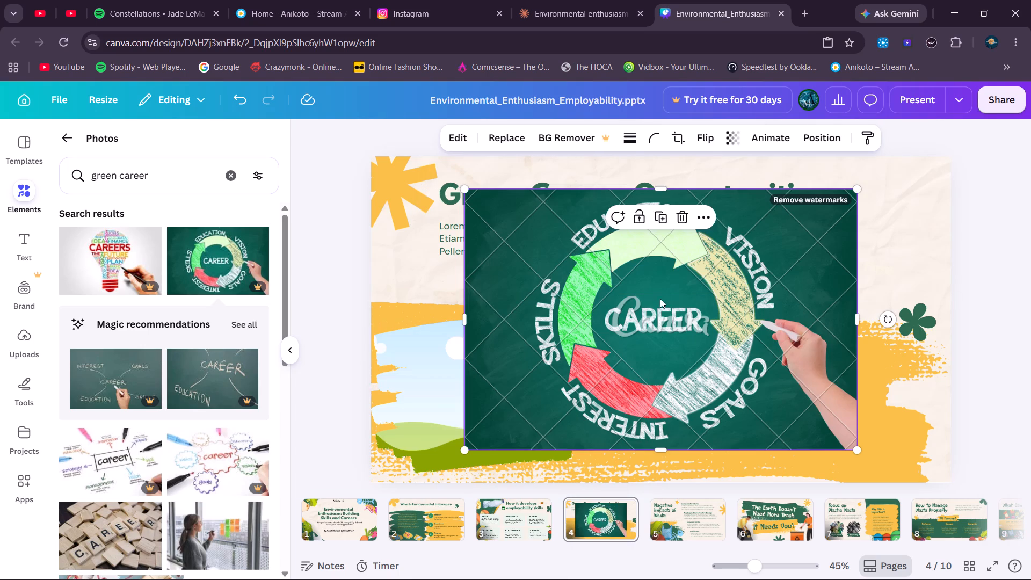
{"action": "left_click", "coordinate": [683, 215]}
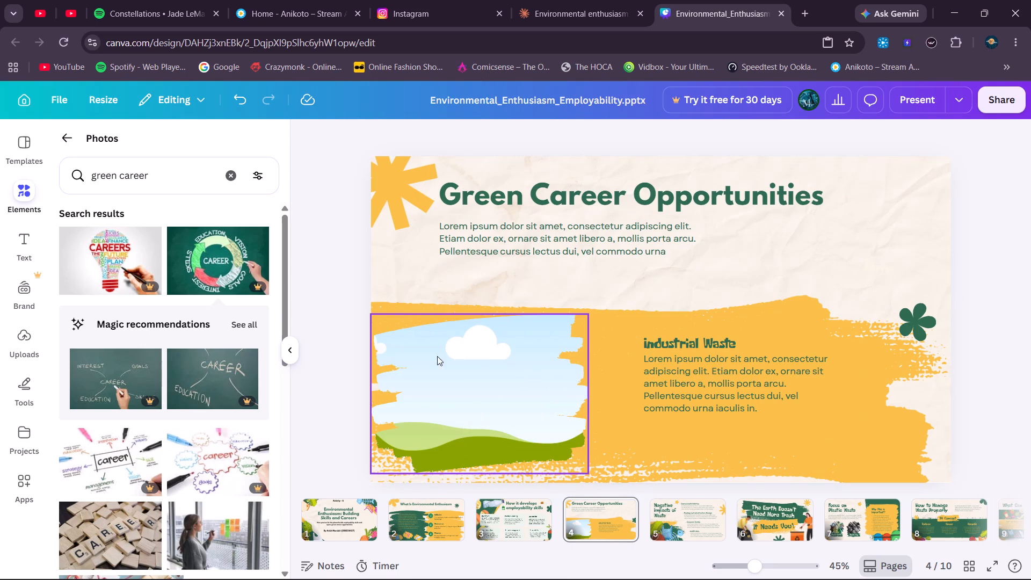
Browse the "green career" photo results for a picture that suits page 4's empty brush frame.
{"action": "scroll", "coordinate": [179, 300], "scroll_direction": "down", "scroll_amount": 6}
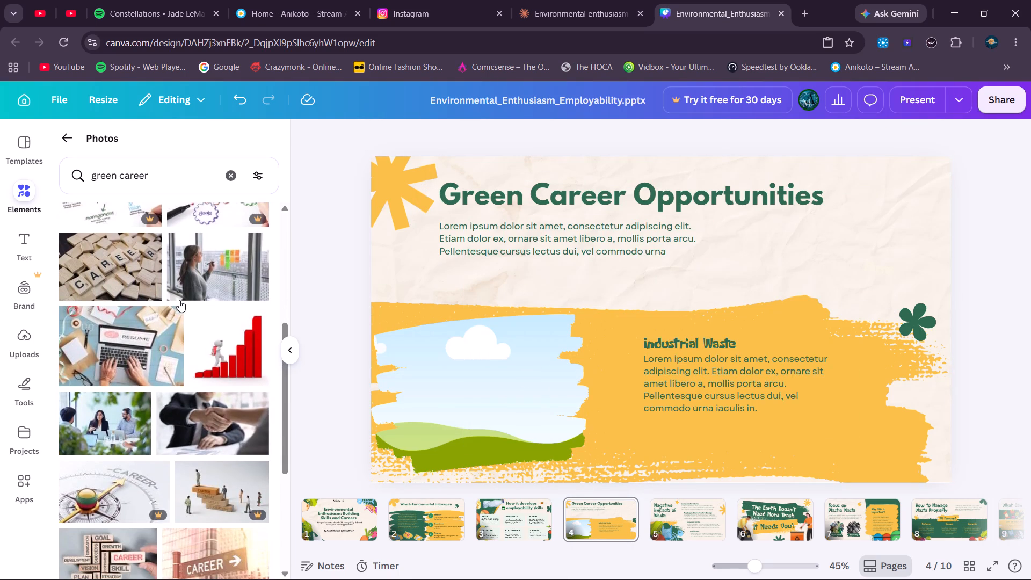
{"action": "scroll", "coordinate": [179, 300], "scroll_direction": "down", "scroll_amount": 14}
{"action": "scroll", "coordinate": [179, 300], "scroll_direction": "up", "scroll_amount": 4}
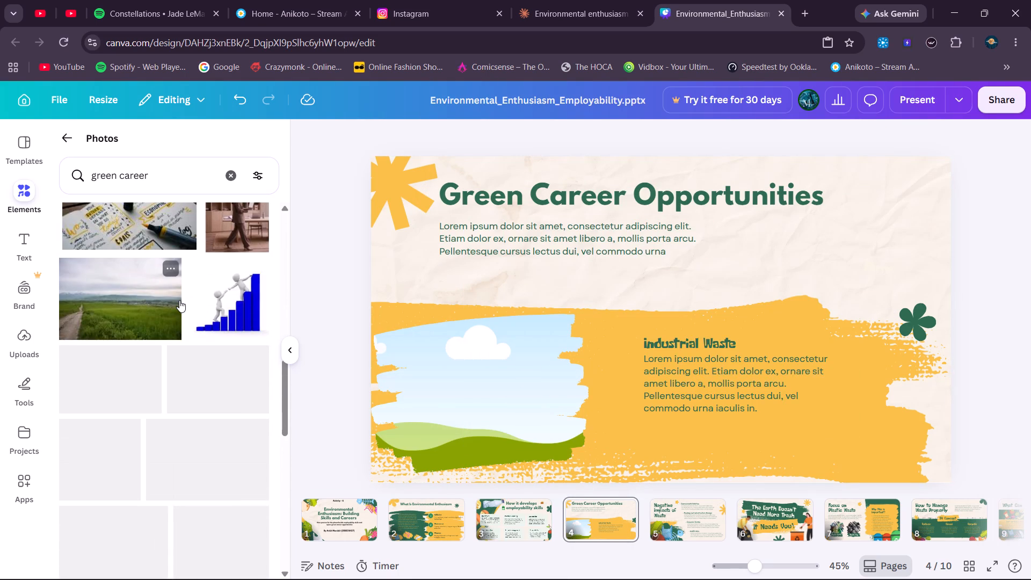
{"action": "scroll", "coordinate": [177, 302], "scroll_direction": "down", "scroll_amount": 9}
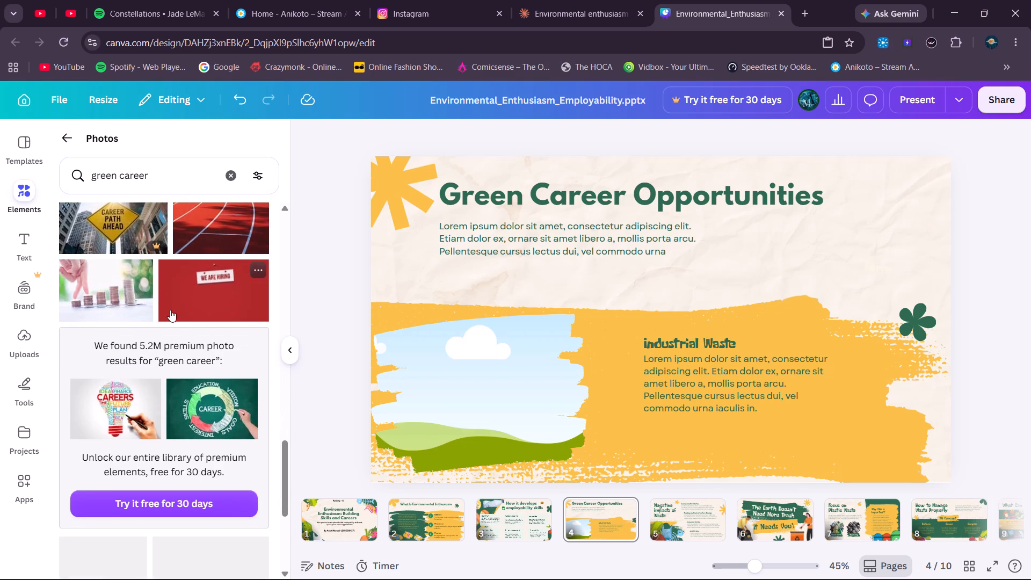
{"action": "scroll", "coordinate": [186, 410], "scroll_direction": "down", "scroll_amount": 4}
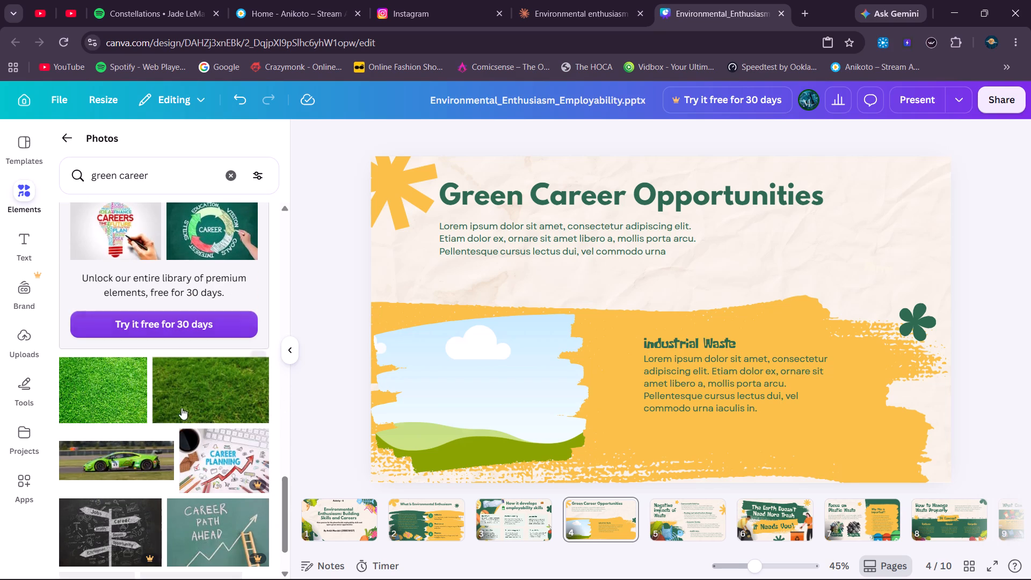
{"action": "scroll", "coordinate": [128, 383], "scroll_direction": "down", "scroll_amount": 5}
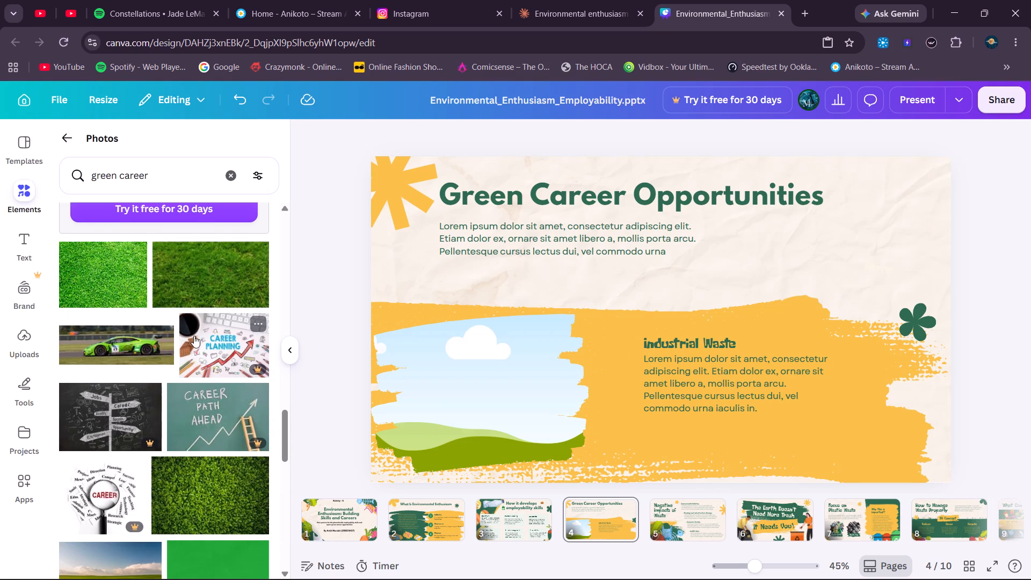
{"action": "scroll", "coordinate": [194, 336], "scroll_direction": "down", "scroll_amount": 15}
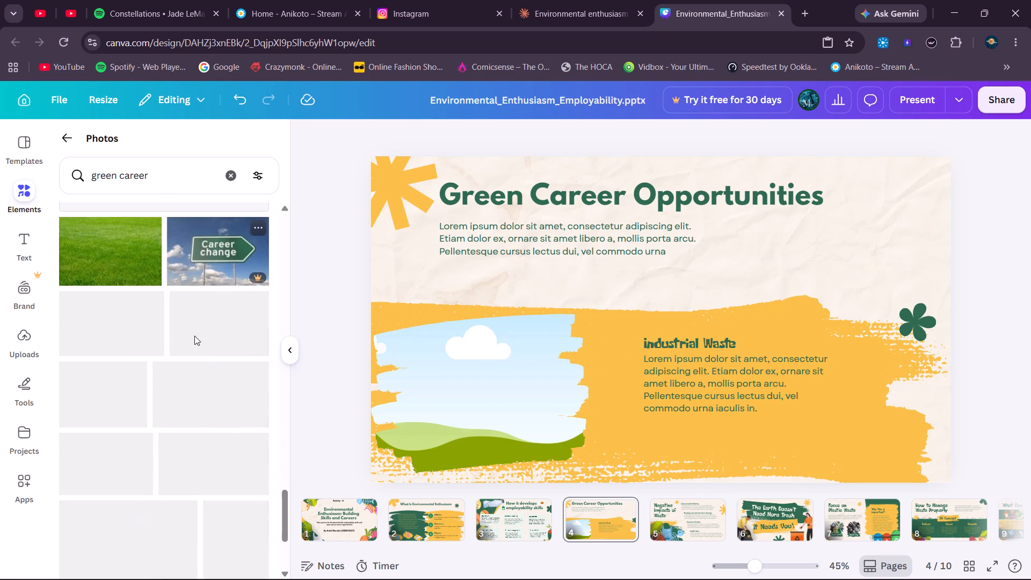
{"action": "left_click", "coordinate": [175, 180]}
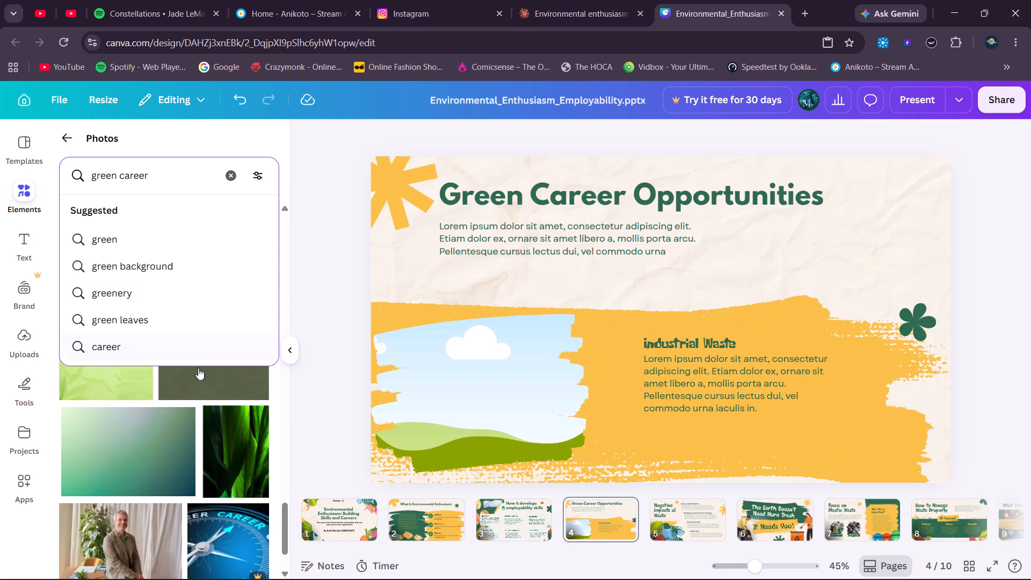
{"action": "scroll", "coordinate": [198, 371], "scroll_direction": "down", "scroll_amount": 8}
{"action": "scroll", "coordinate": [188, 402], "scroll_direction": "up", "scroll_amount": 3}
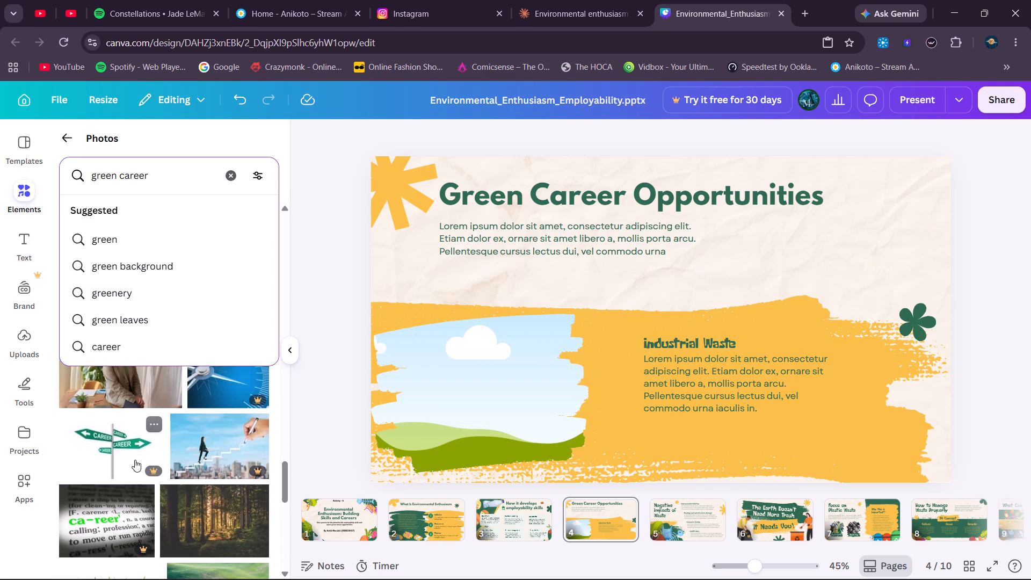
{"action": "scroll", "coordinate": [119, 453], "scroll_direction": "down", "scroll_amount": 4}
{"action": "scroll", "coordinate": [119, 453], "scroll_direction": "up", "scroll_amount": 2}
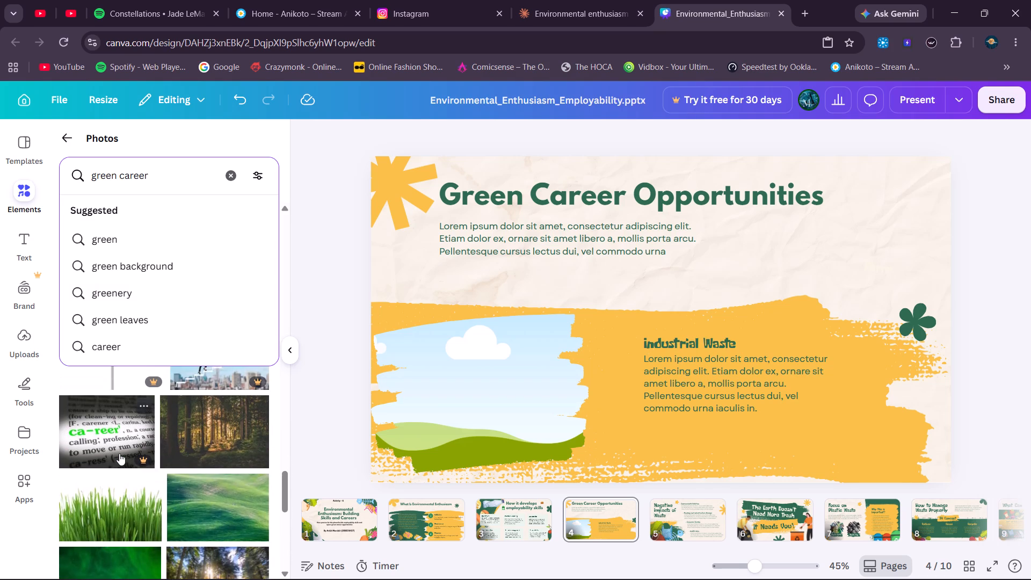
{"action": "scroll", "coordinate": [117, 452], "scroll_direction": "down", "scroll_amount": 5}
Extend the "green career" photo search query with a further term.
{"action": "left_click", "coordinate": [129, 180]}
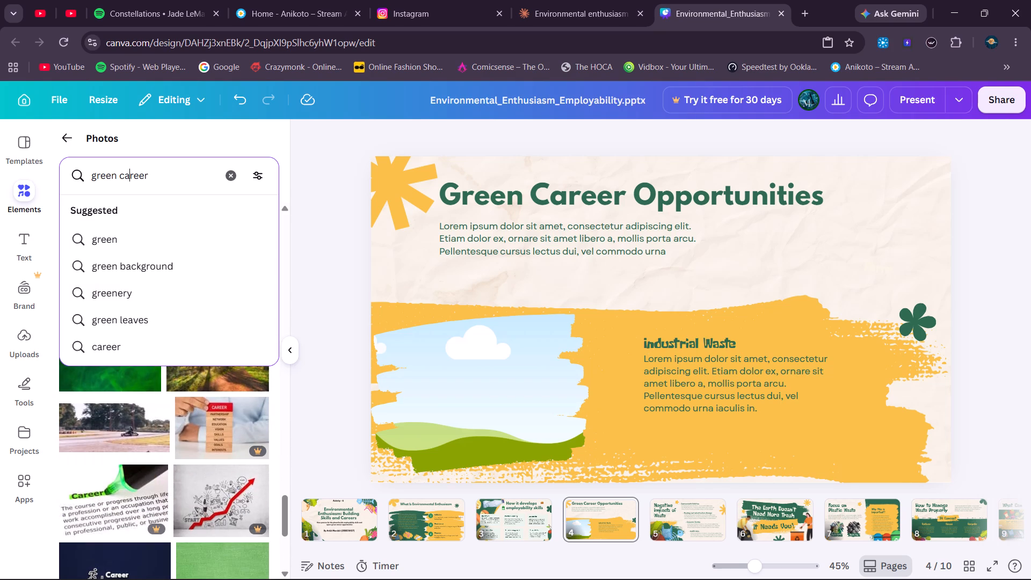
{"action": "left_click", "coordinate": [157, 187]}
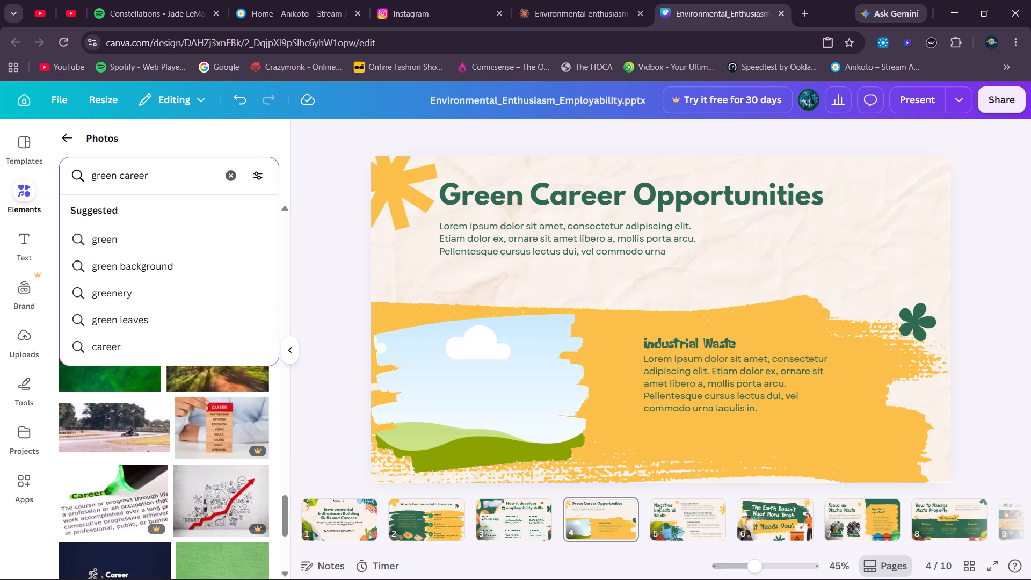
{"action": "left_click", "coordinate": [151, 171]}
{"action": "key", "text": "space"}
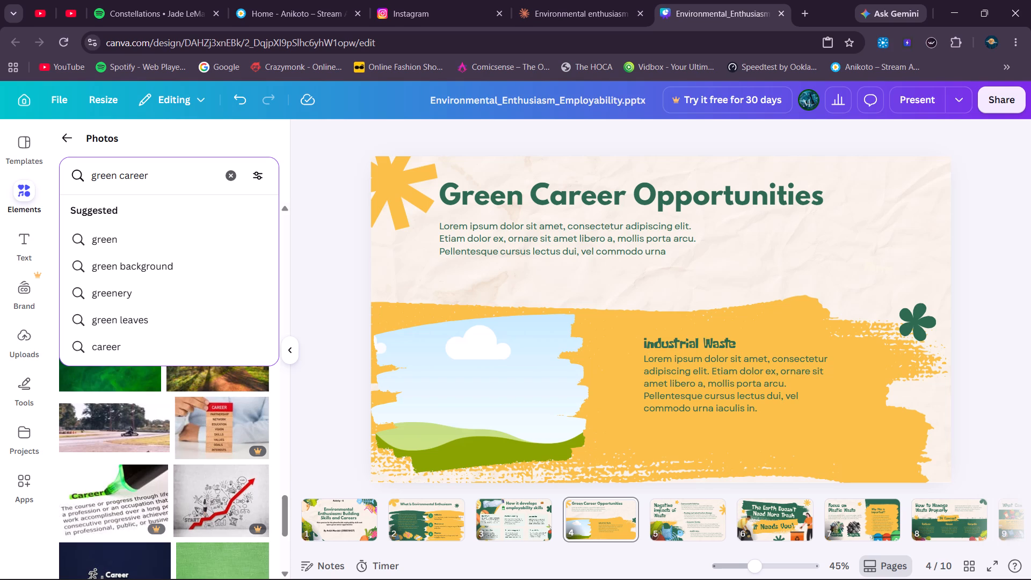
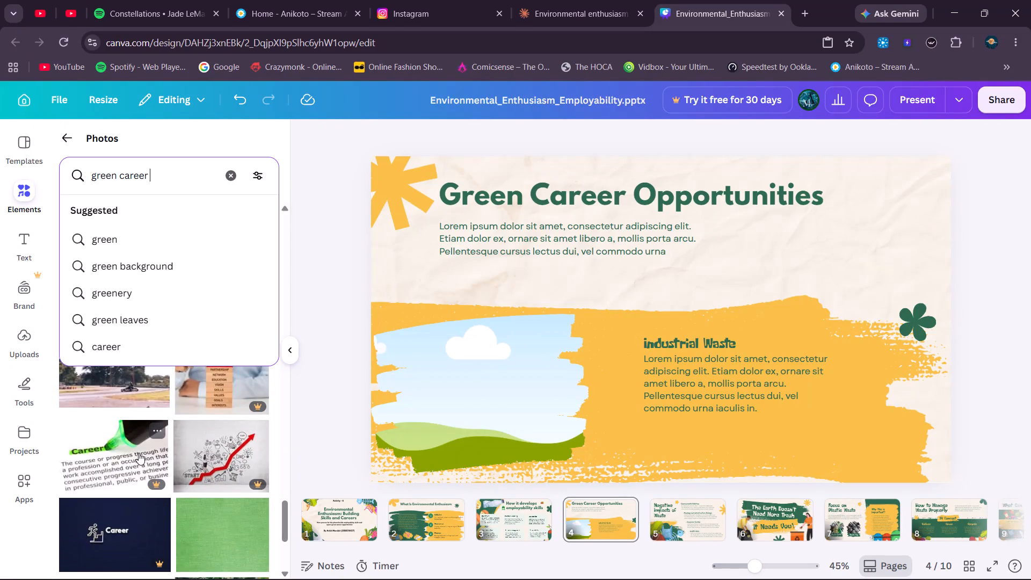
Replace "green" with "env" in the photo search query, keeping "career" after it.
{"action": "scroll", "coordinate": [156, 449], "scroll_direction": "down", "scroll_amount": 4}
{"action": "scroll", "coordinate": [156, 449], "scroll_direction": "up", "scroll_amount": 2}
{"action": "scroll", "coordinate": [156, 449], "scroll_direction": "down", "scroll_amount": 3}
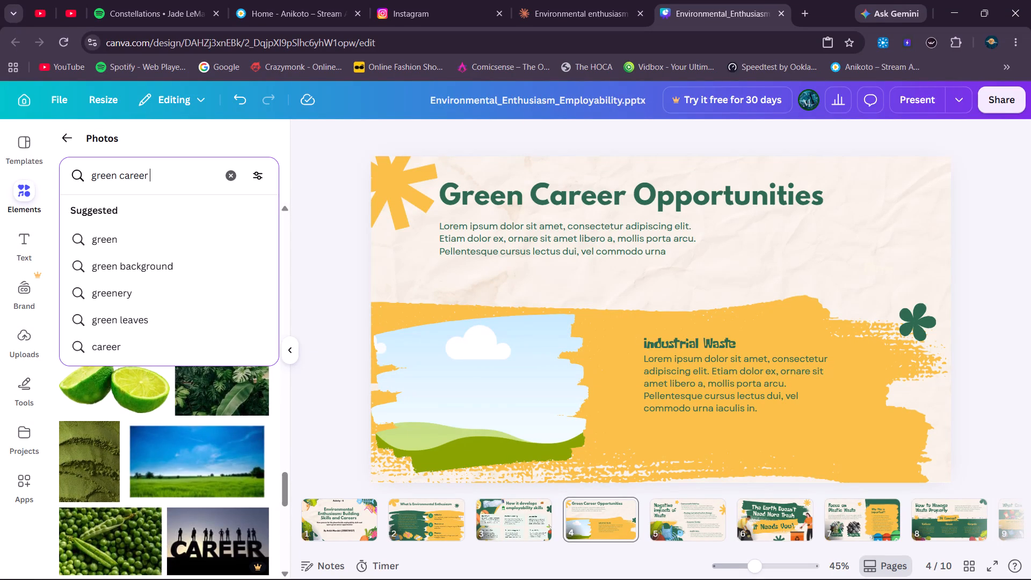
{"action": "left_click", "coordinate": [155, 183]}
{"action": "left_click", "coordinate": [155, 183]}
{"action": "left_click_drag", "start_coordinate": [114, 178], "coordinate": [58, 188]}
{"action": "left_click_drag", "start_coordinate": [114, 178], "coordinate": [109, 178]}
{"action": "left_click_drag", "start_coordinate": [117, 177], "coordinate": [53, 177]}
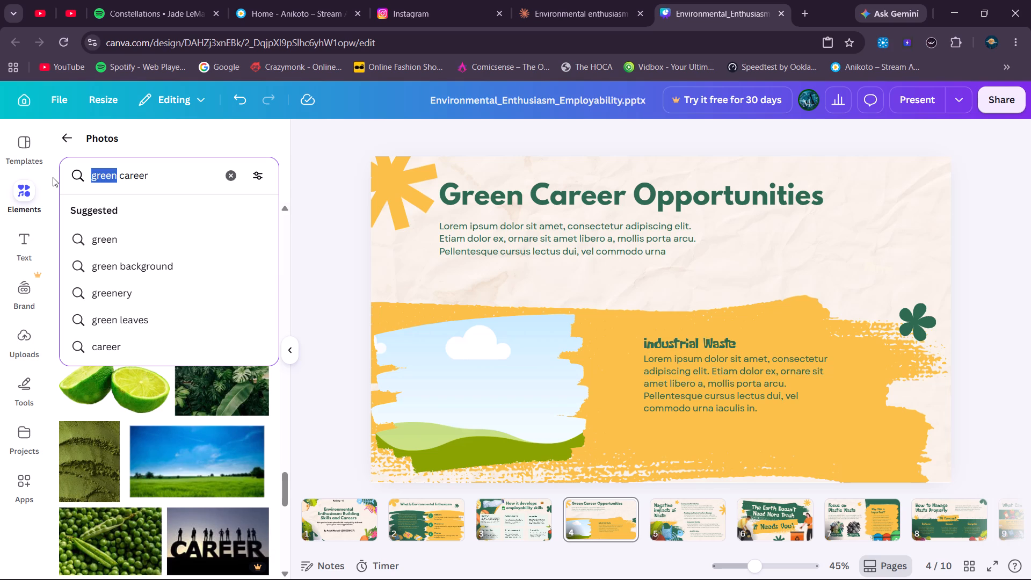
{"action": "key", "text": "BackSpace"}
{"action": "key", "text": "e"}
{"action": "type", "text": "nvron"}
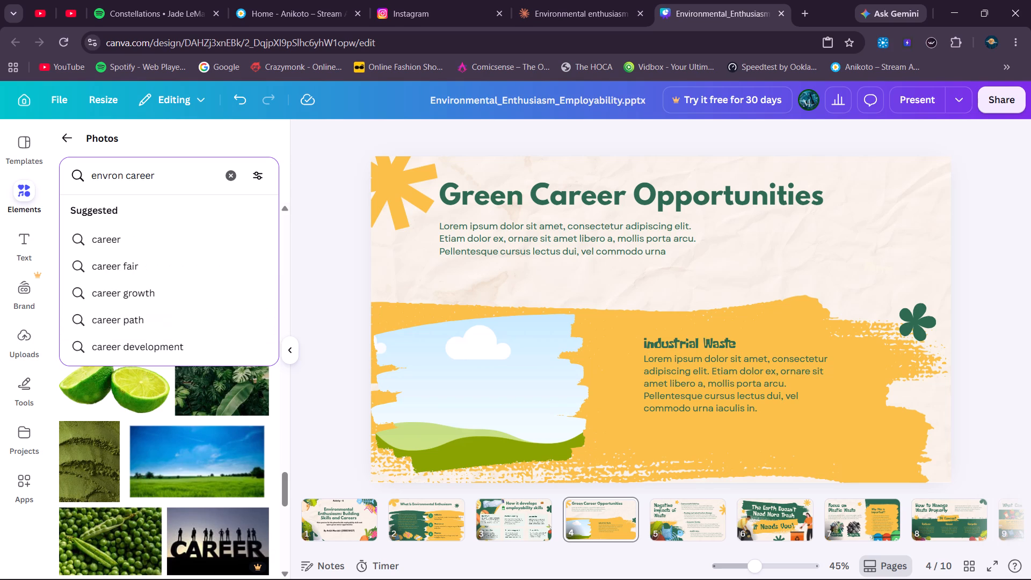
{"action": "key", "text": "BackSpace"}
{"action": "key", "text": "BackSpace"}
{"action": "key", "text": "BackSpace"}
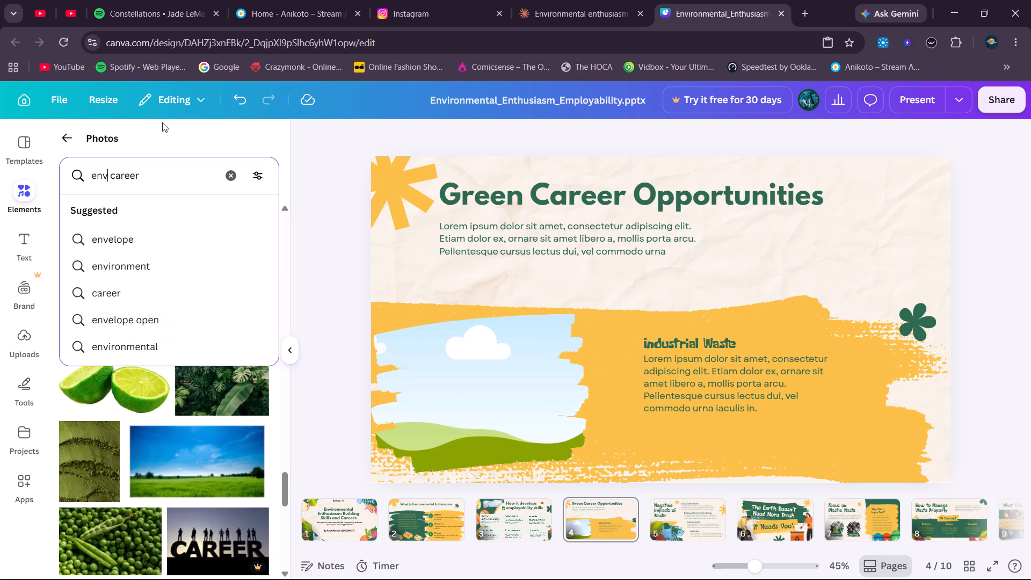
Minimise the browser window to reach the desktop.
{"action": "left_click", "coordinate": [943, 19]}
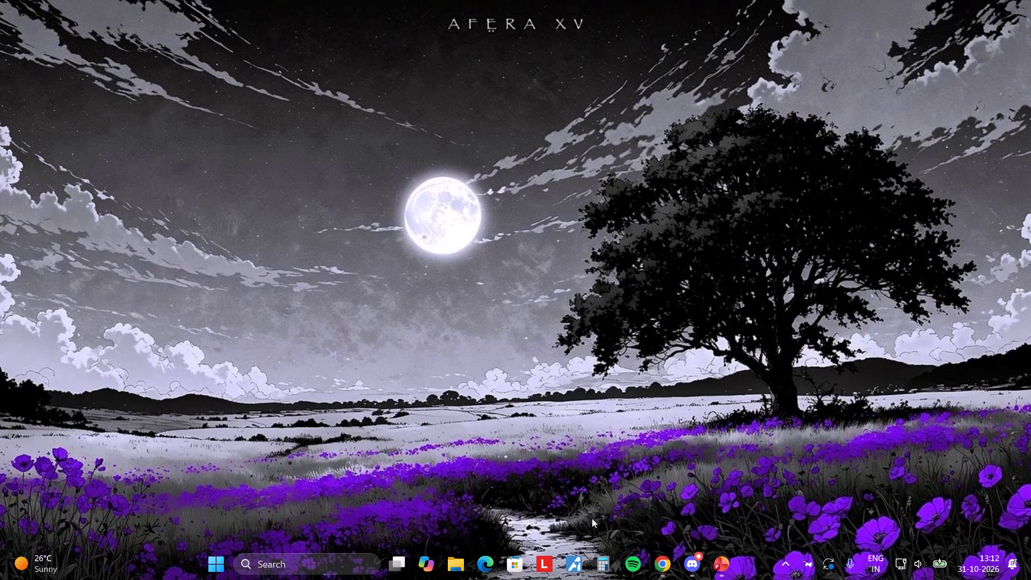
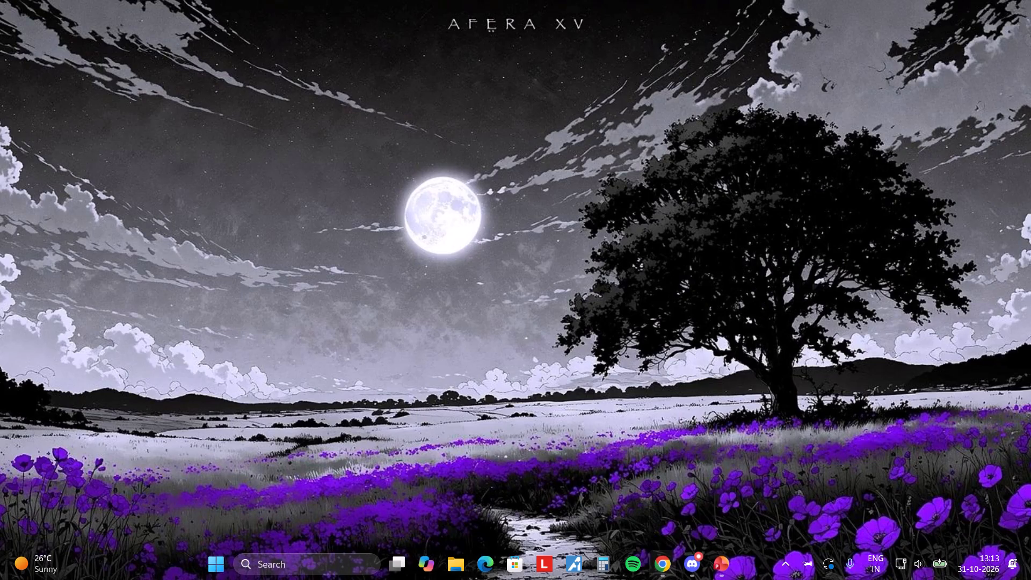
Return to the Canva design in the browser and search the photo library for "environment career".
{"action": "left_click", "coordinate": [662, 571]}
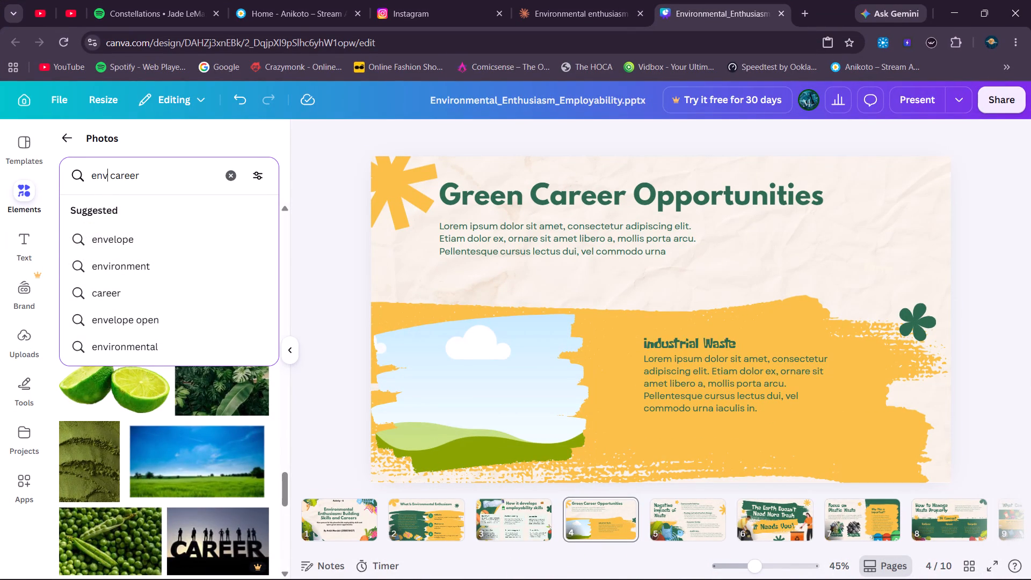
{"action": "key", "text": "Down"}
{"action": "key", "text": "Left"}
{"action": "key", "text": "Down"}
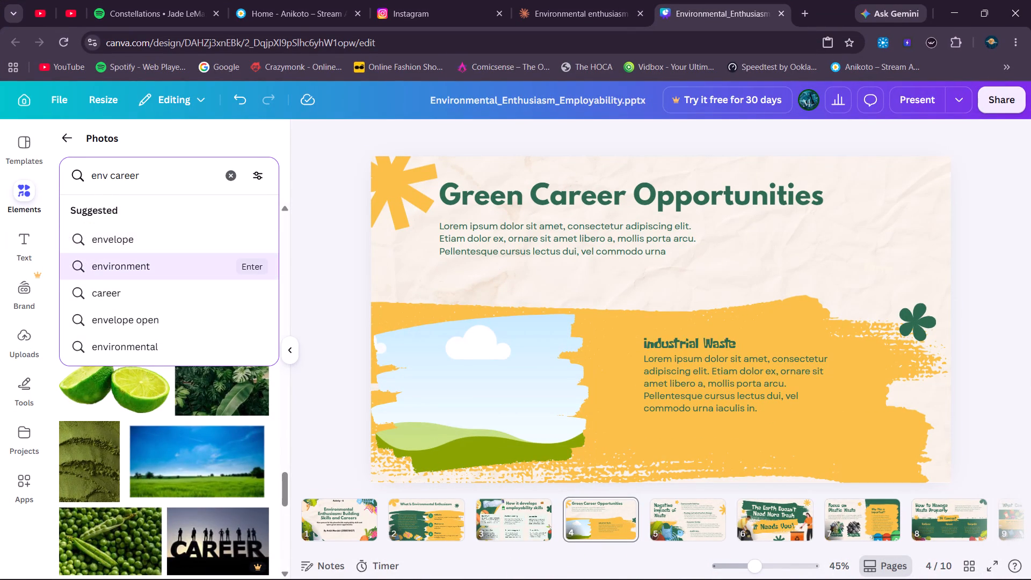
{"action": "key", "text": "Return"}
{"action": "key", "text": "space"}
{"action": "type", "text": "career"}
{"action": "key", "text": "Return"}
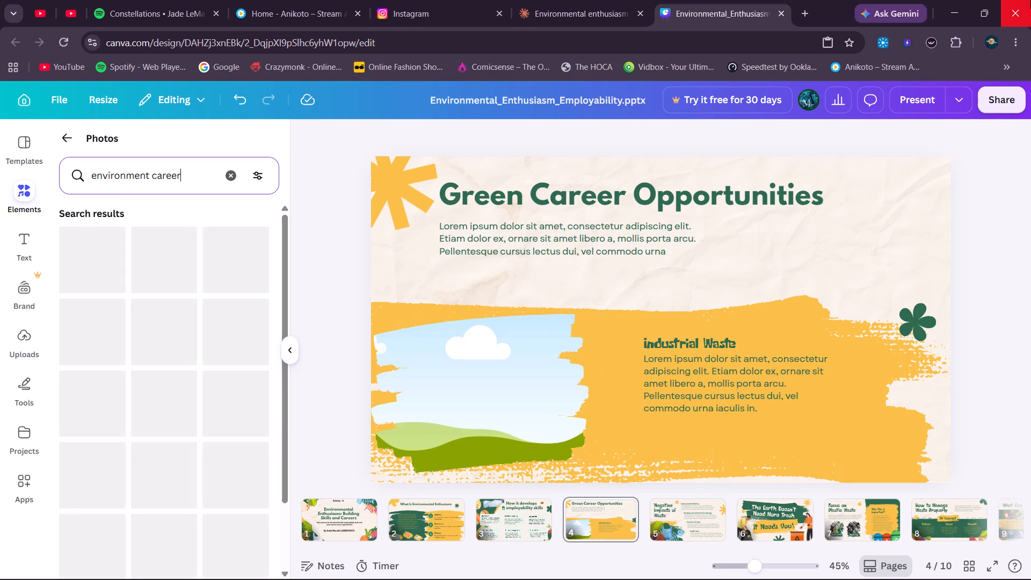
Fill page 4's empty picture frame with the photo of a hand holding a glass globe beside a small tree.
{"action": "scroll", "coordinate": [268, 434], "scroll_direction": "down", "scroll_amount": 7}
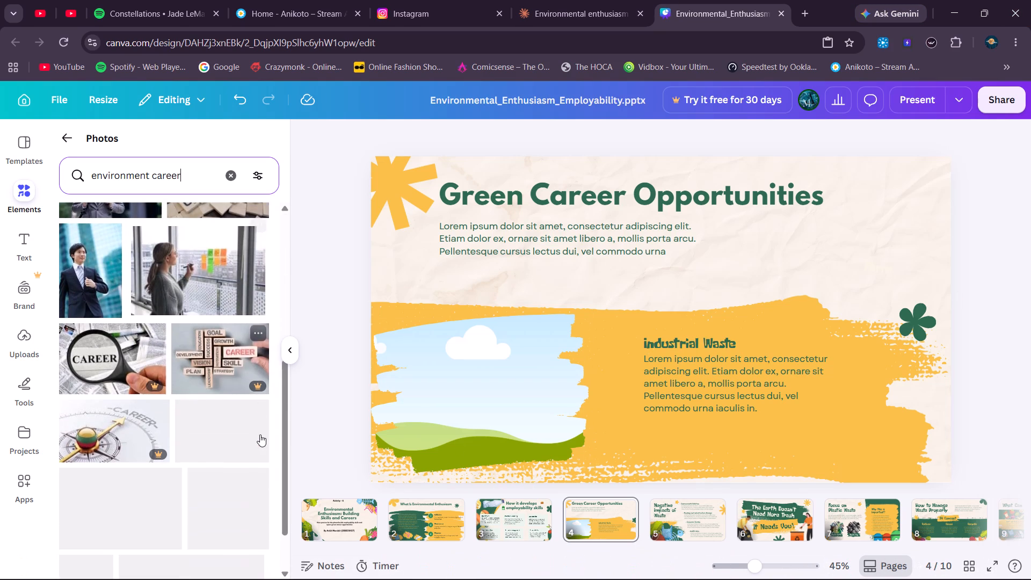
{"action": "scroll", "coordinate": [260, 434], "scroll_direction": "down", "scroll_amount": 4}
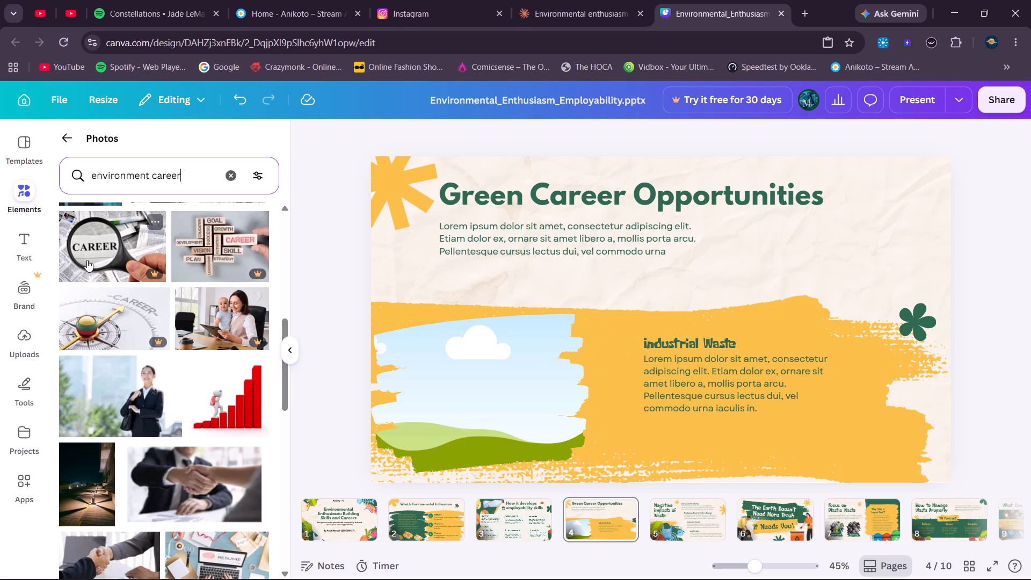
{"action": "scroll", "coordinate": [155, 399], "scroll_direction": "down", "scroll_amount": 7}
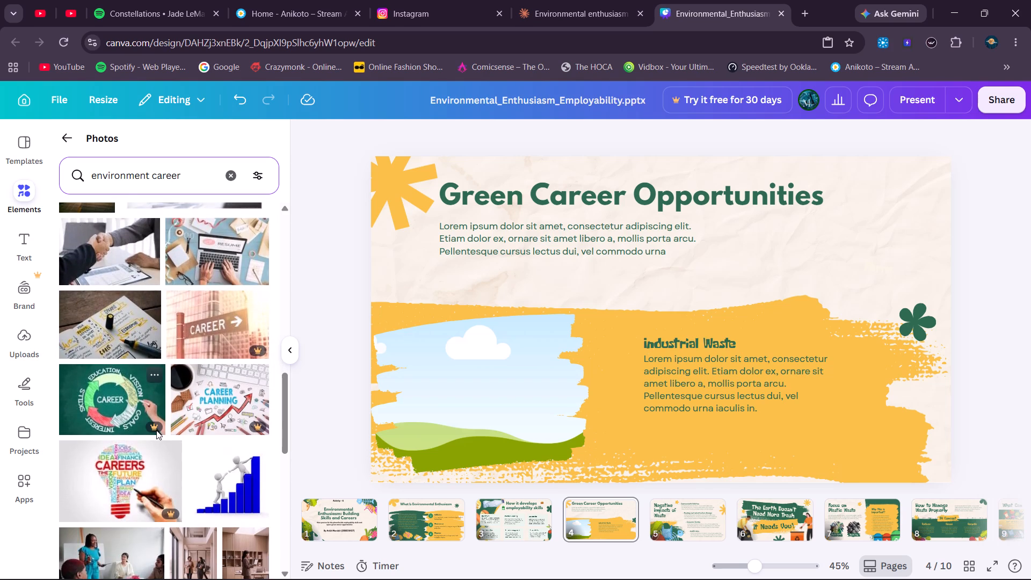
{"action": "scroll", "coordinate": [138, 398], "scroll_direction": "down", "scroll_amount": 3}
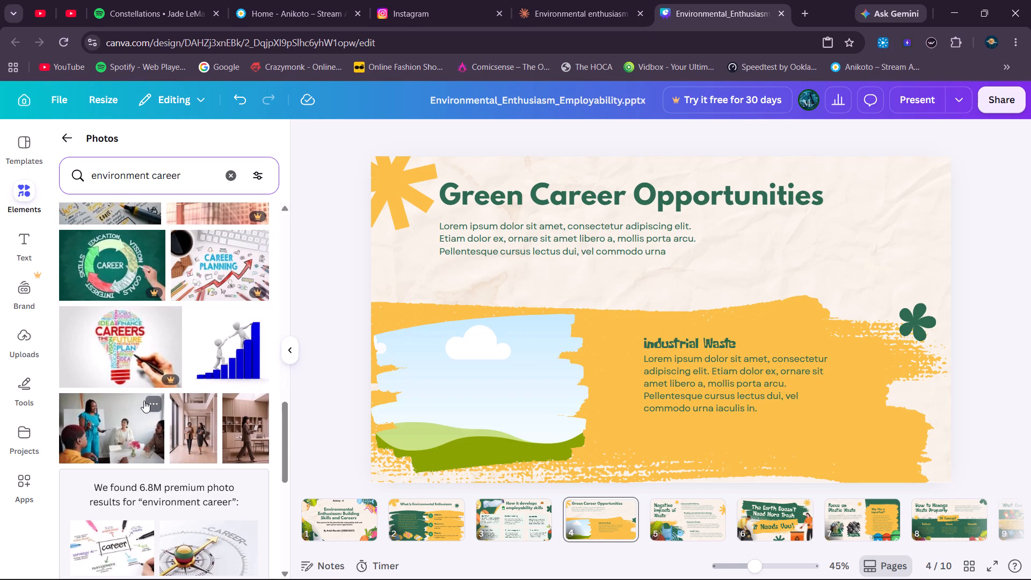
{"action": "scroll", "coordinate": [72, 424], "scroll_direction": "down", "scroll_amount": 2}
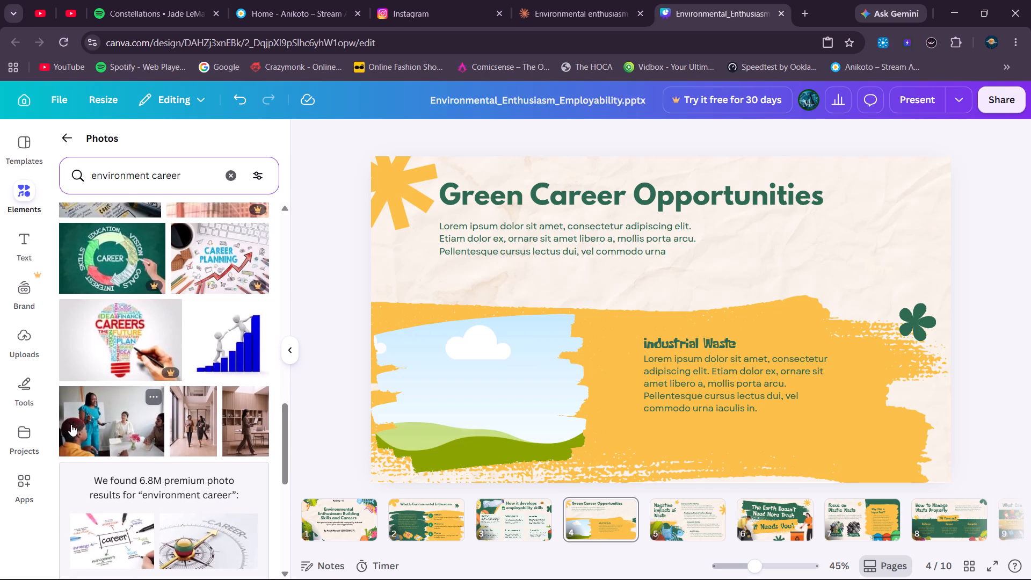
{"action": "scroll", "coordinate": [71, 424], "scroll_direction": "down", "scroll_amount": 5}
{"action": "scroll", "coordinate": [117, 404], "scroll_direction": "down", "scroll_amount": 3}
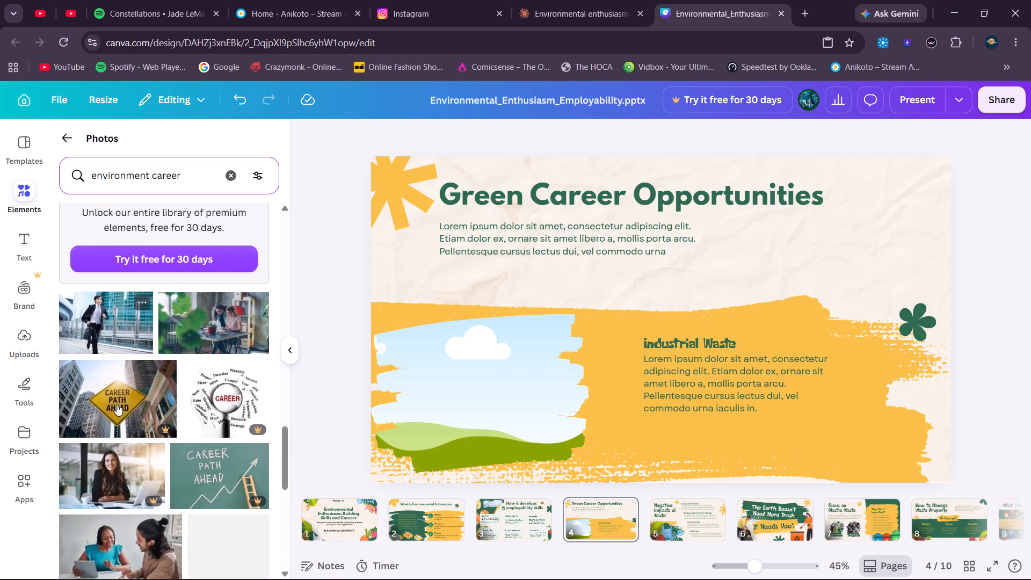
{"action": "scroll", "coordinate": [117, 404], "scroll_direction": "down", "scroll_amount": 6}
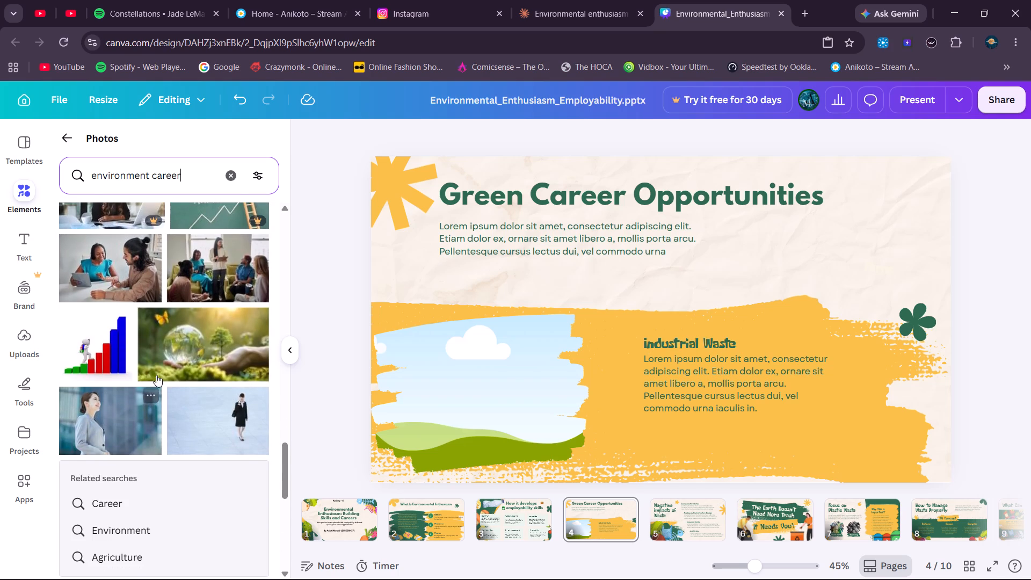
{"action": "left_click_drag", "start_coordinate": [177, 350], "coordinate": [414, 372]}
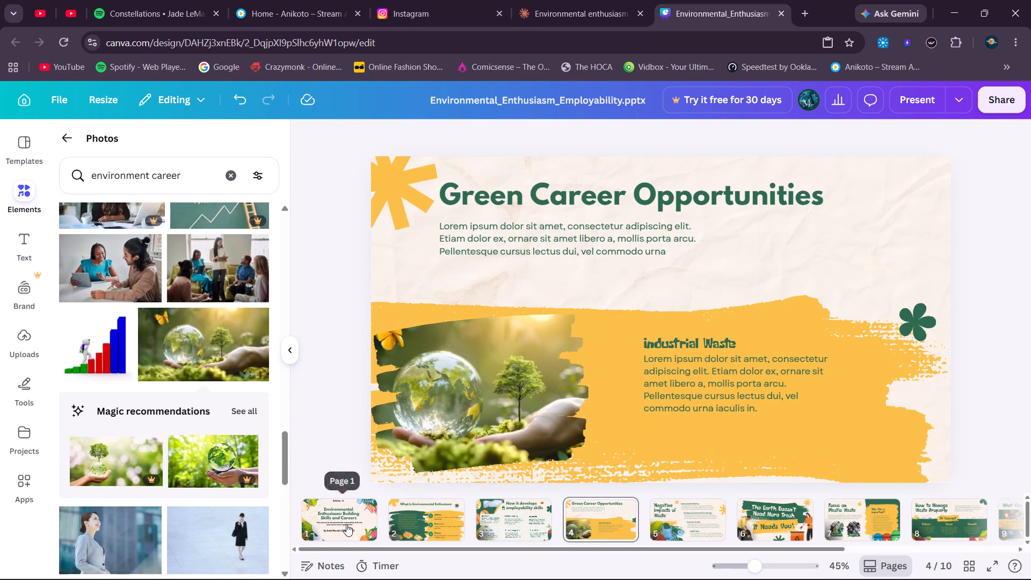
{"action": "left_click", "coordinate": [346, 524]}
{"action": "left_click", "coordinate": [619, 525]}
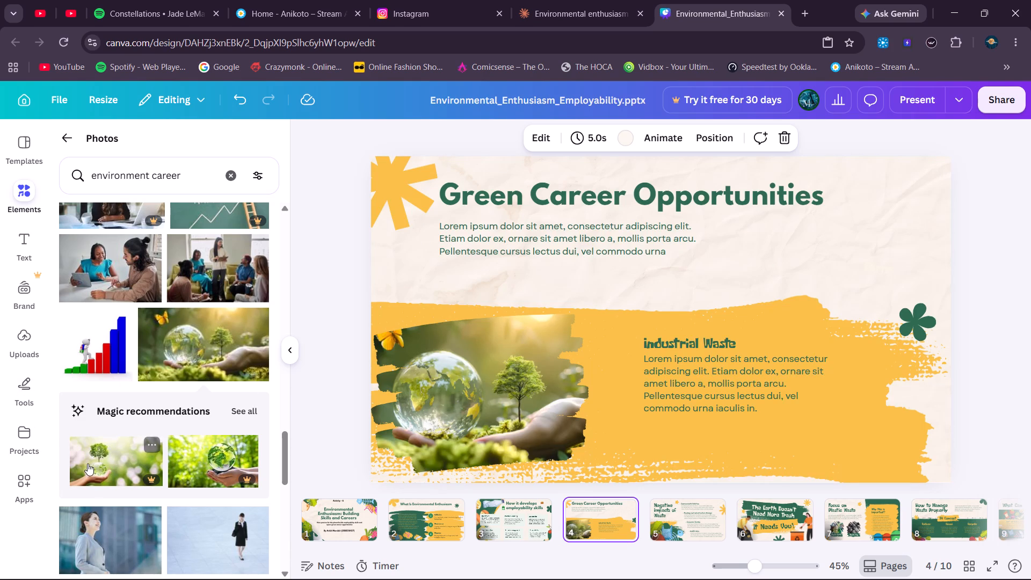
Delete the placeholder paragraph under the "Green Career Opportunities" heading.
{"action": "left_click", "coordinate": [586, 256]}
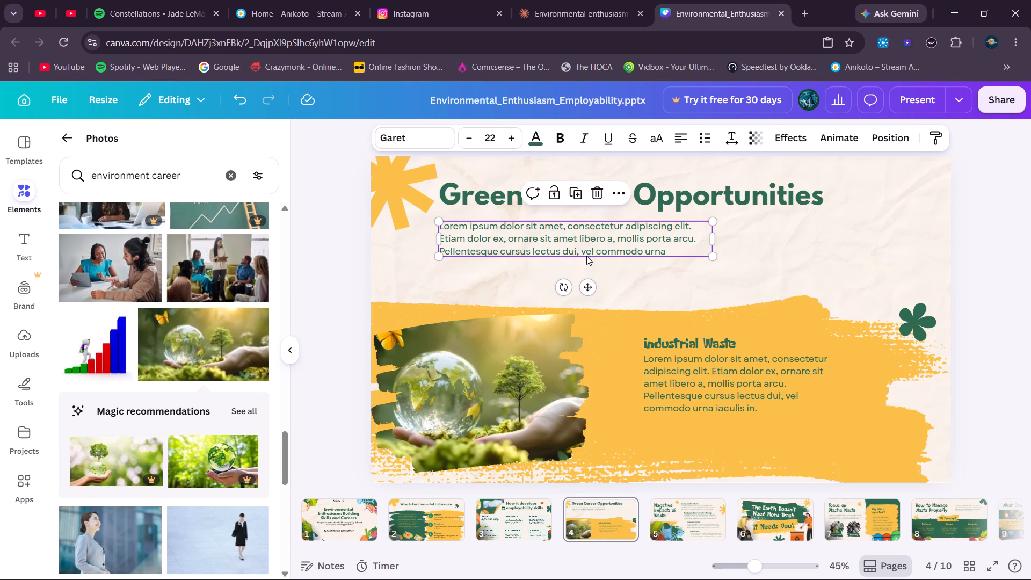
{"action": "double_click", "coordinate": [586, 242]}
{"action": "right_click", "coordinate": [593, 238]}
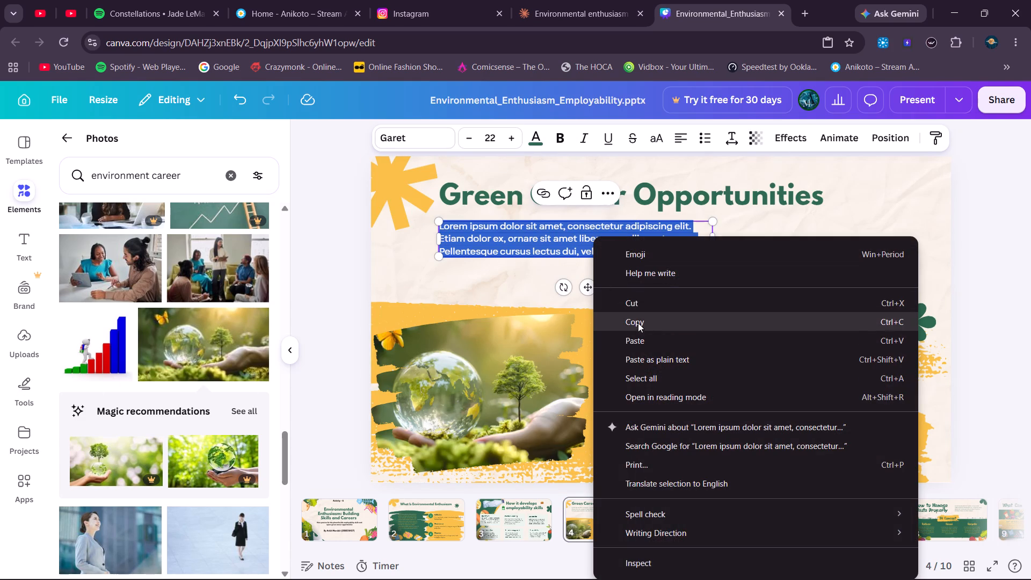
{"action": "left_click", "coordinate": [539, 256]}
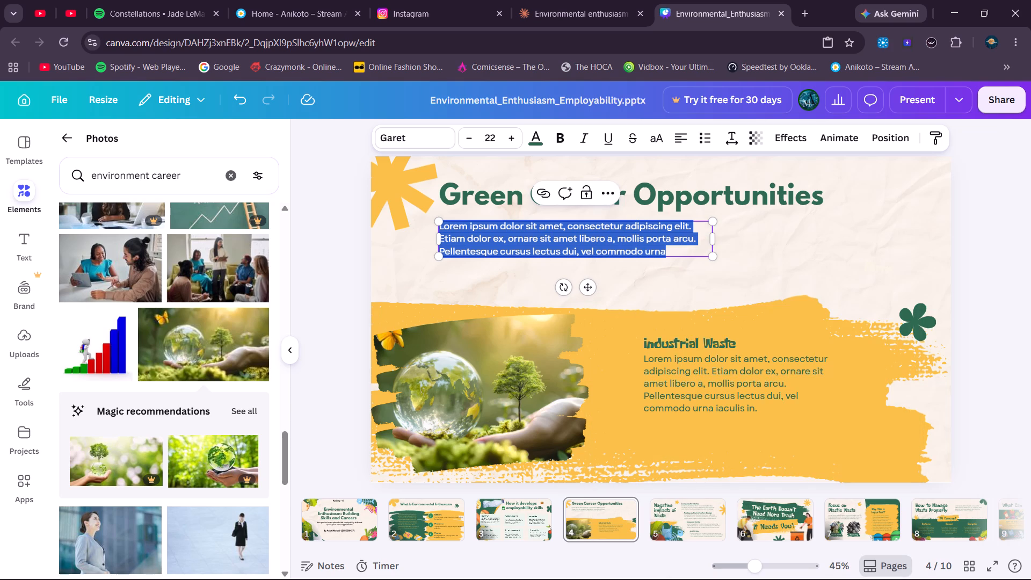
{"action": "key", "text": "BackSpace"}
{"action": "left_click", "coordinate": [597, 222]}
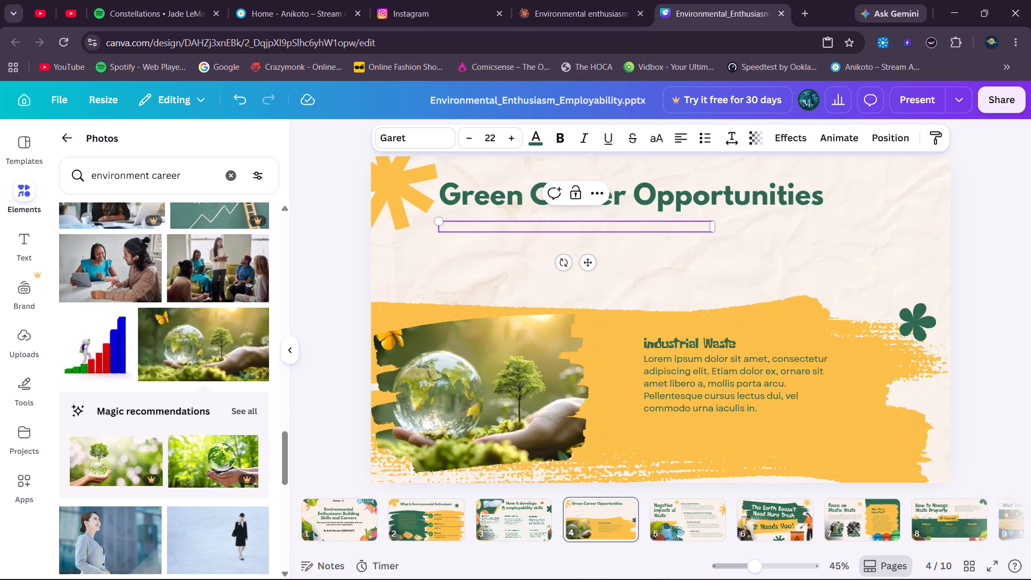
{"action": "left_click", "coordinate": [602, 226]}
Enlarge the yellow brush-stroke shape behind the photo, extending it upward and past both sides of page 4.
{"action": "left_click", "coordinate": [613, 311]}
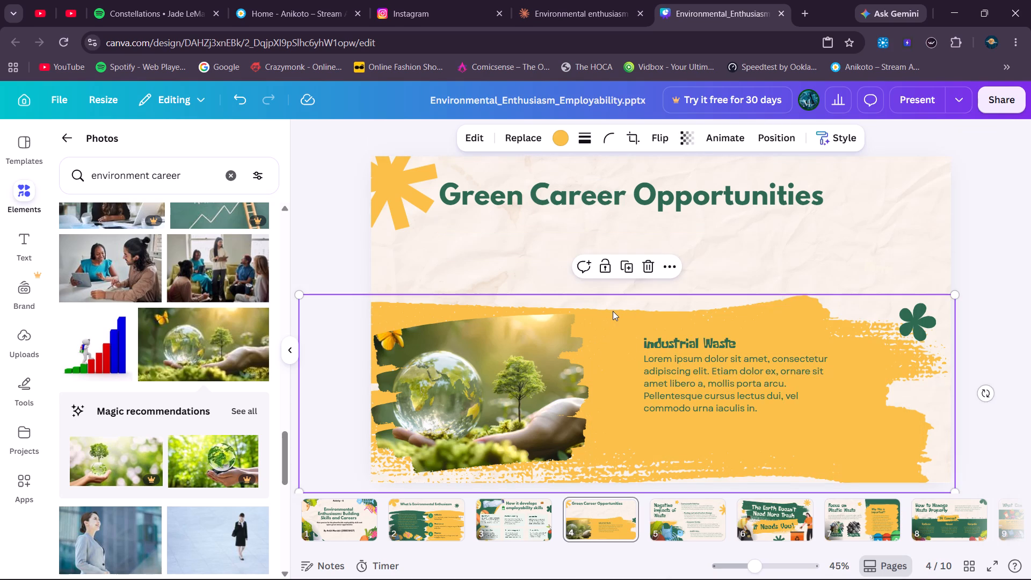
{"action": "left_click", "coordinate": [621, 324]}
{"action": "left_click", "coordinate": [853, 349]}
{"action": "left_click_drag", "start_coordinate": [955, 300], "coordinate": [1030, 145]}
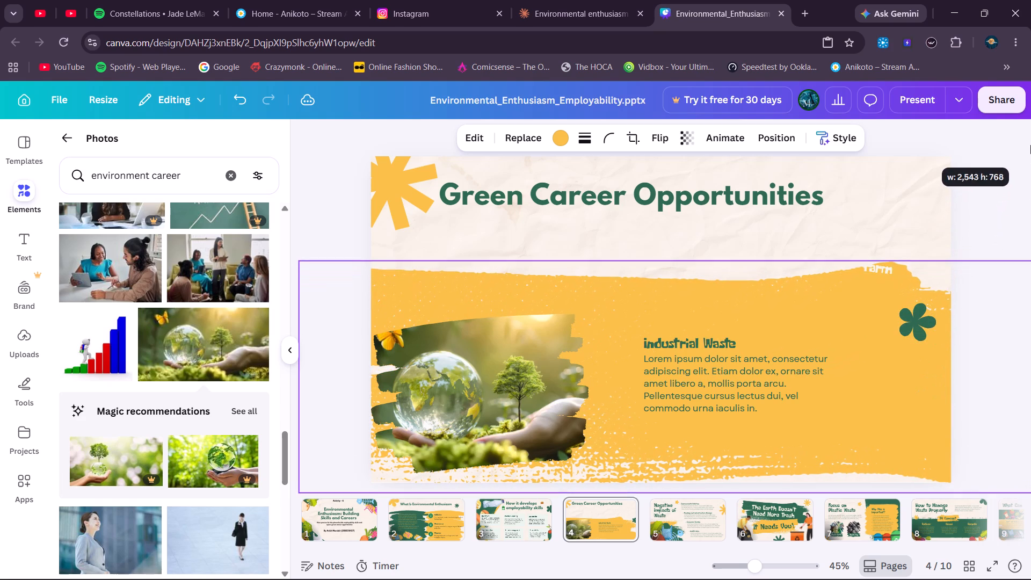
{"action": "left_click_drag", "start_coordinate": [1030, 145], "coordinate": [1030, 148]}
{"action": "left_click", "coordinate": [850, 314]}
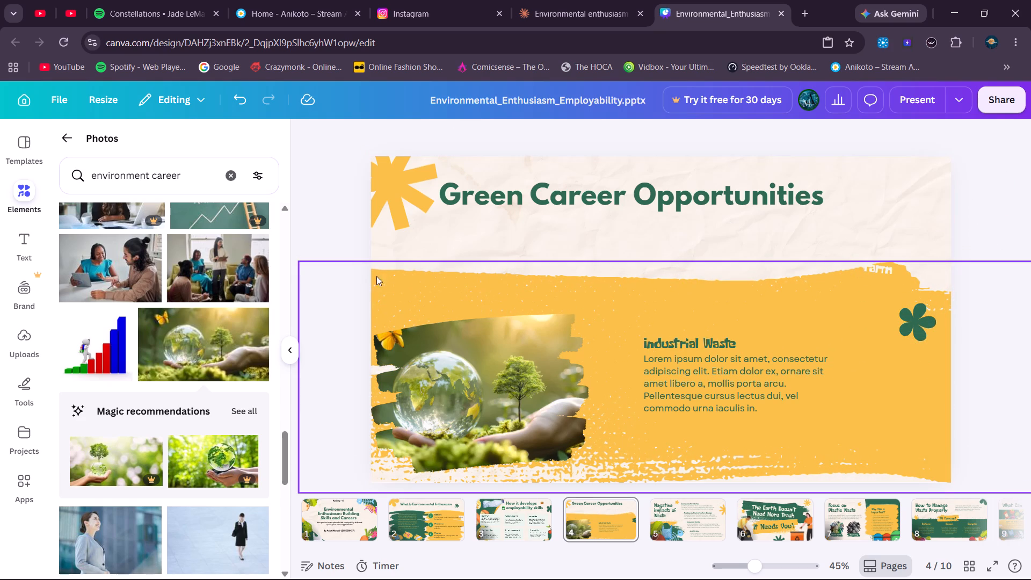
{"action": "left_click", "coordinate": [399, 283]}
{"action": "left_click_drag", "start_coordinate": [301, 260], "coordinate": [234, 161]}
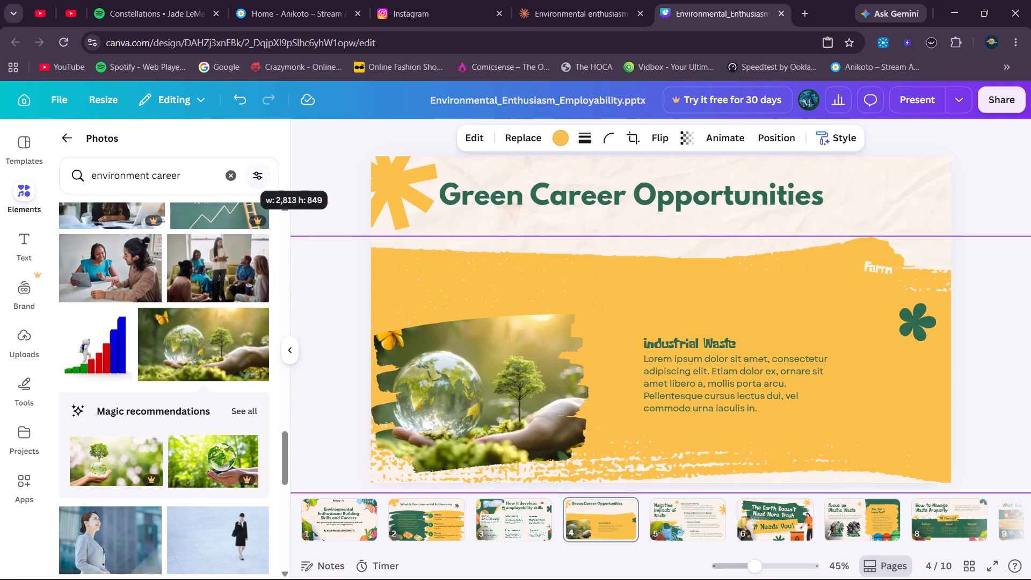
{"action": "left_click_drag", "start_coordinate": [234, 161], "coordinate": [216, 143]}
Enlarge the yellow brush stroke further and reposition it to span the full page width just below the heading.
{"action": "left_click_drag", "start_coordinate": [595, 289], "coordinate": [621, 268]}
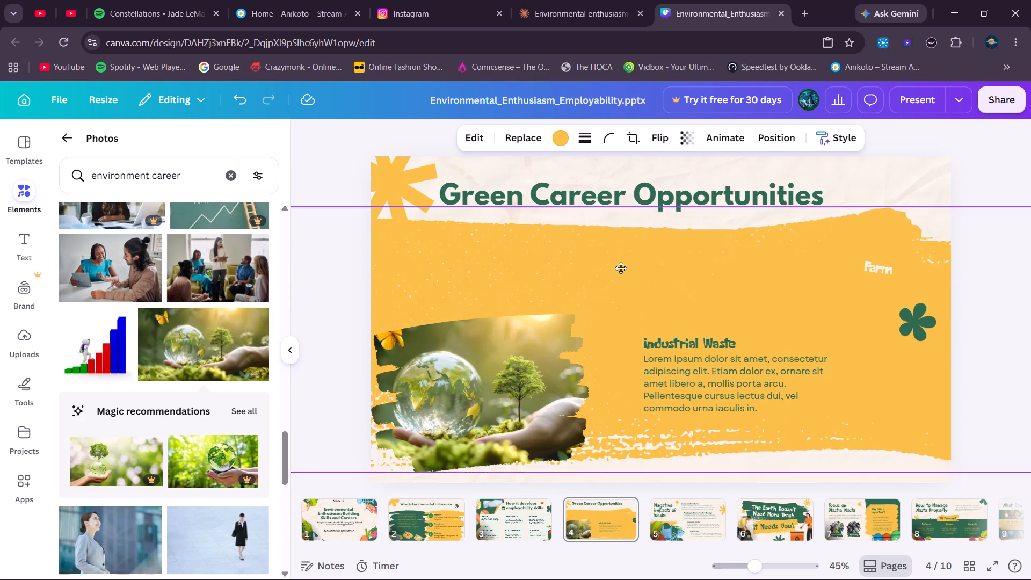
{"action": "left_click_drag", "start_coordinate": [621, 268], "coordinate": [643, 289]}
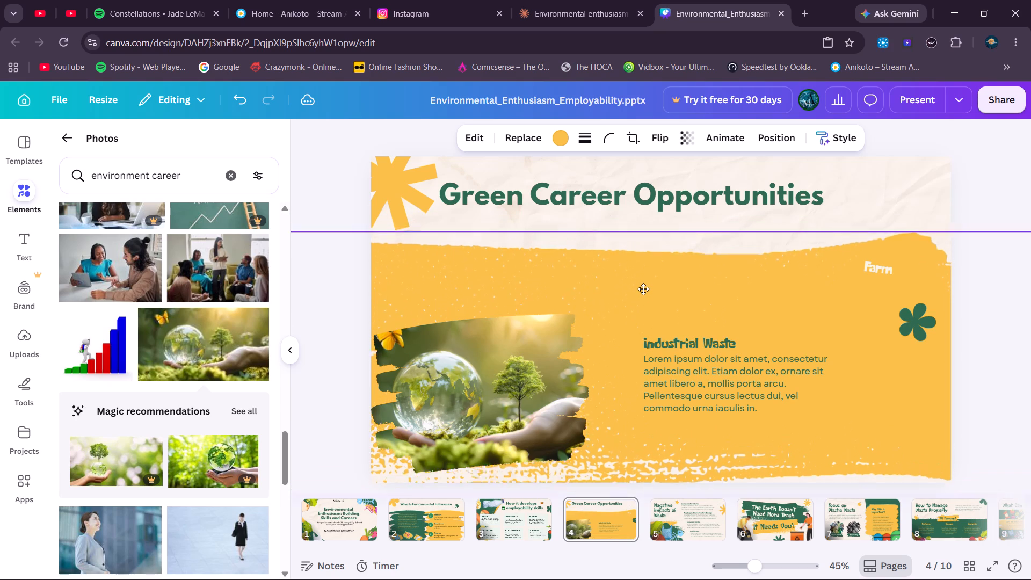
{"action": "left_click_drag", "start_coordinate": [643, 289], "coordinate": [643, 281]}
{"action": "left_click_drag", "start_coordinate": [808, 280], "coordinate": [722, 266]}
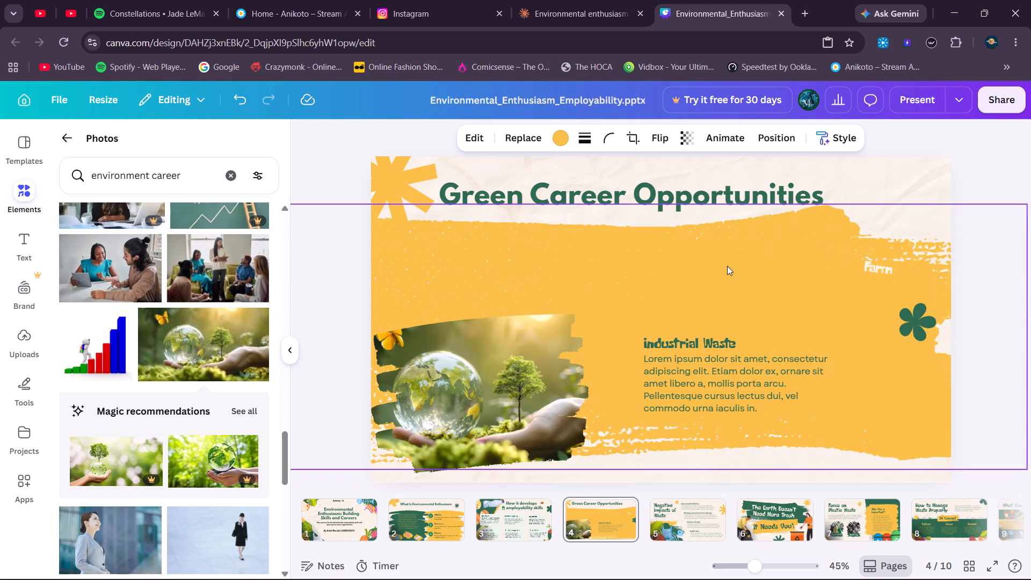
{"action": "left_click_drag", "start_coordinate": [739, 267], "coordinate": [666, 277]}
{"action": "left_click_drag", "start_coordinate": [954, 219], "coordinate": [1018, 186]}
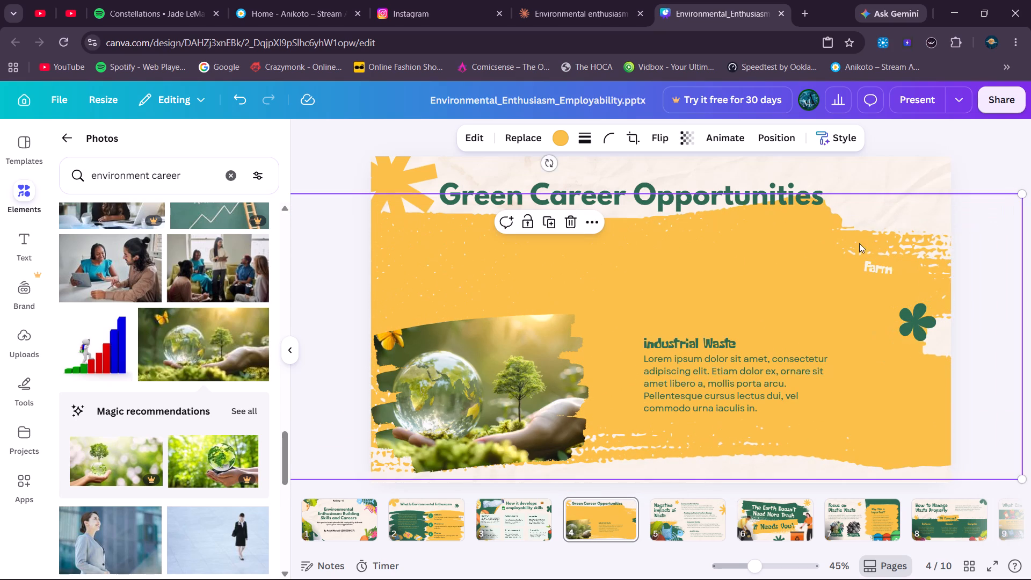
{"action": "left_click_drag", "start_coordinate": [717, 285], "coordinate": [899, 308]}
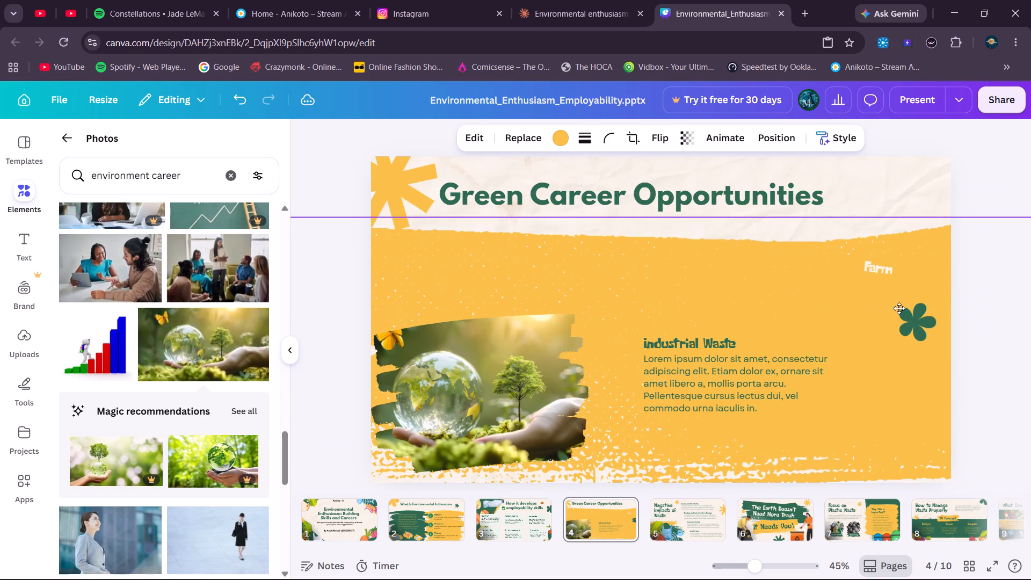
{"action": "left_click_drag", "start_coordinate": [899, 308], "coordinate": [930, 334]}
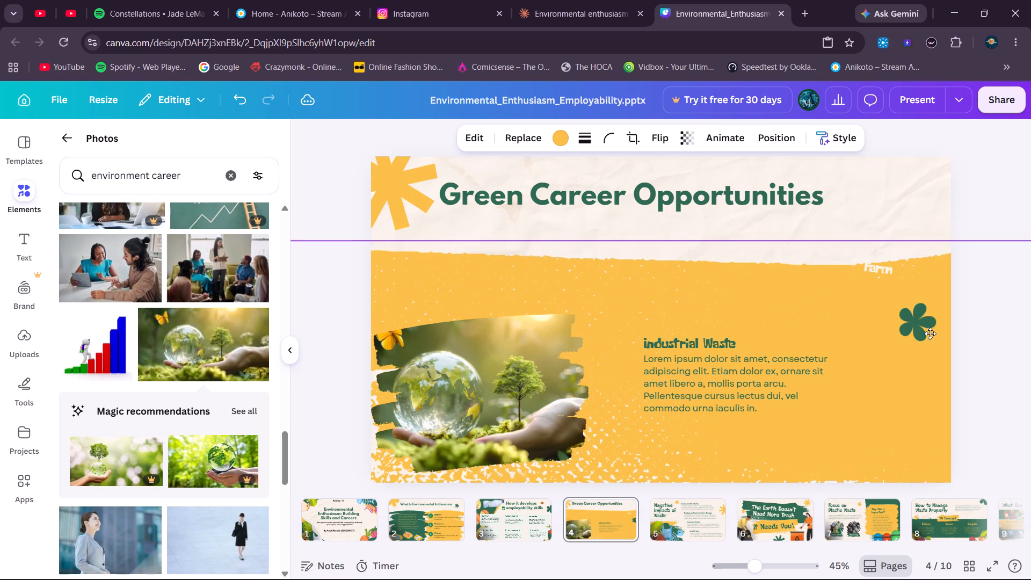
{"action": "left_click_drag", "start_coordinate": [930, 334], "coordinate": [930, 318]}
{"action": "left_click", "coordinate": [515, 409]}
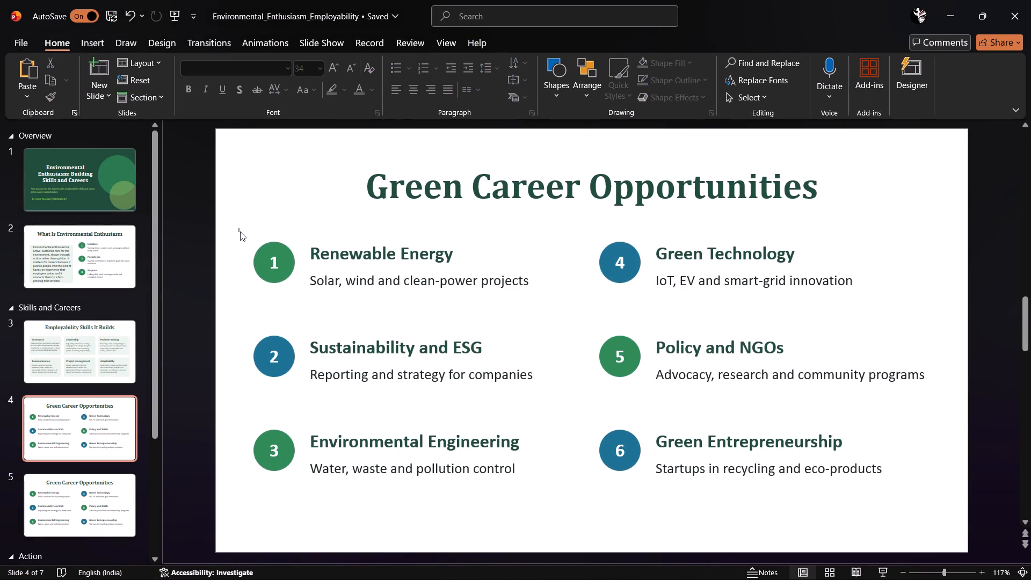
{"action": "left_click_drag", "start_coordinate": [240, 231], "coordinate": [898, 506]}
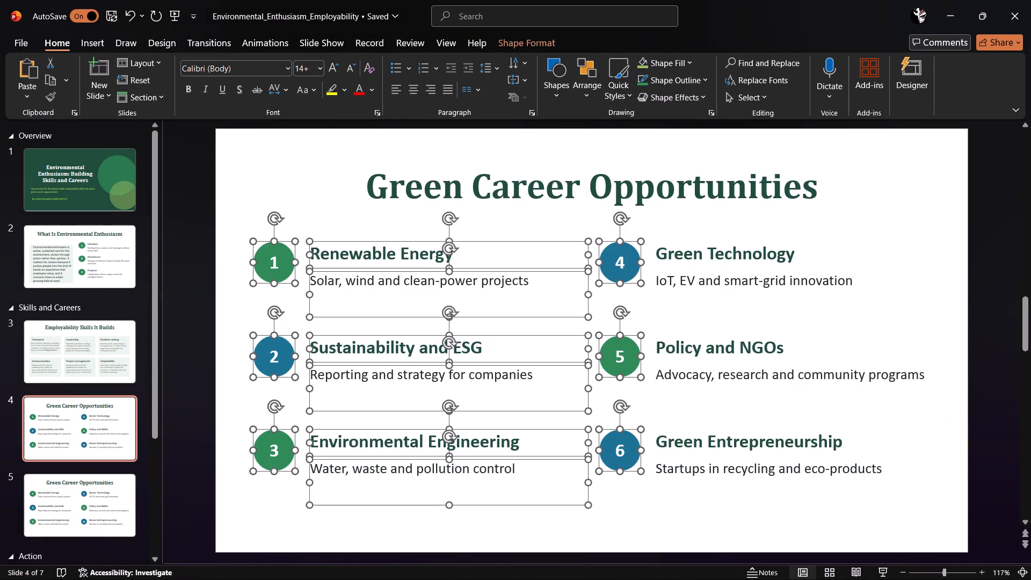
{"action": "right_click", "coordinate": [330, 272]}
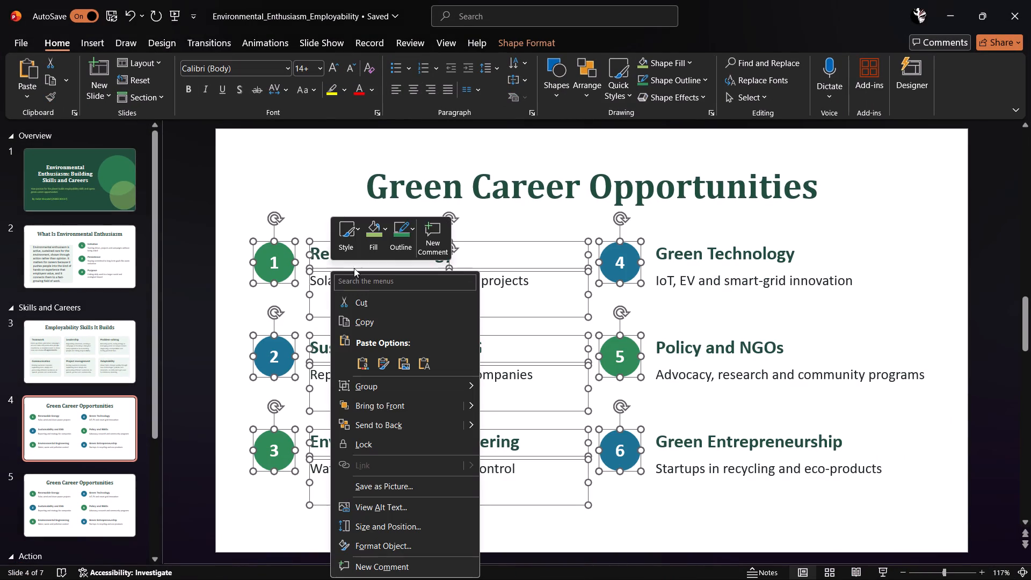
{"action": "left_click", "coordinate": [377, 320]}
{"action": "left_click", "coordinate": [959, 1]}
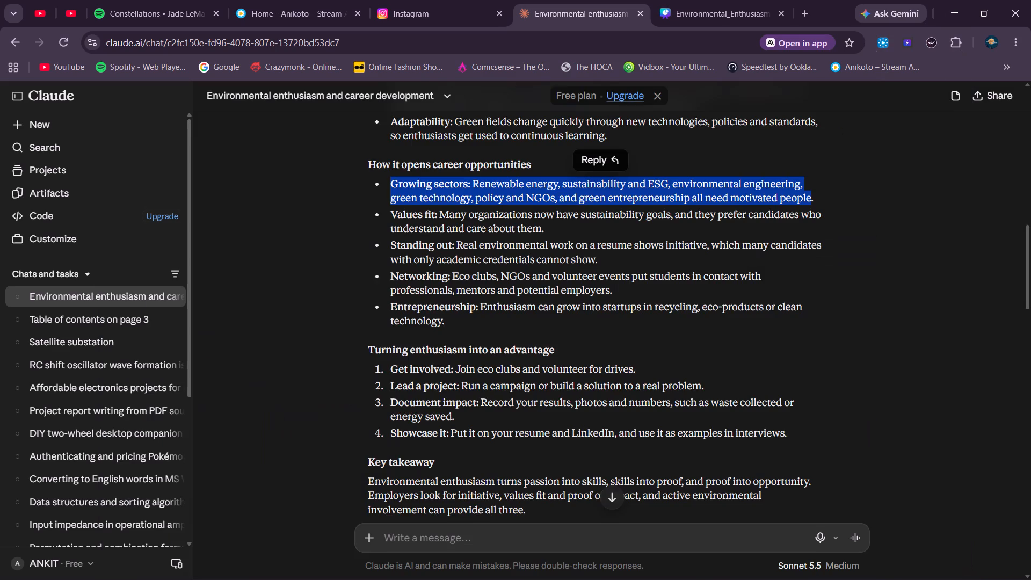
Switch to the Canva presentation and paste the copied numbered career list onto page 4 over the yellow area.
{"action": "left_click", "coordinate": [754, 0]}
{"action": "right_click", "coordinate": [655, 304]}
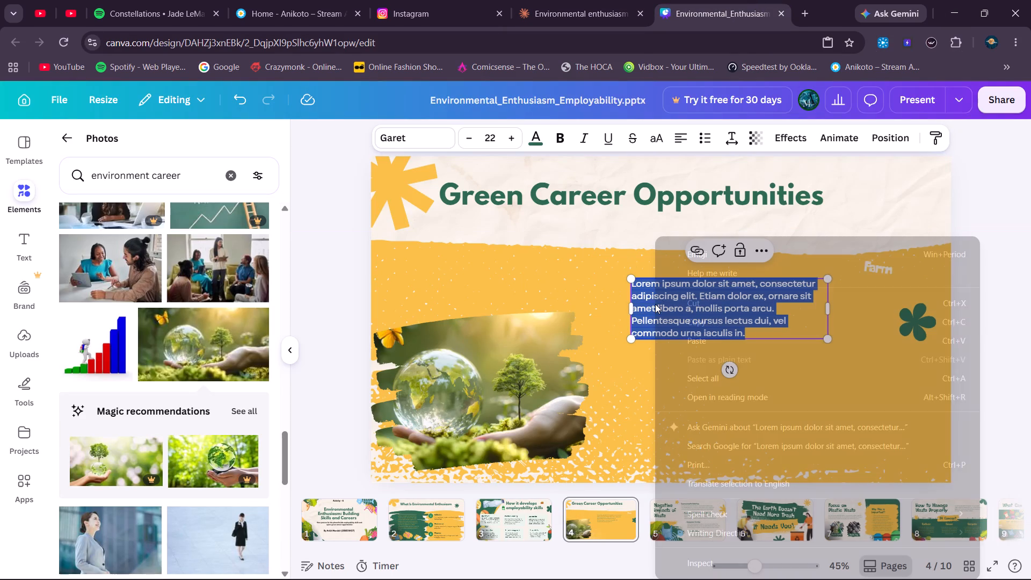
{"action": "left_click", "coordinate": [682, 341]}
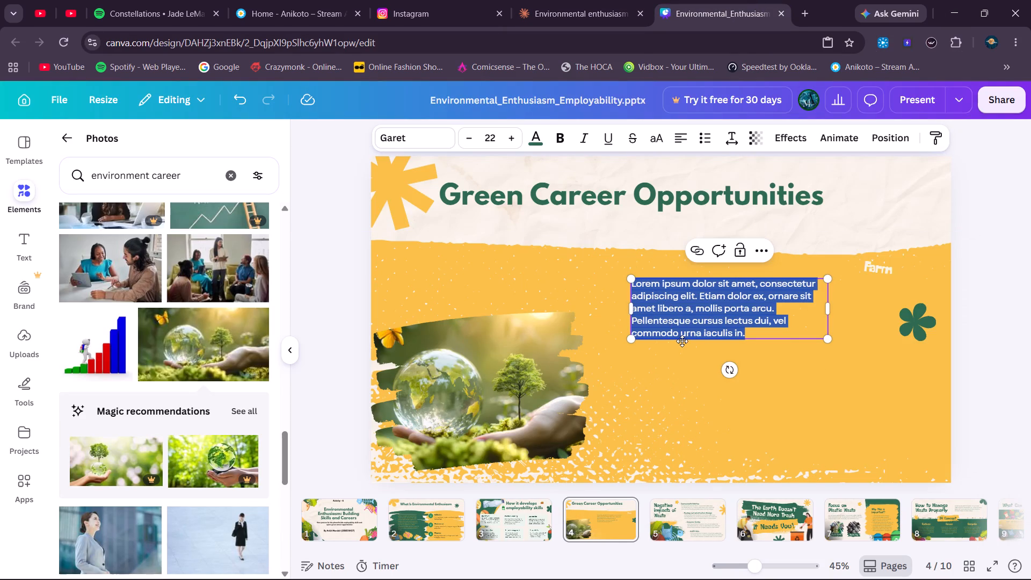
{"action": "left_click", "coordinate": [636, 360]}
{"action": "left_click", "coordinate": [637, 360]}
{"action": "right_click", "coordinate": [645, 363]}
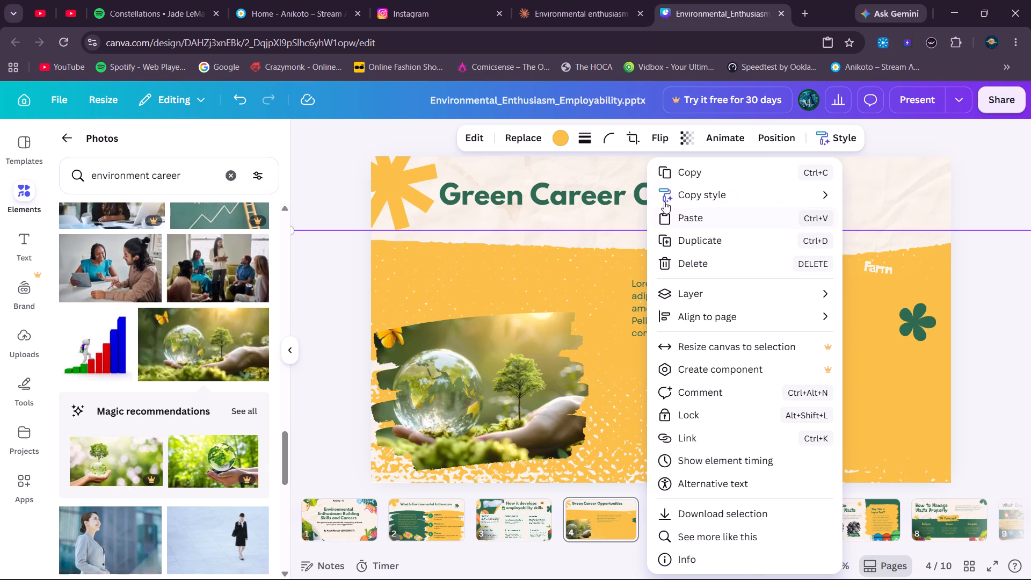
{"action": "left_click", "coordinate": [678, 216]}
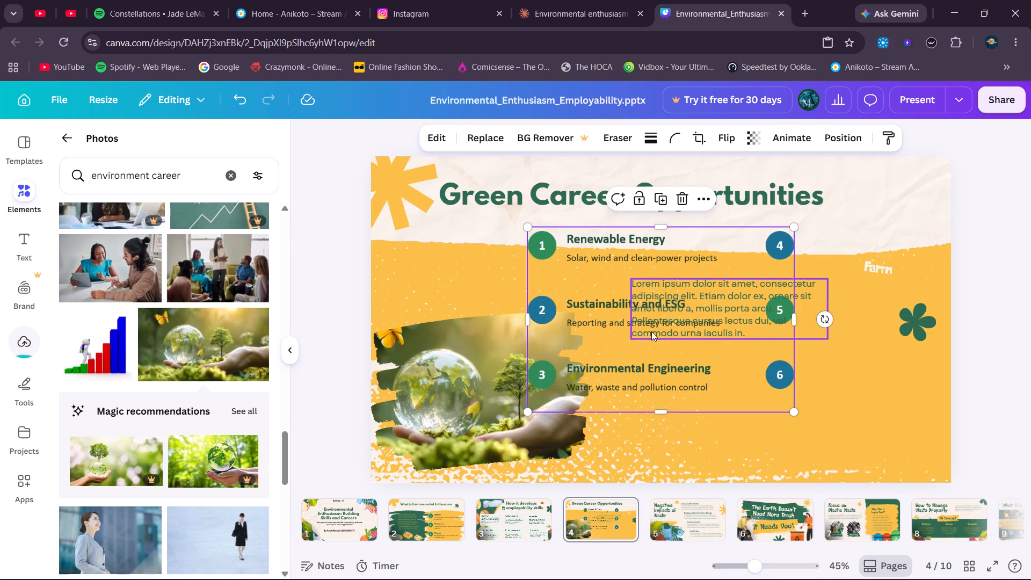
Switch back to the "Green Career Opportunities" slide in PowerPoint.
{"action": "left_click", "coordinate": [714, 563]}
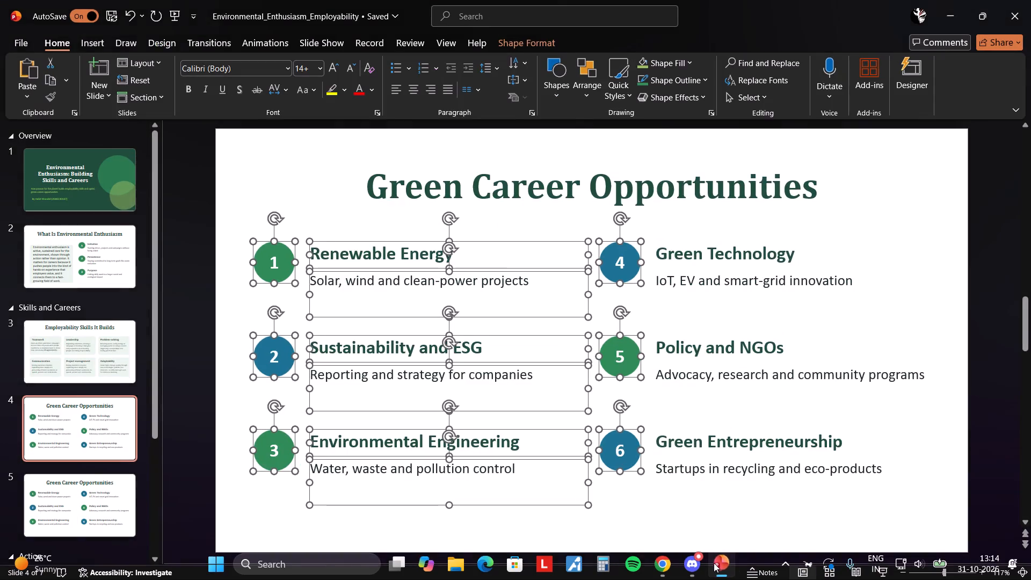
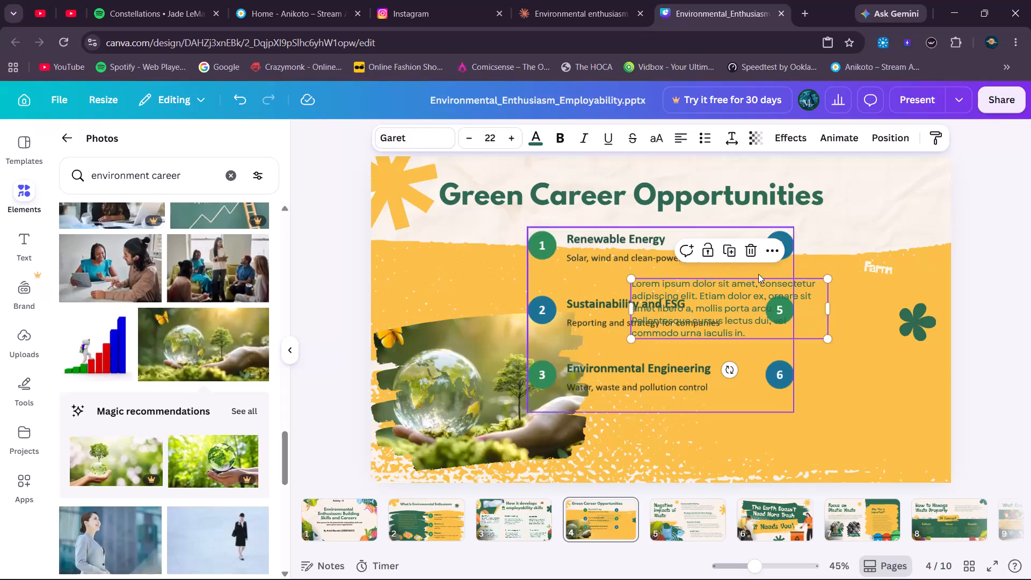
Delete the Lorem ipsum placeholder text box overlapping the pasted career list on page 4.
{"action": "left_click", "coordinate": [752, 251]}
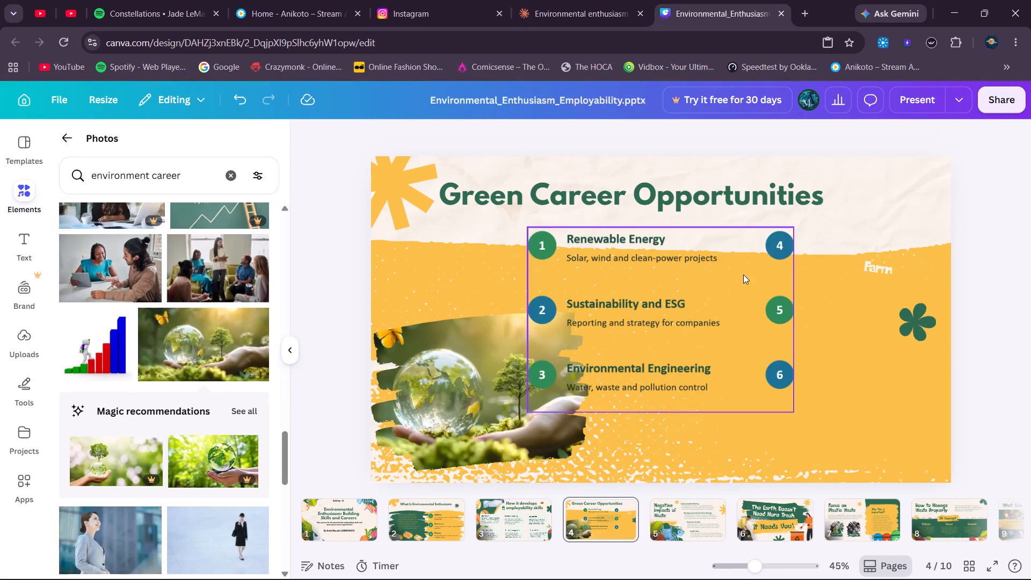
Move the pasted numbered career list down into the yellow area, beside the globe photo.
{"action": "left_click_drag", "start_coordinate": [676, 329], "coordinate": [729, 371]}
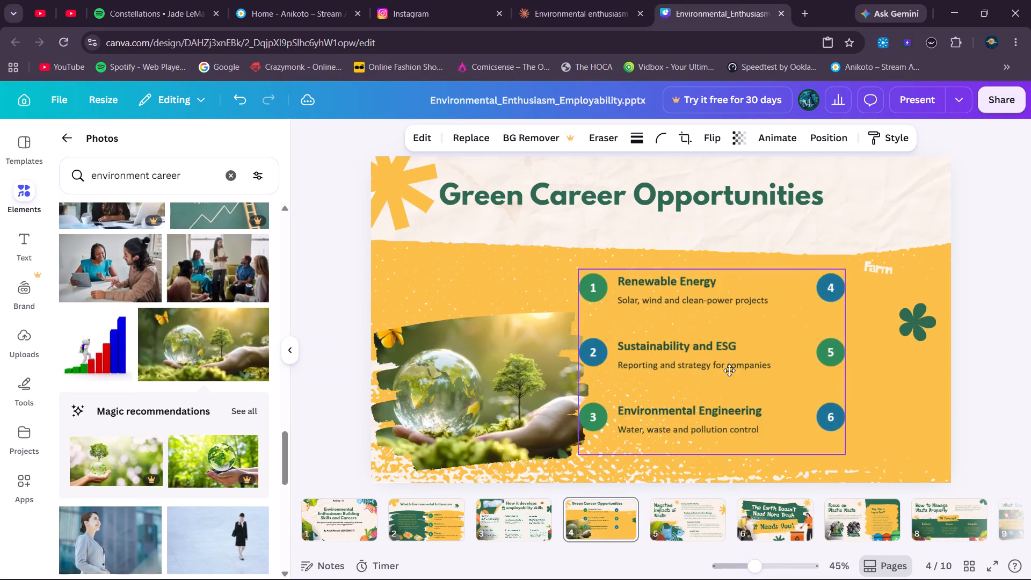
{"action": "left_click_drag", "start_coordinate": [729, 371], "coordinate": [750, 381]}
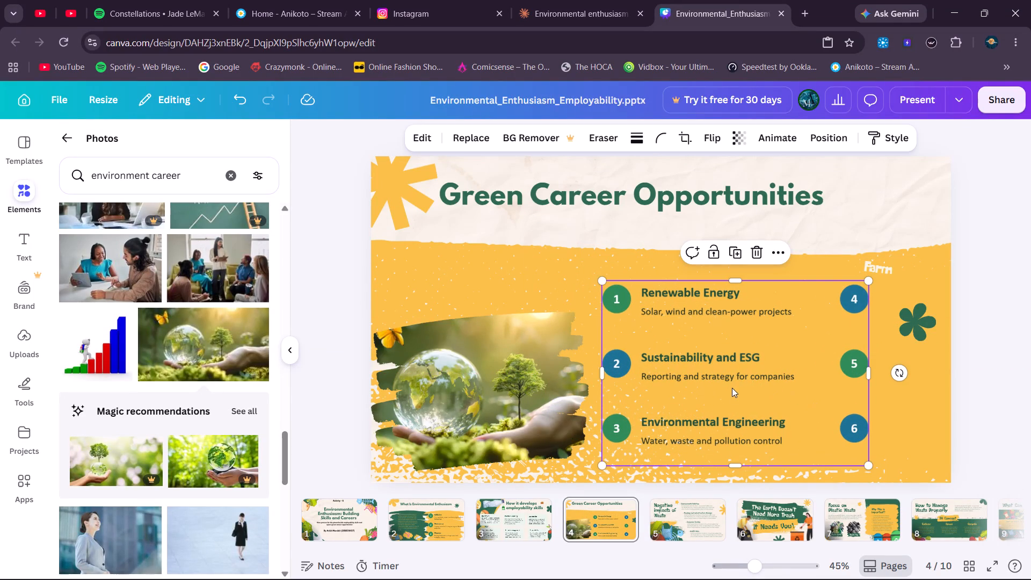
{"action": "left_click", "coordinate": [731, 388]}
Nudge the yellow background shape on page 4 slightly lower beneath the title.
{"action": "left_click", "coordinate": [918, 424]}
{"action": "left_click_drag", "start_coordinate": [914, 394], "coordinate": [899, 396]}
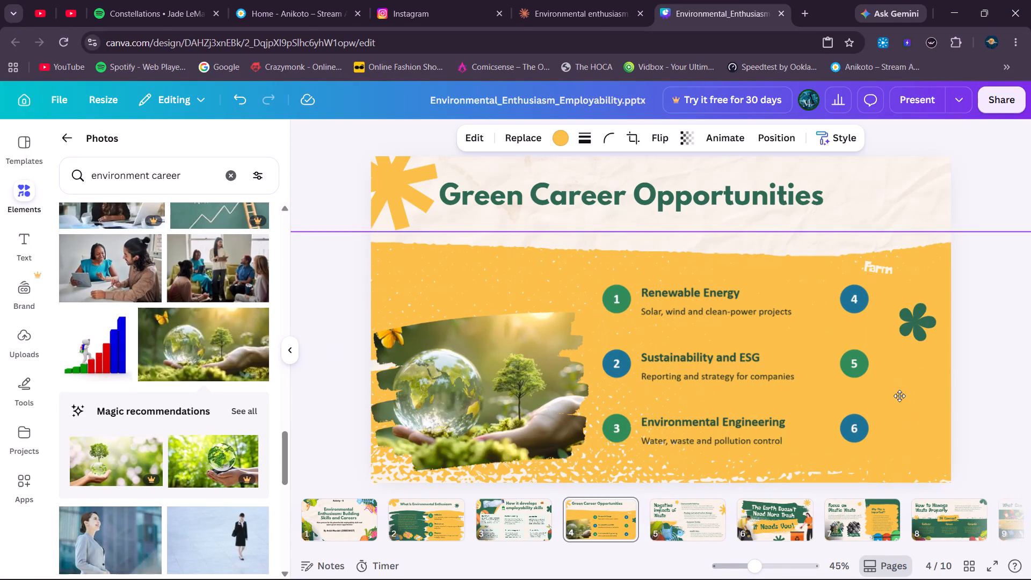
{"action": "left_click_drag", "start_coordinate": [899, 396], "coordinate": [917, 399]}
Delete the leftover "Farm" text and the green flower graphic from the yellow area.
{"action": "left_click", "coordinate": [882, 273]}
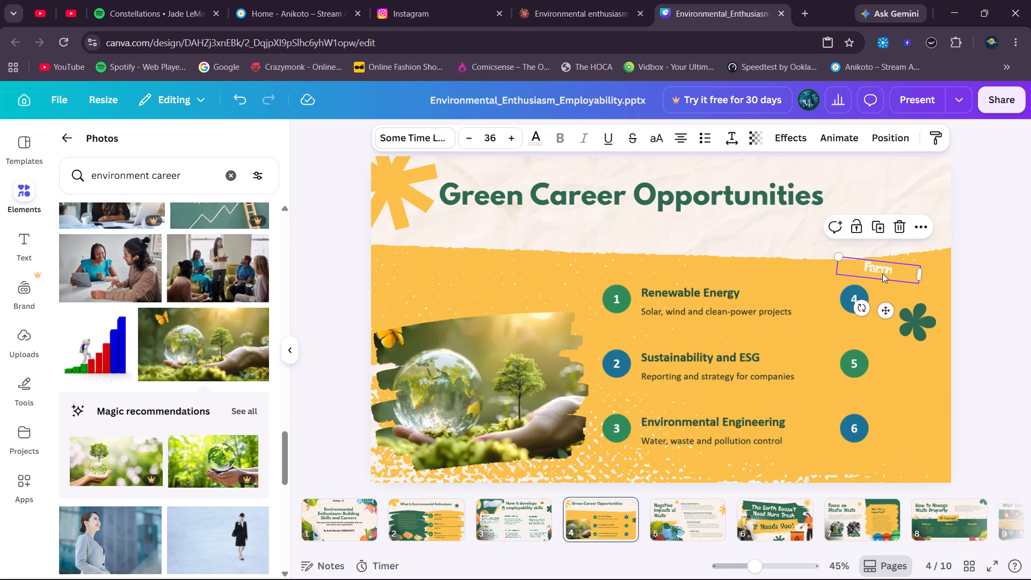
{"action": "left_click", "coordinate": [895, 229]}
{"action": "left_click", "coordinate": [910, 329]}
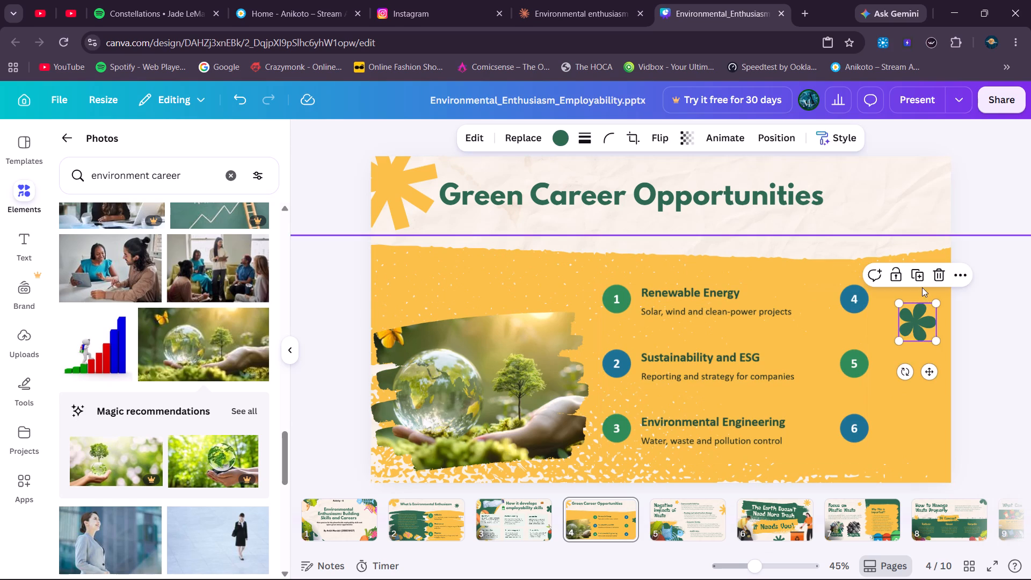
{"action": "left_click", "coordinate": [935, 275]}
Crop circles 4 to 6 off the pasted list so only items 1 to 3 remain, positioned beside the photo.
{"action": "left_click_drag", "start_coordinate": [759, 360], "coordinate": [758, 347]}
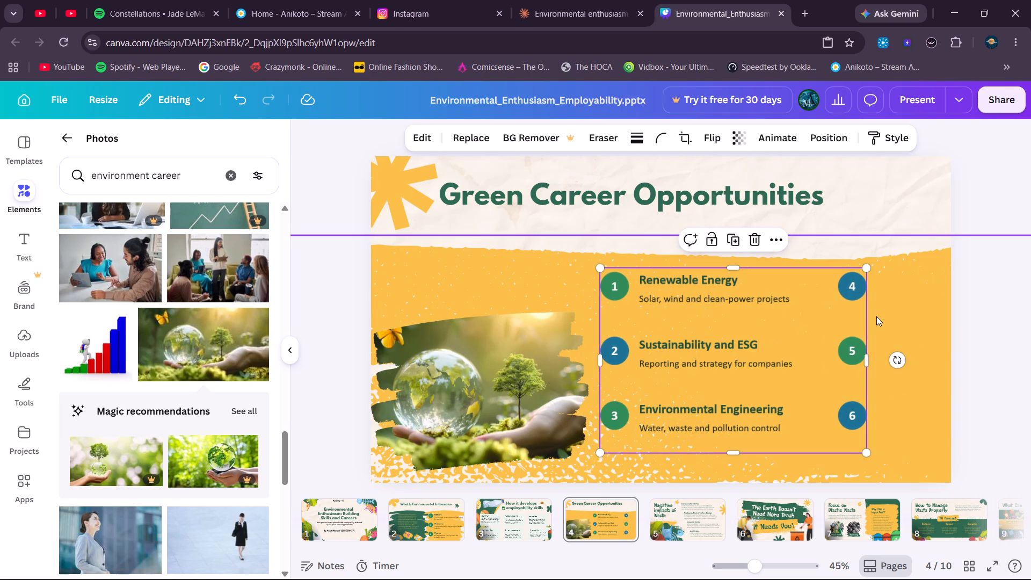
{"action": "left_click_drag", "start_coordinate": [866, 354], "coordinate": [763, 380]}
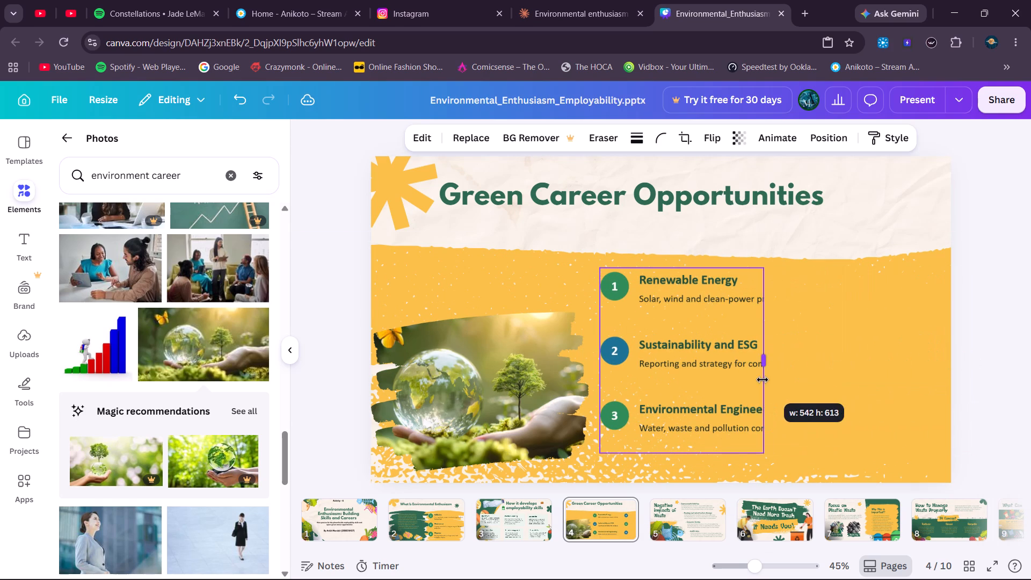
{"action": "left_click_drag", "start_coordinate": [763, 380], "coordinate": [809, 373]}
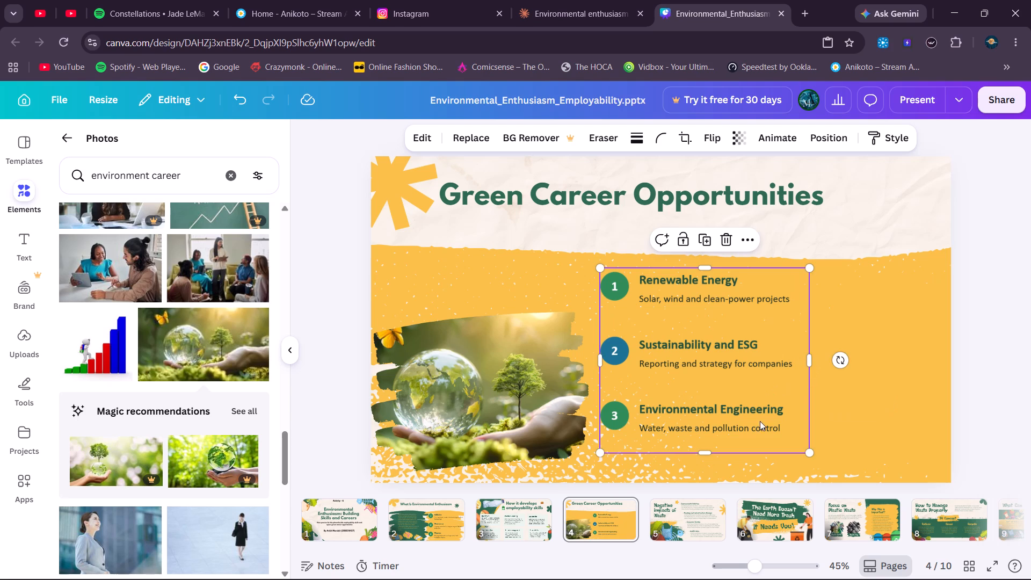
{"action": "left_click_drag", "start_coordinate": [720, 419], "coordinate": [713, 427]}
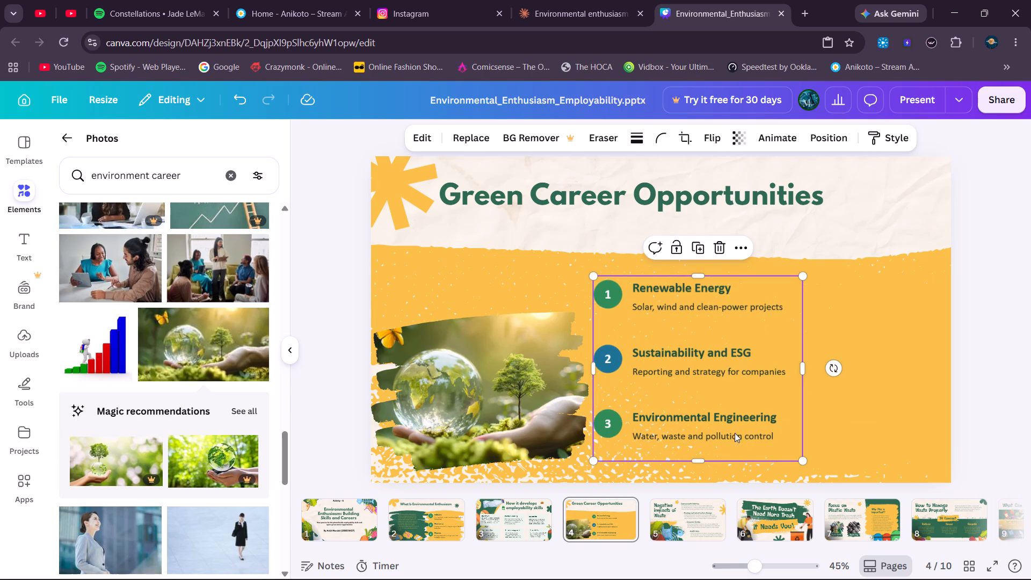
{"action": "left_click", "coordinate": [1005, 403]}
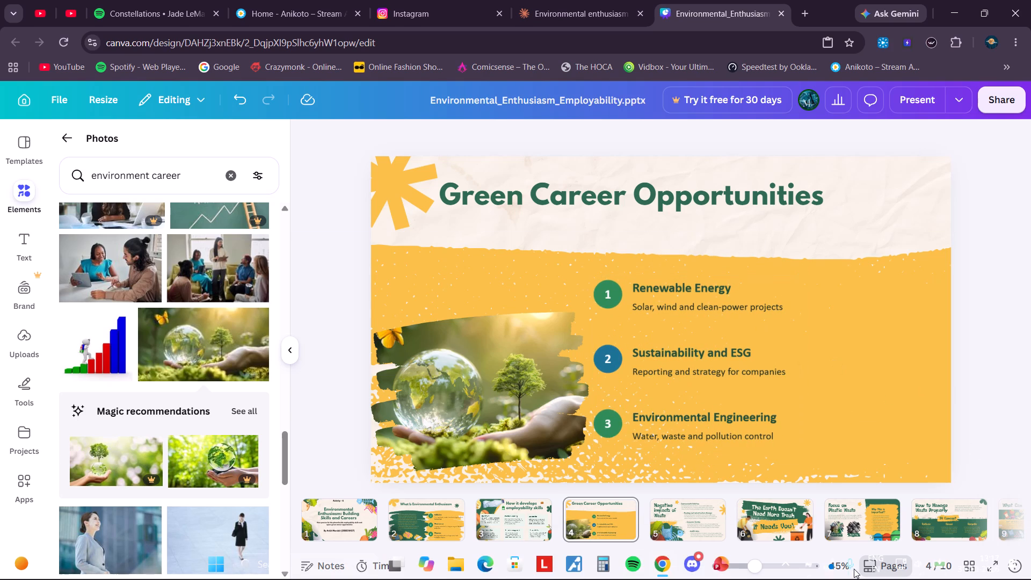
Switch to PowerPoint and copy circles 4 to 6 with their headings and descriptions from the "Green Career Opportunities" slide.
{"action": "left_click", "coordinate": [720, 567]}
{"action": "left_click", "coordinate": [837, 297]}
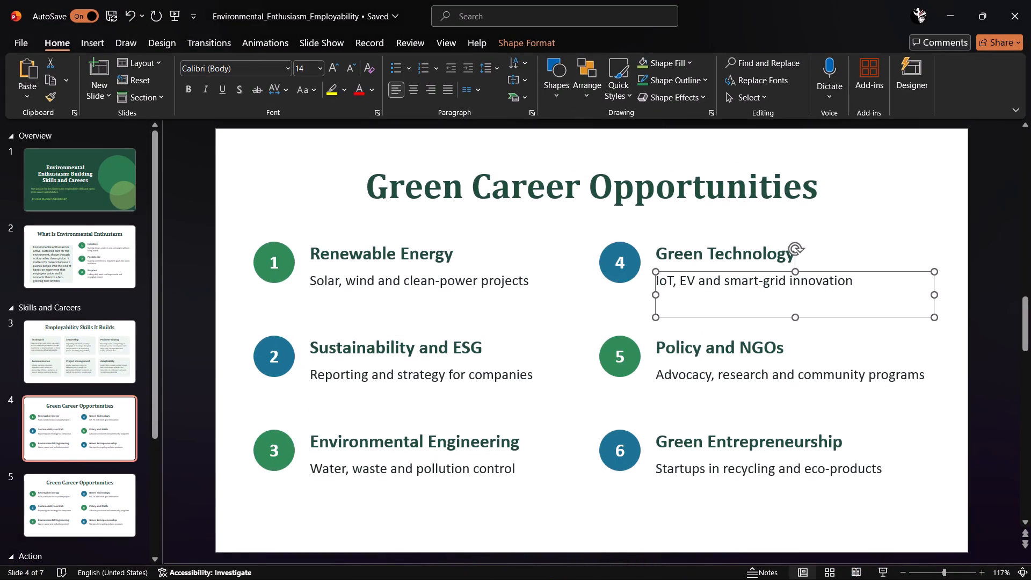
{"action": "left_click", "coordinate": [894, 213]}
{"action": "left_click_drag", "start_coordinate": [941, 237], "coordinate": [941, 237]}
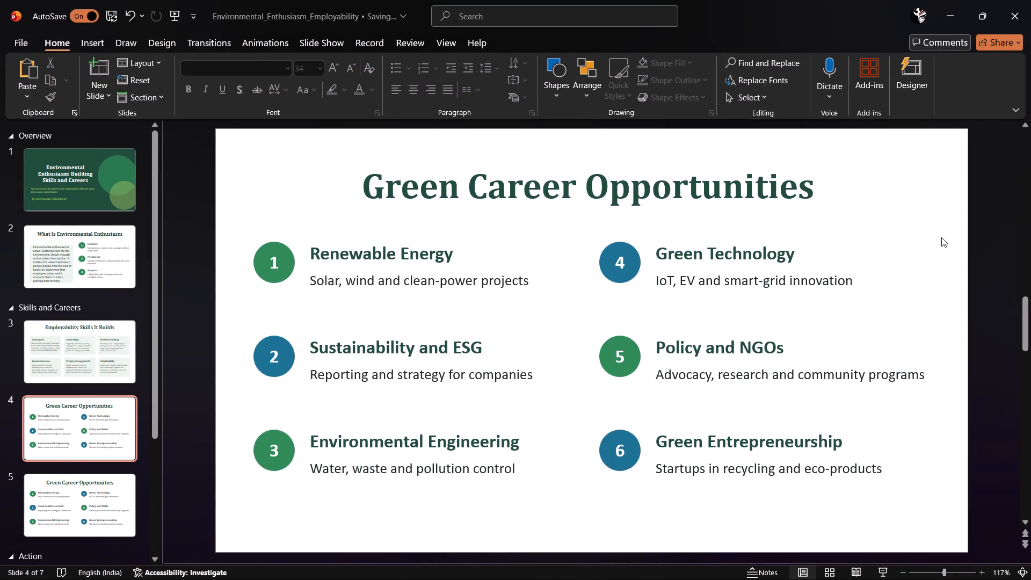
{"action": "left_click_drag", "start_coordinate": [941, 237], "coordinate": [563, 507]}
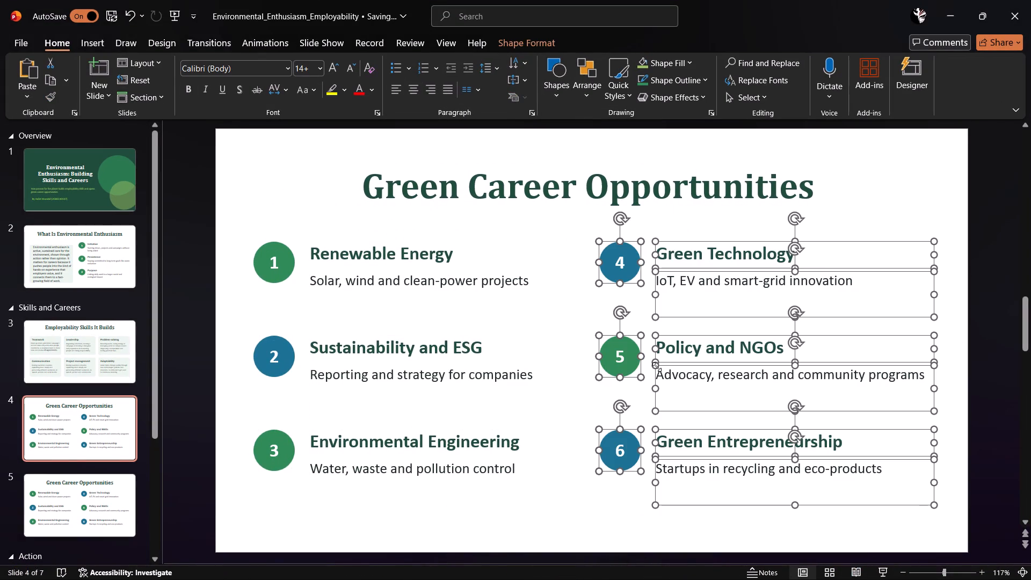
{"action": "right_click", "coordinate": [635, 358]}
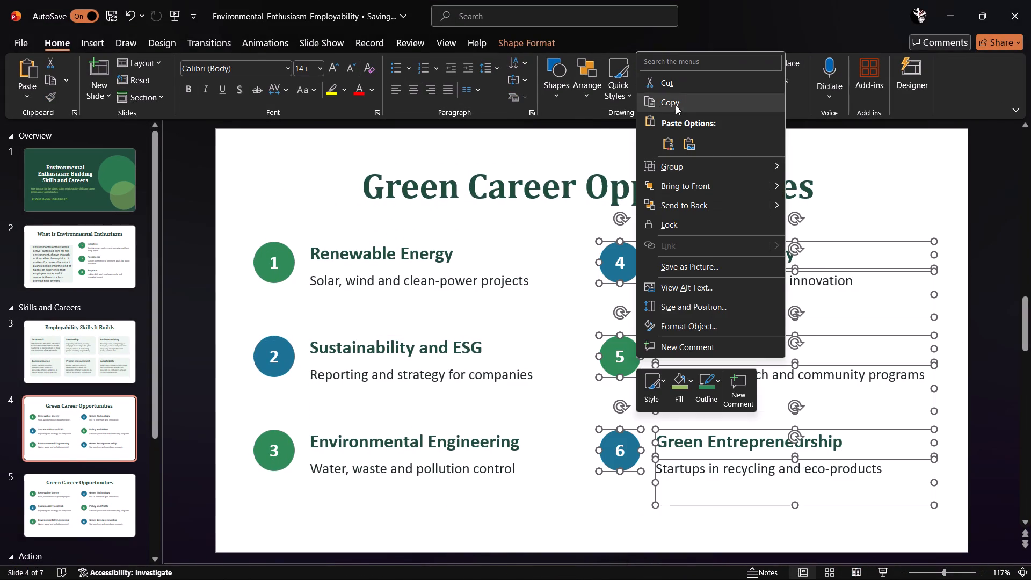
{"action": "left_click", "coordinate": [676, 105]}
Return to the Canva presentation and paste the copied items 4 to 6 onto page 4.
{"action": "left_click", "coordinate": [943, 13]}
{"action": "right_click", "coordinate": [880, 323]}
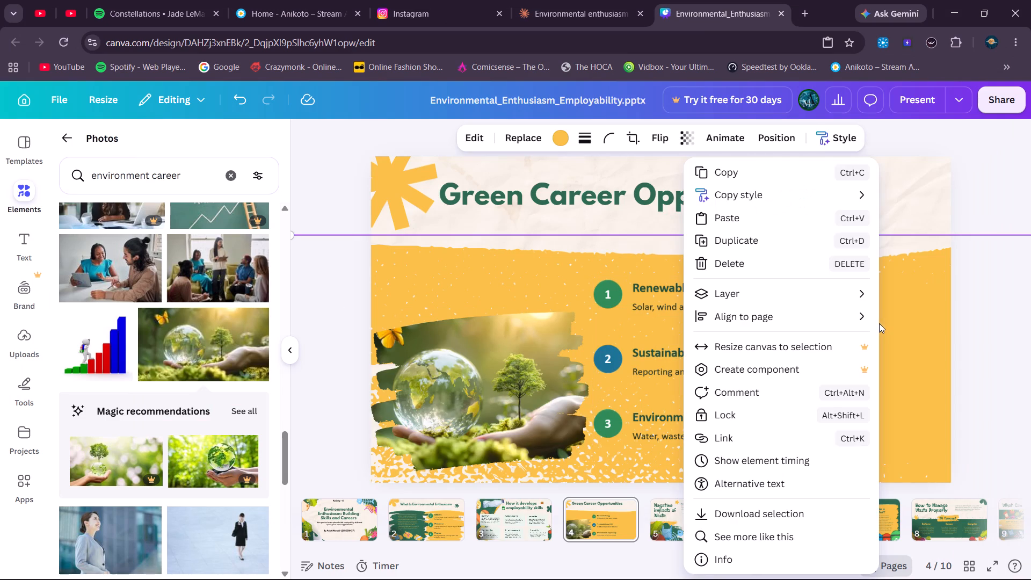
{"action": "left_click", "coordinate": [752, 223]}
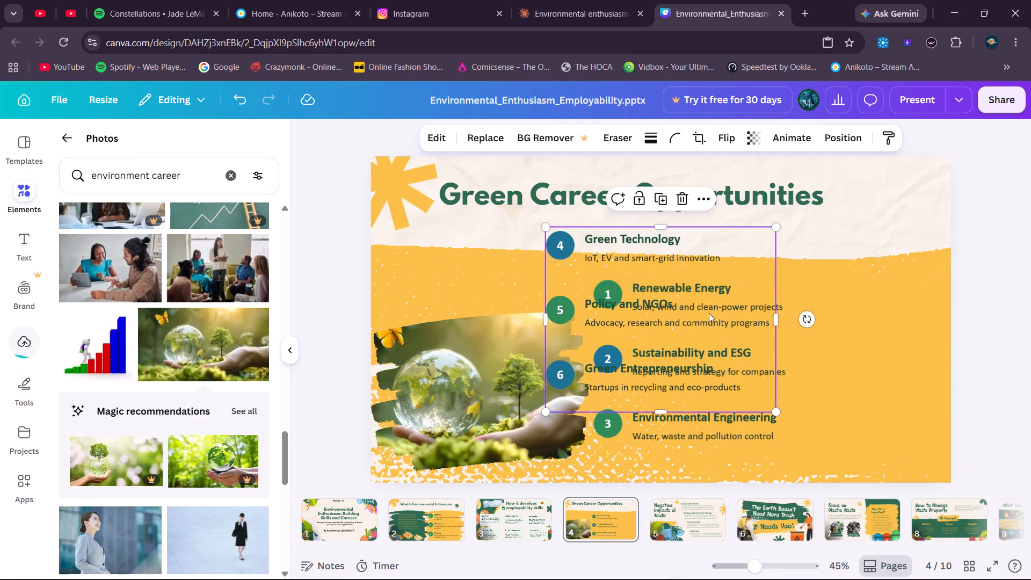
Place the items 4 to 6 image beside the items 1 to 3 list, shifting the first list slightly towards the photo.
{"action": "left_click_drag", "start_coordinate": [705, 342], "coordinate": [897, 383]}
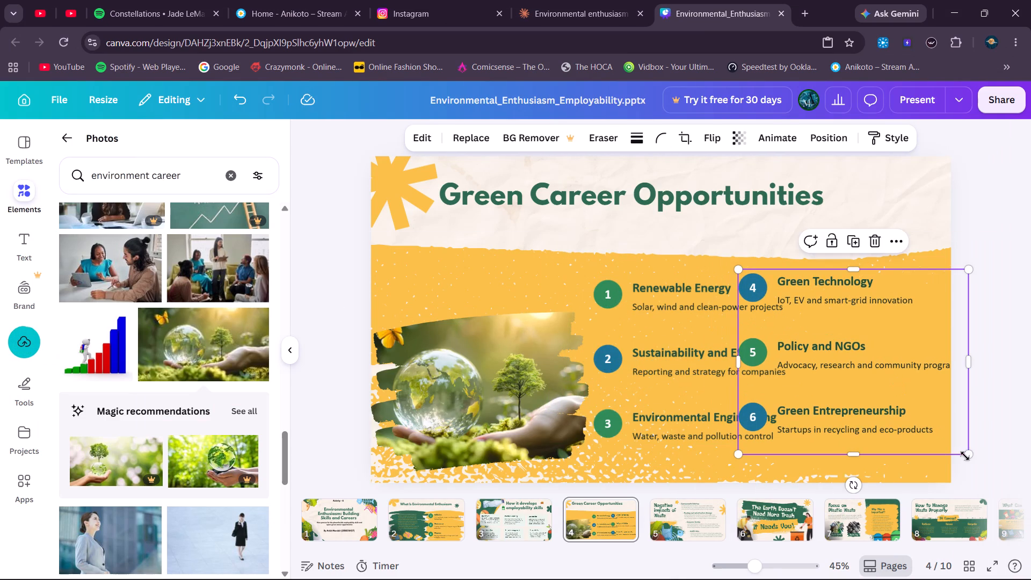
{"action": "left_click_drag", "start_coordinate": [971, 458], "coordinate": [961, 458]}
{"action": "left_click_drag", "start_coordinate": [628, 367], "coordinate": [616, 369]}
{"action": "left_click_drag", "start_coordinate": [791, 368], "coordinate": [779, 367]}
{"action": "left_click_drag", "start_coordinate": [841, 336], "coordinate": [874, 348]}
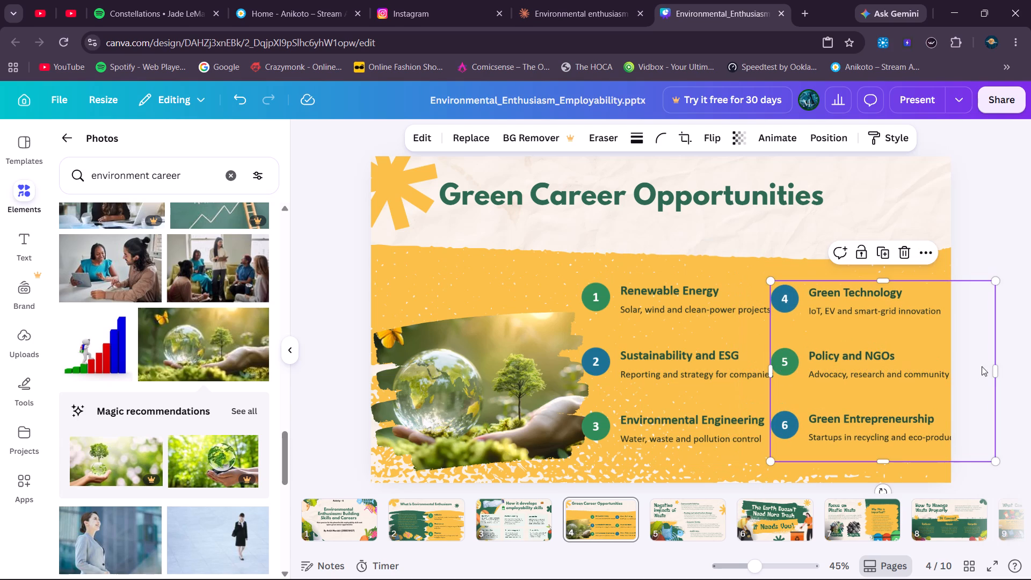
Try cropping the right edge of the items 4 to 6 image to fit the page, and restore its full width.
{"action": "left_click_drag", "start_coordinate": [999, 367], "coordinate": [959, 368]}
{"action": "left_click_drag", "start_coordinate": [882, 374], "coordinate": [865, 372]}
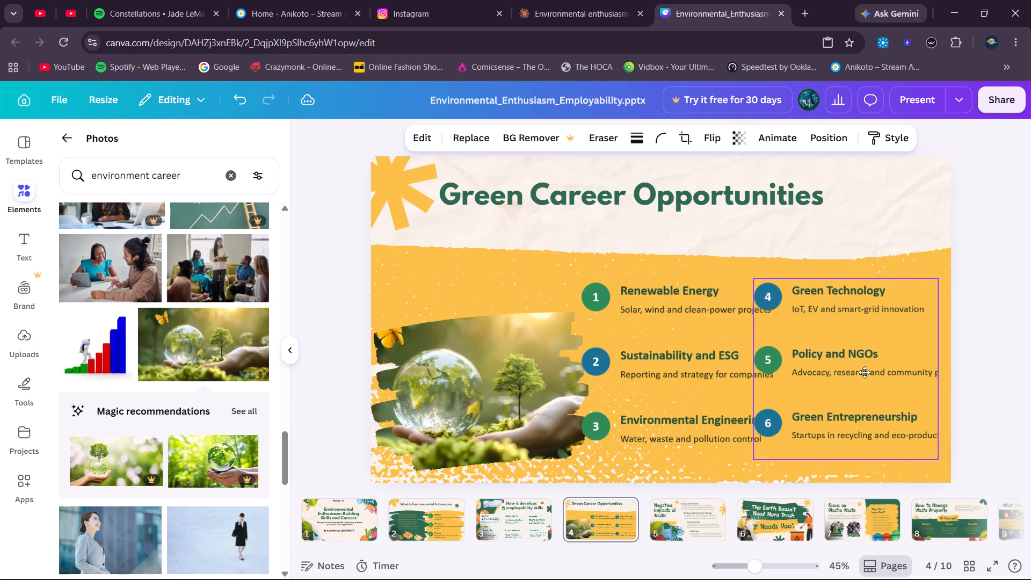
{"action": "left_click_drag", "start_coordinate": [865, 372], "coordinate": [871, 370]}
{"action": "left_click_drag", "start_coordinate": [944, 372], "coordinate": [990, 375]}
Trim the bottom of the items 4 to 6 image, scale it down and fit it at the yellow area's right side.
{"action": "left_click_drag", "start_coordinate": [883, 372], "coordinate": [751, 325]}
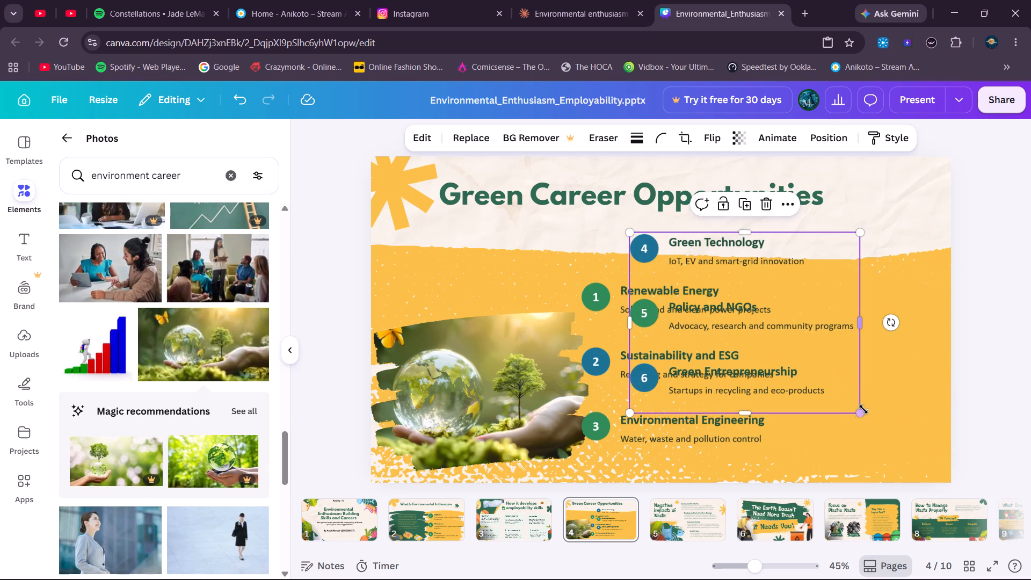
{"action": "left_click_drag", "start_coordinate": [751, 412], "coordinate": [761, 403]}
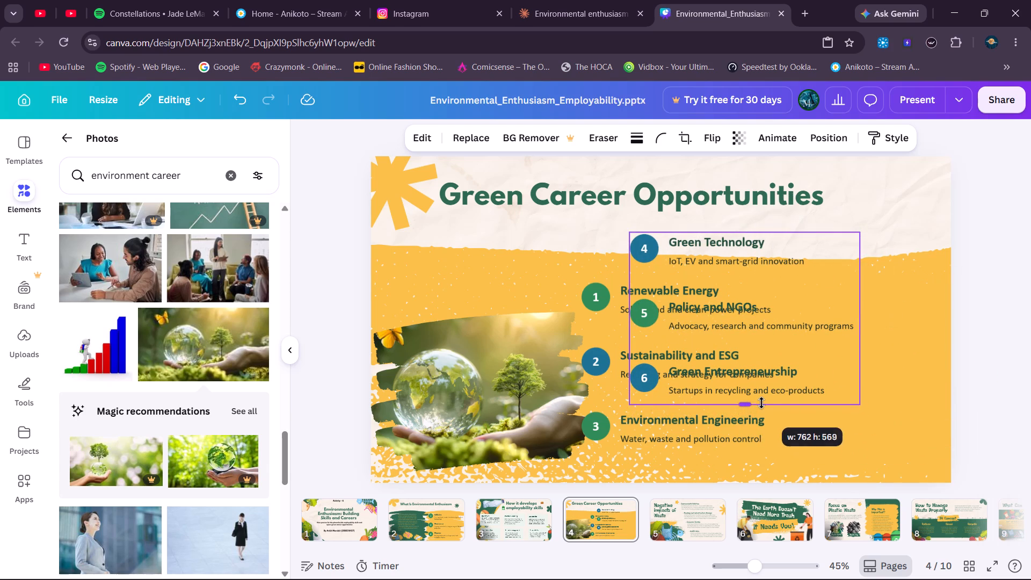
{"action": "left_click_drag", "start_coordinate": [761, 403], "coordinate": [762, 401]}
{"action": "left_click_drag", "start_coordinate": [861, 401], "coordinate": [819, 378]}
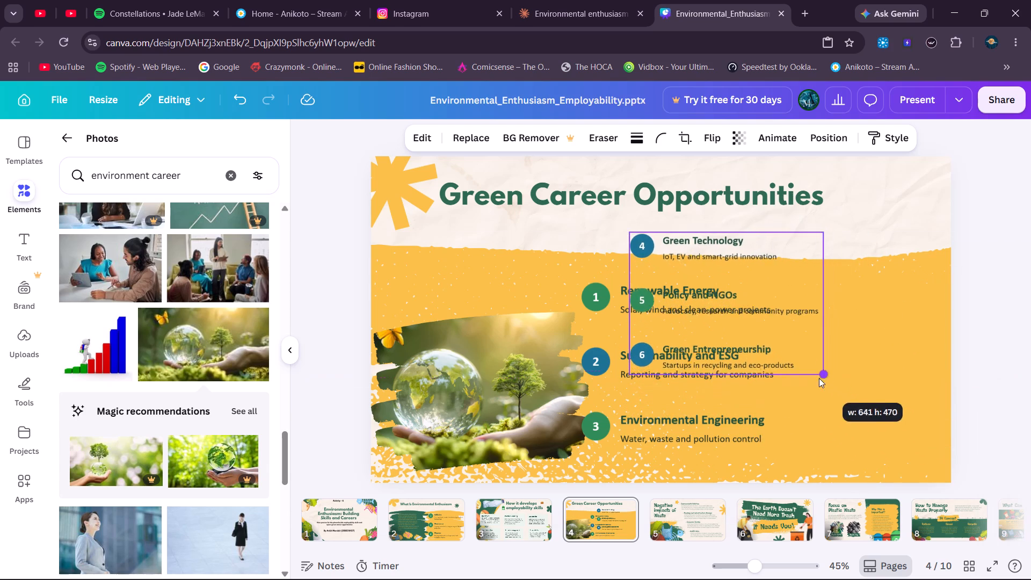
{"action": "left_click_drag", "start_coordinate": [819, 378], "coordinate": [815, 375]}
{"action": "left_click_drag", "start_coordinate": [722, 290], "coordinate": [855, 350]}
Scale down the items 1 to 3 image and align both lists side by side in the upper yellow area.
{"action": "left_click", "coordinate": [662, 342]}
{"action": "left_click_drag", "start_coordinate": [782, 462], "coordinate": [741, 427]}
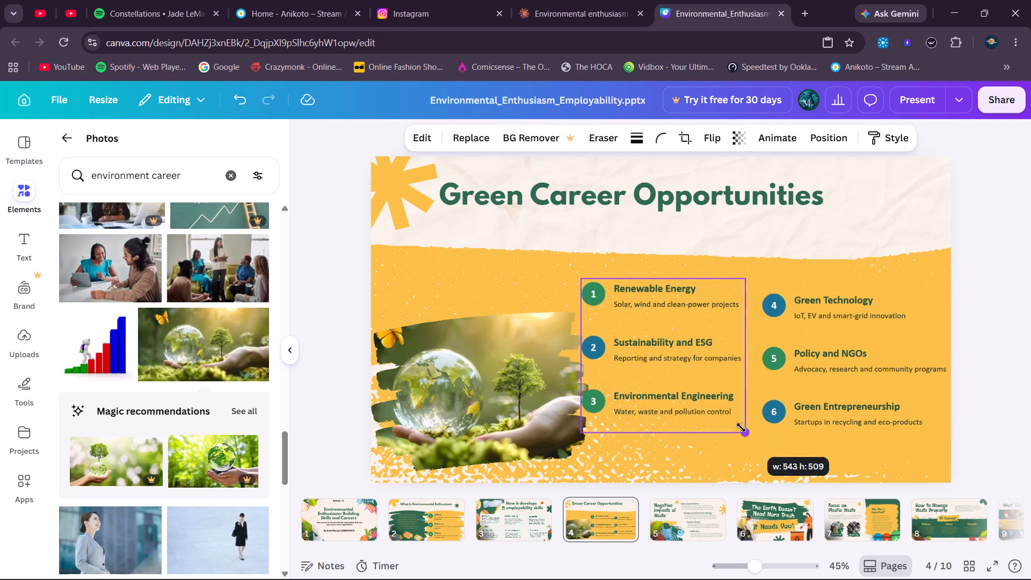
{"action": "left_click_drag", "start_coordinate": [741, 427], "coordinate": [735, 417]}
{"action": "left_click_drag", "start_coordinate": [646, 378], "coordinate": [655, 363]}
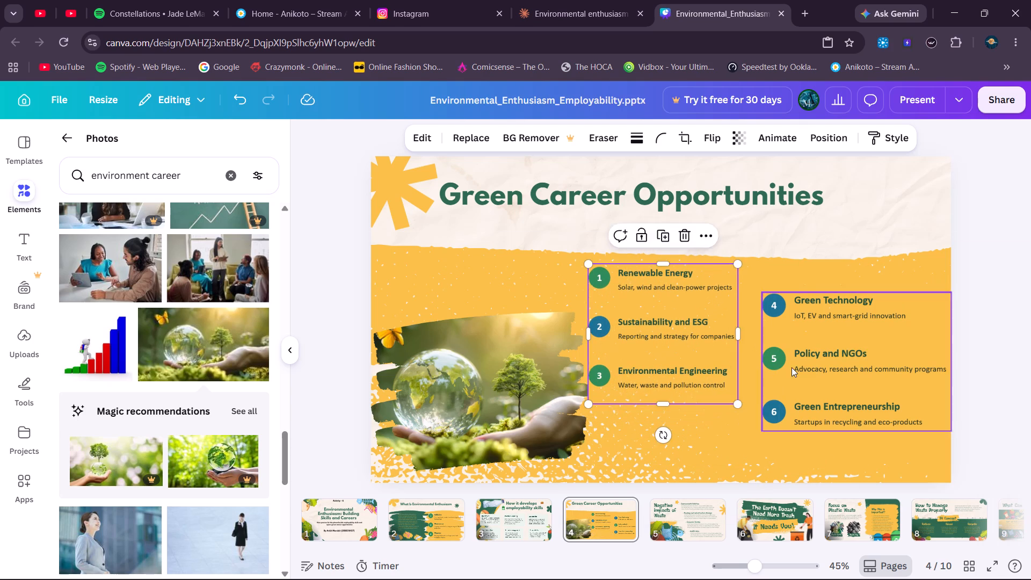
{"action": "left_click_drag", "start_coordinate": [792, 367], "coordinate": [780, 342]}
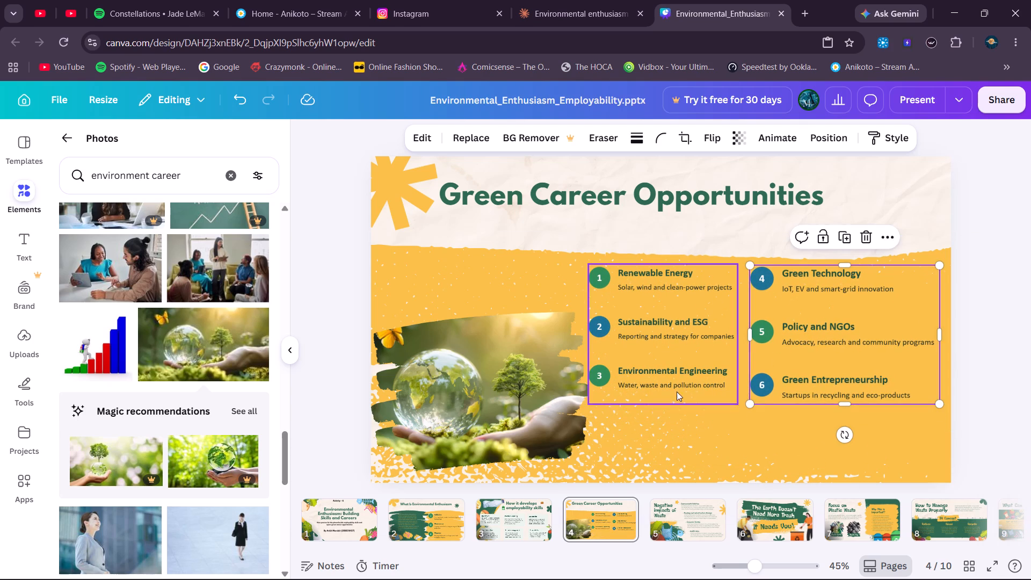
{"action": "left_click", "coordinate": [683, 367]}
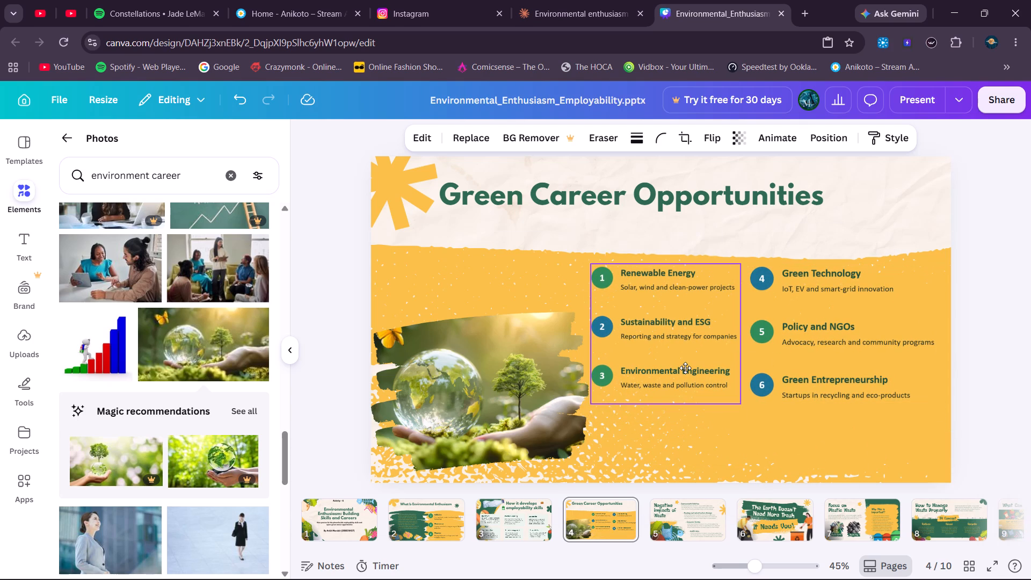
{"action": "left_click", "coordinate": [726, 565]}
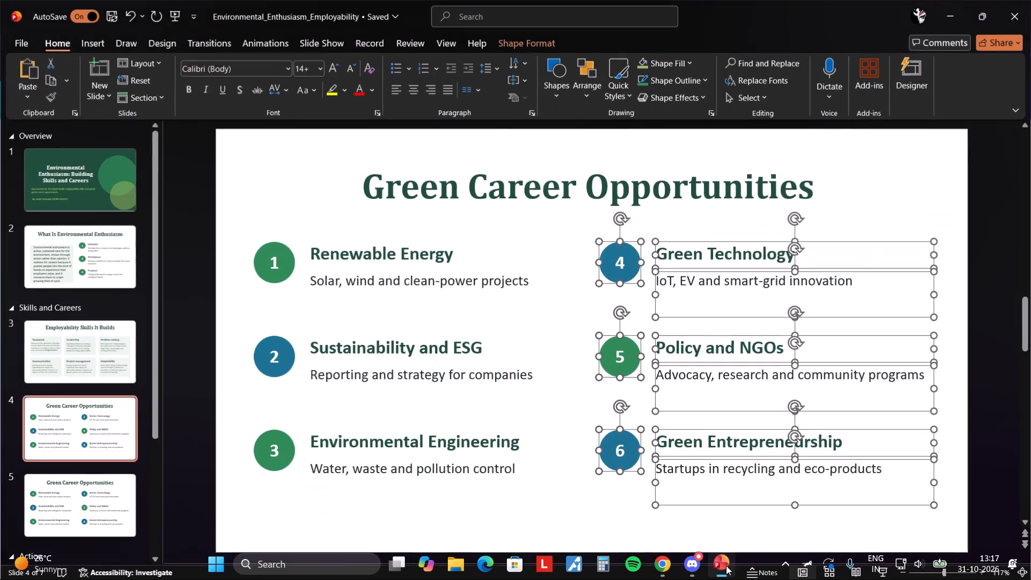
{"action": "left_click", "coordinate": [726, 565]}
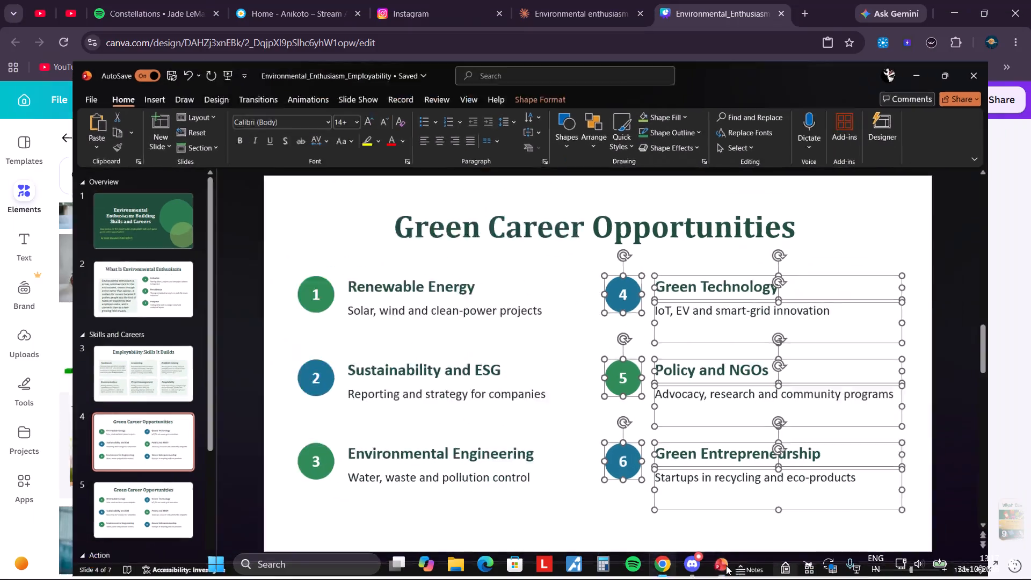
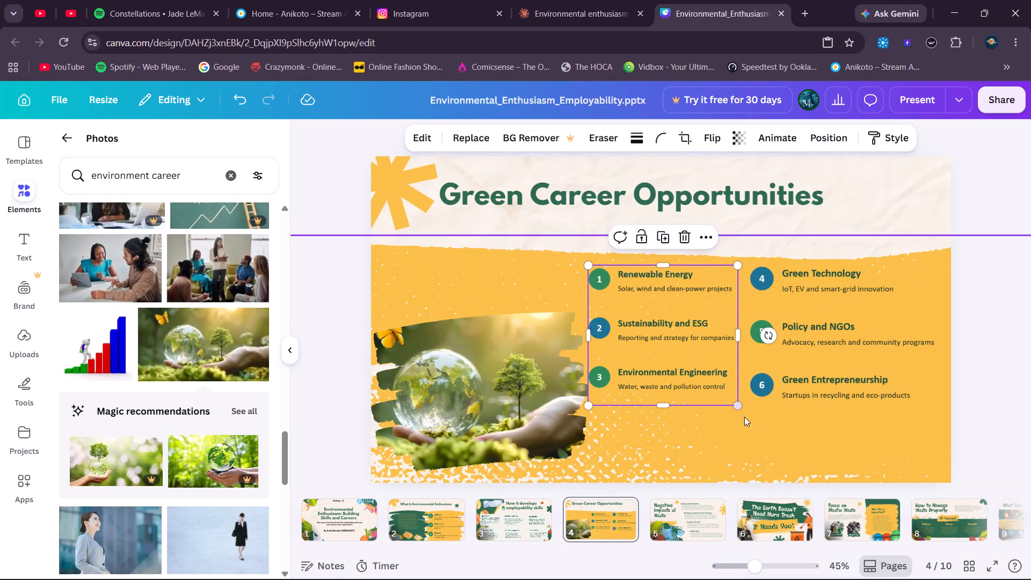
{"action": "left_click", "coordinate": [754, 432]}
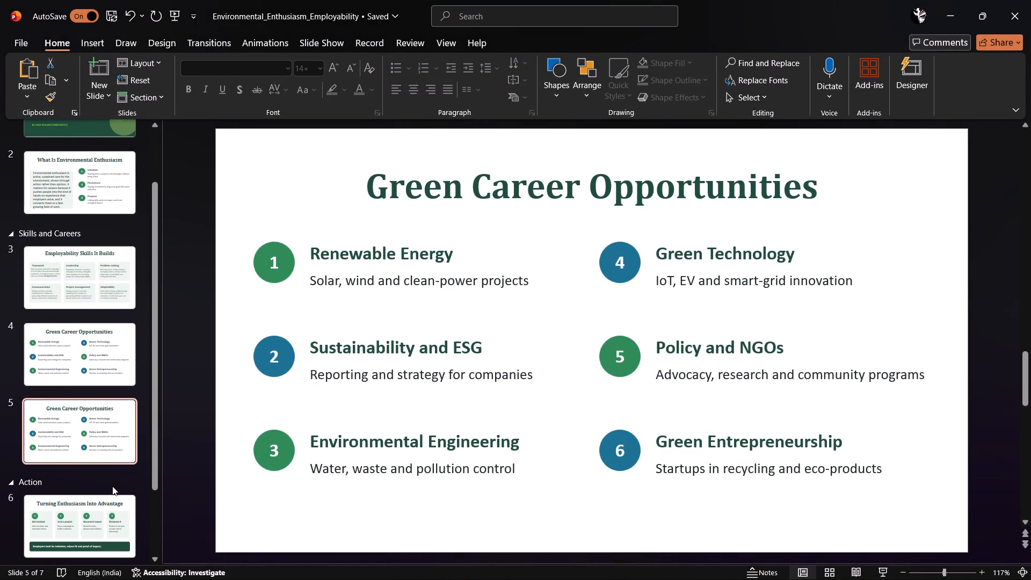
{"action": "scroll", "coordinate": [79, 390], "scroll_direction": "down", "scroll_amount": 3}
{"action": "left_click", "coordinate": [91, 439]}
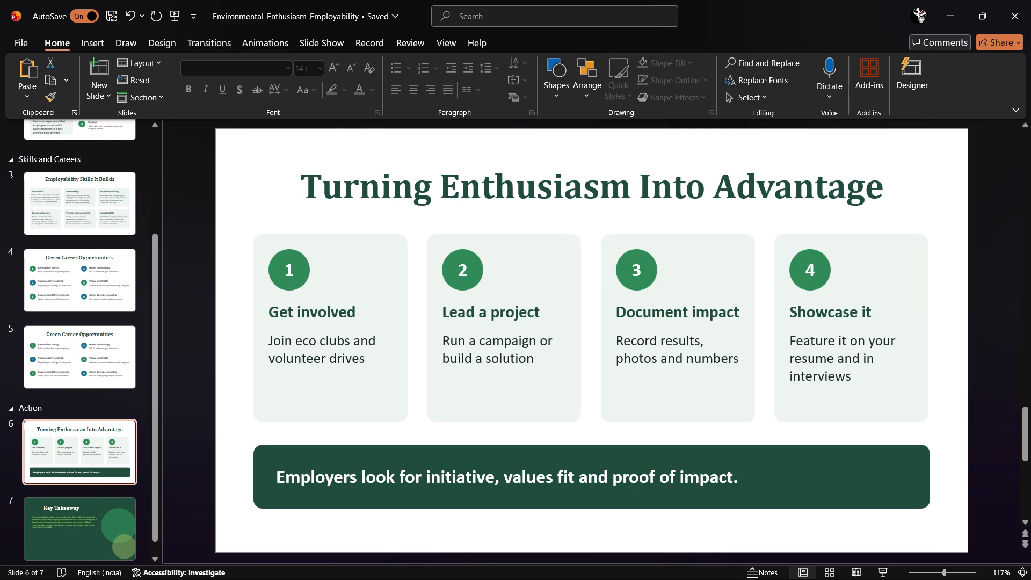
{"action": "scroll", "coordinate": [297, 358], "scroll_direction": "down", "scroll_amount": 2}
{"action": "scroll", "coordinate": [124, 418], "scroll_direction": "down", "scroll_amount": 2}
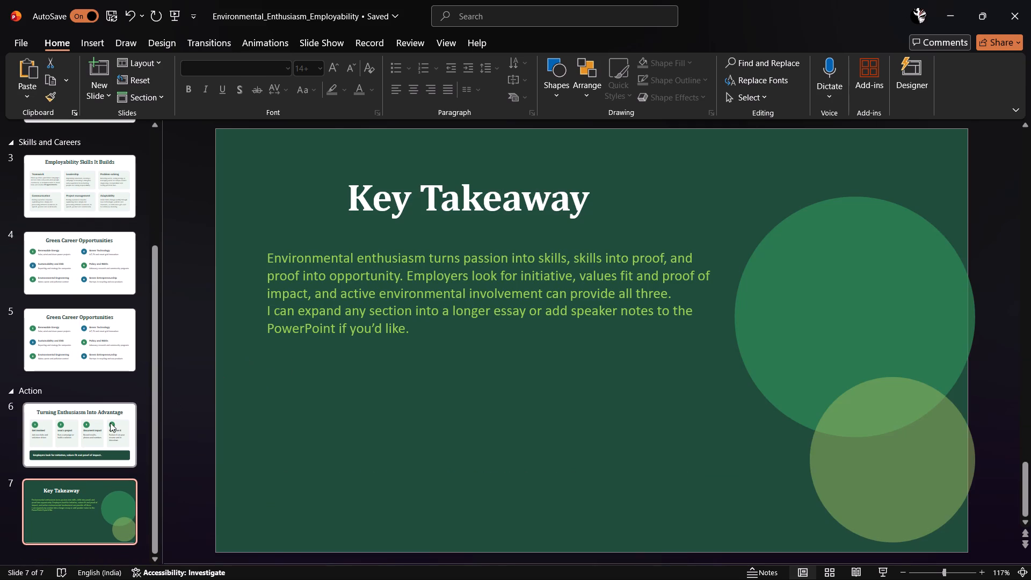
{"action": "scroll", "coordinate": [110, 423], "scroll_direction": "down", "scroll_amount": 2}
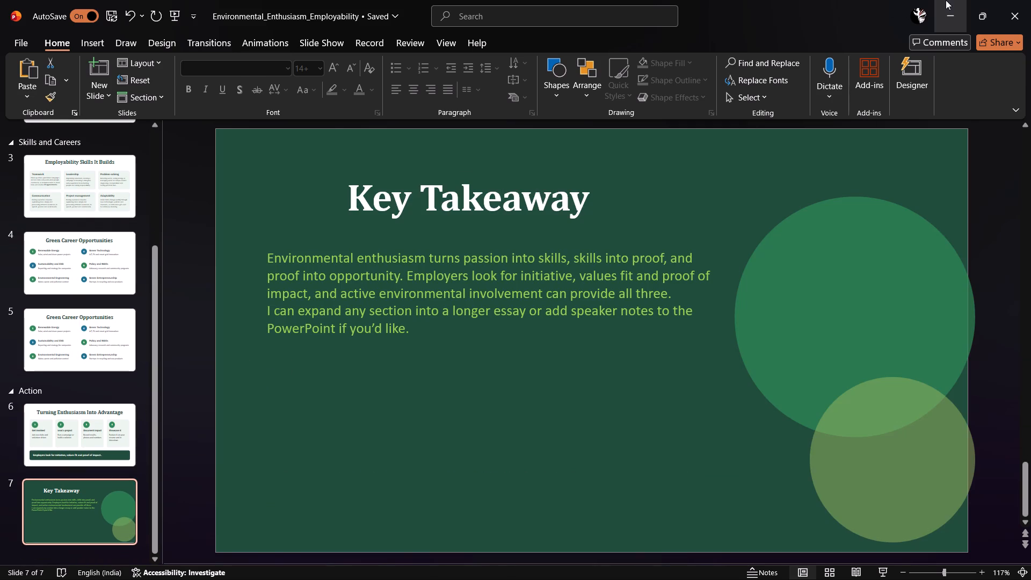
{"action": "left_click", "coordinate": [946, 0]}
Return to the Canva design and look through the unedited template pages 5 to 8.
{"action": "left_click", "coordinate": [732, 0]}
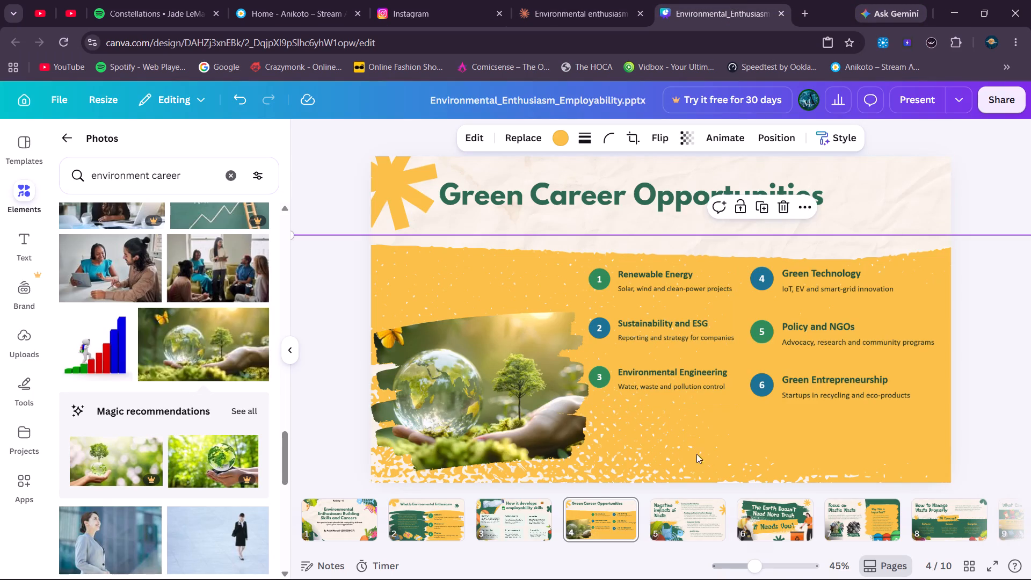
{"action": "left_click", "coordinate": [689, 520]}
{"action": "left_click", "coordinate": [785, 511]}
{"action": "left_click", "coordinate": [848, 514]}
{"action": "left_click", "coordinate": [926, 513]}
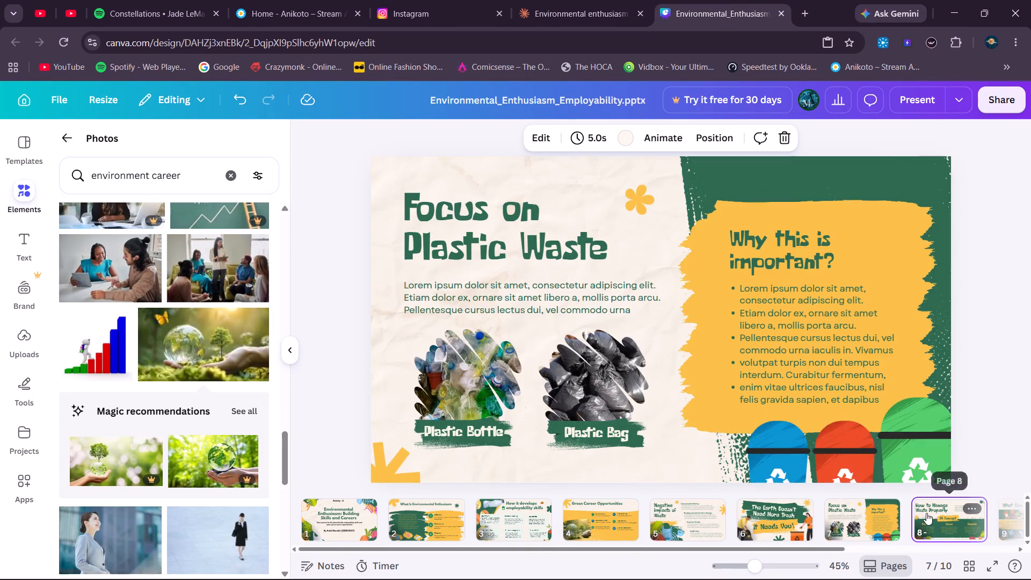
{"action": "scroll", "coordinate": [931, 505], "scroll_direction": "down", "scroll_amount": 5}
Delete the website address and the yellow brush strip behind it on page 10, "Thank You!".
{"action": "left_click", "coordinate": [920, 518]}
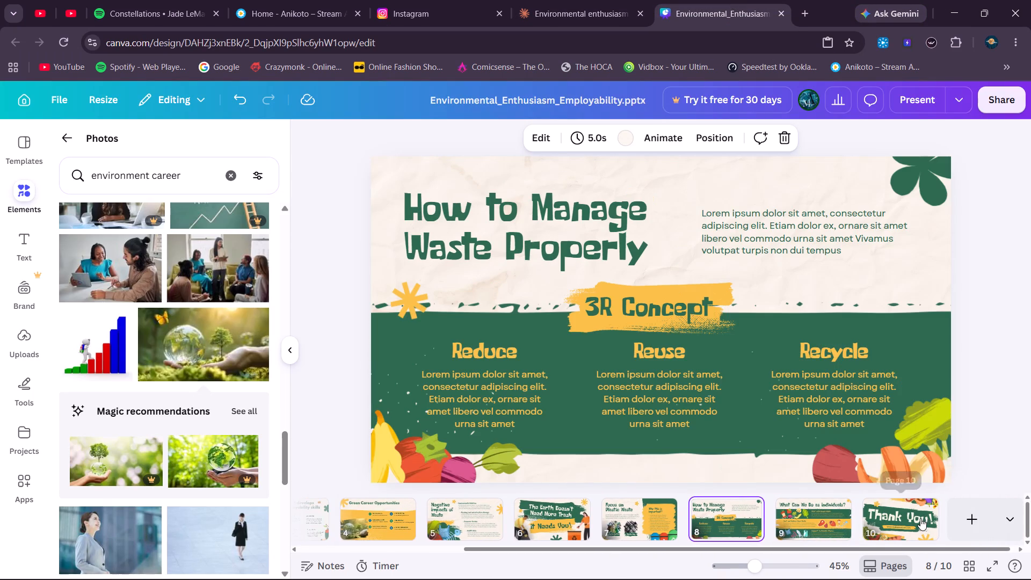
{"action": "left_click", "coordinate": [680, 378]}
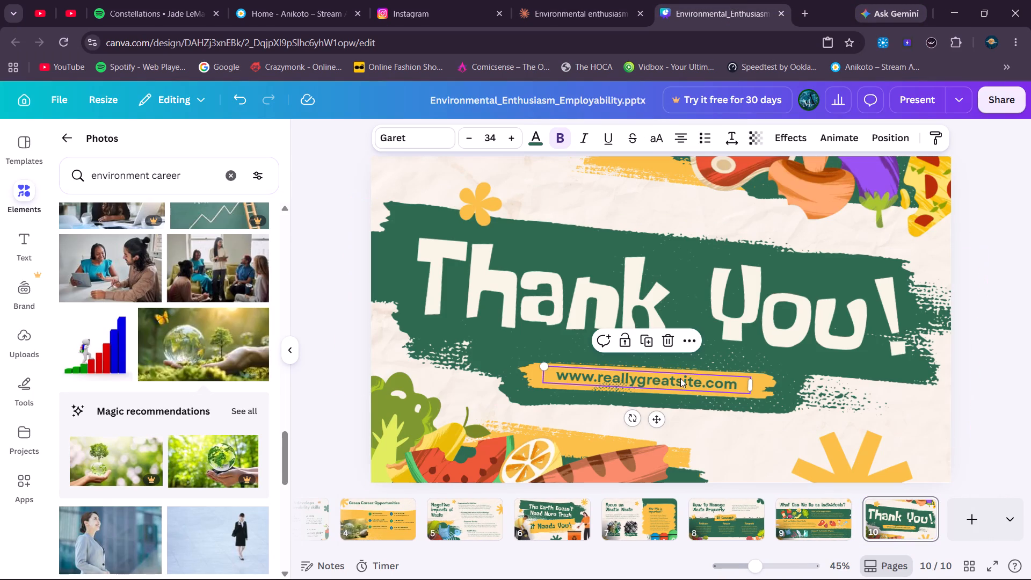
{"action": "left_click", "coordinate": [667, 343]}
{"action": "left_click", "coordinate": [698, 380]}
{"action": "left_click", "coordinate": [702, 393]}
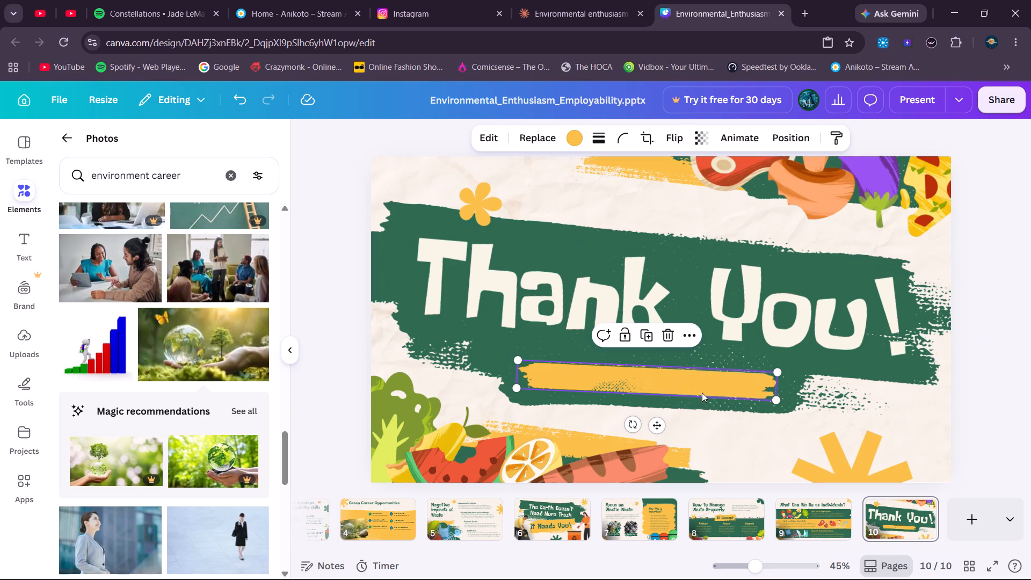
{"action": "left_click", "coordinate": [665, 334]}
Examine the layouts of template pages 9 and 5, and compare page 5 with the Green Career Opportunities page.
{"action": "left_click", "coordinate": [793, 518]}
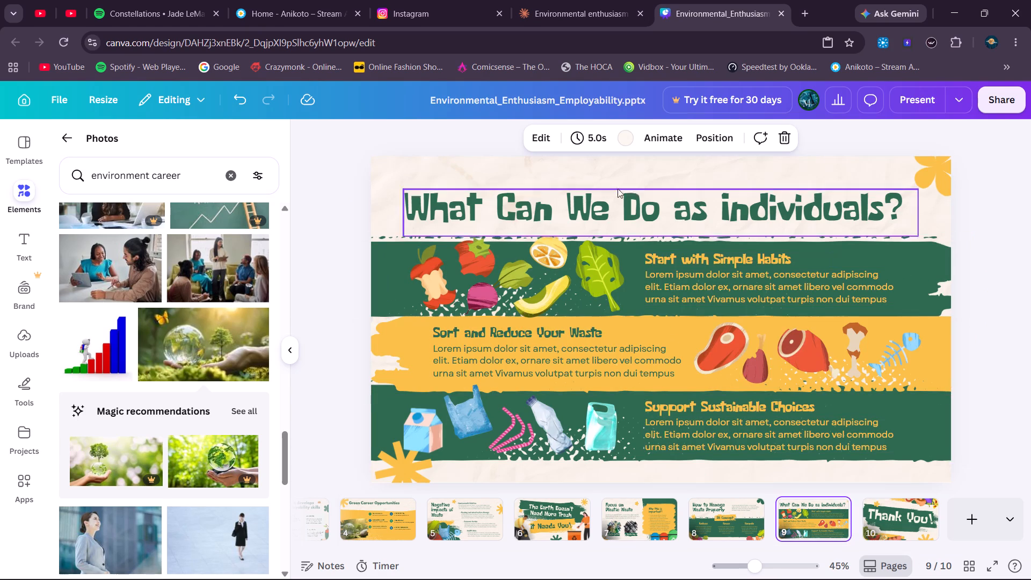
{"action": "left_click", "coordinate": [545, 501]}
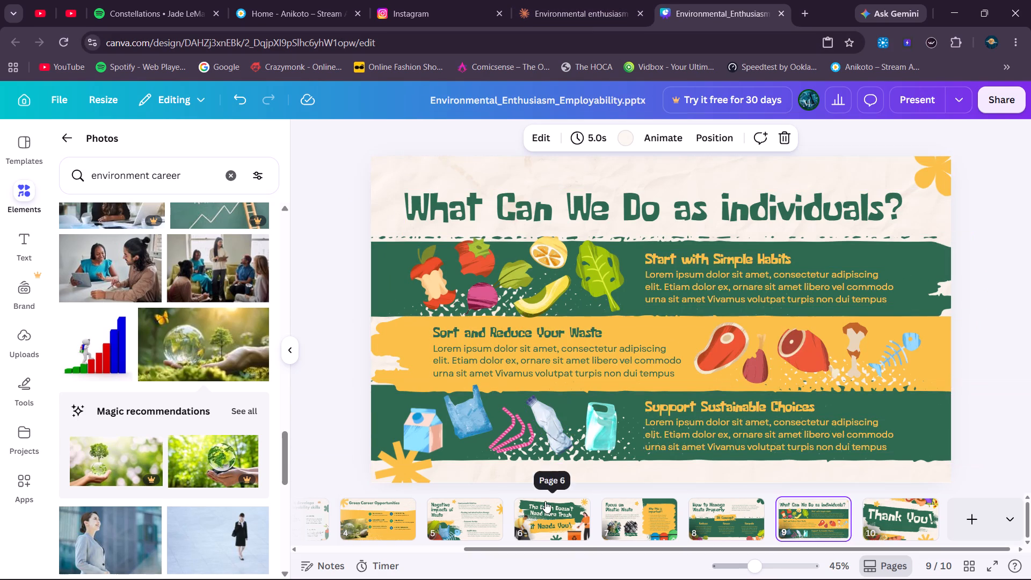
{"action": "left_click", "coordinate": [499, 511]}
{"action": "scroll", "coordinate": [499, 511], "scroll_direction": "up", "scroll_amount": 2}
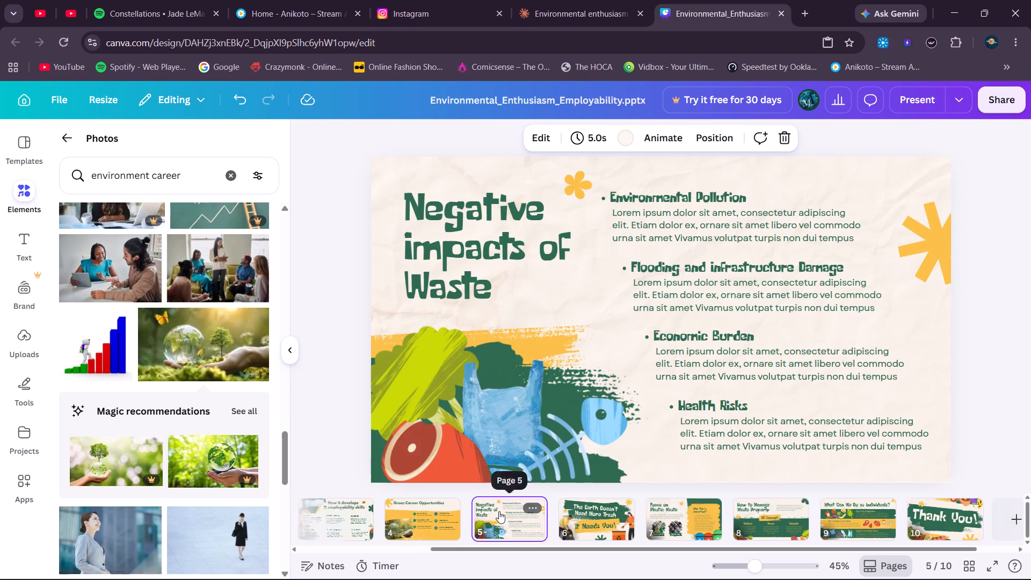
{"action": "left_click", "coordinate": [499, 511]}
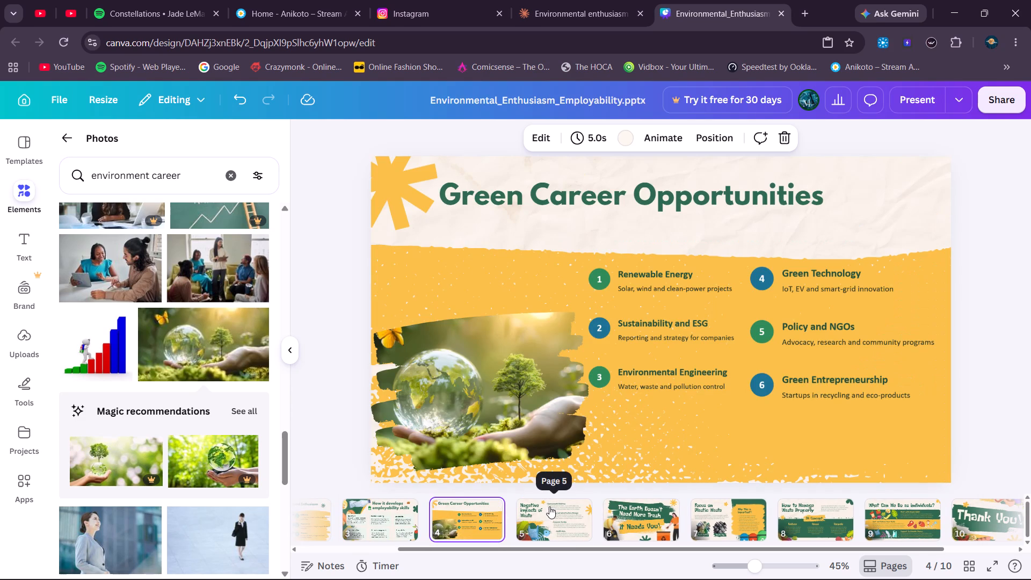
{"action": "left_click", "coordinate": [549, 506]}
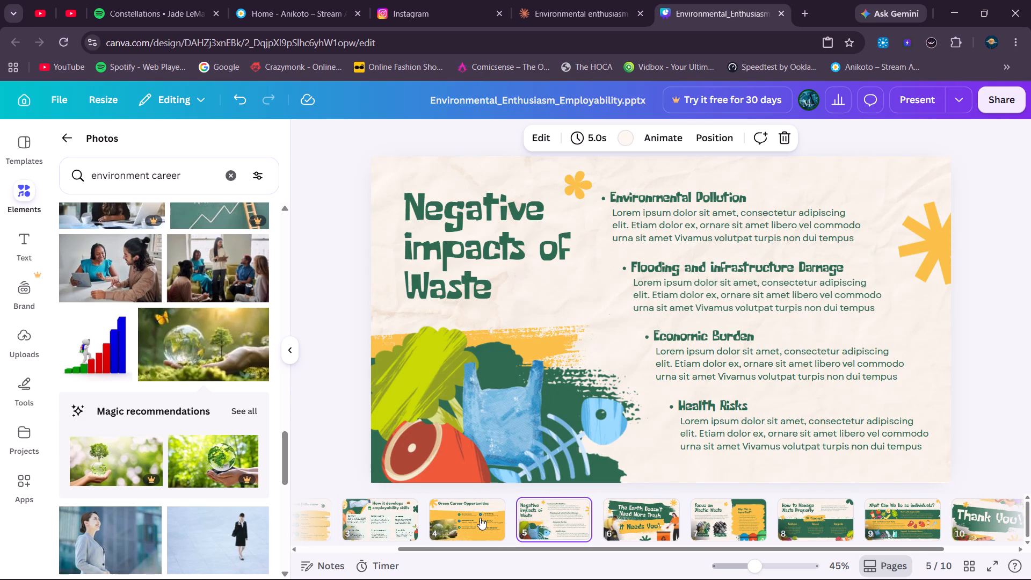
{"action": "left_click", "coordinate": [470, 520]}
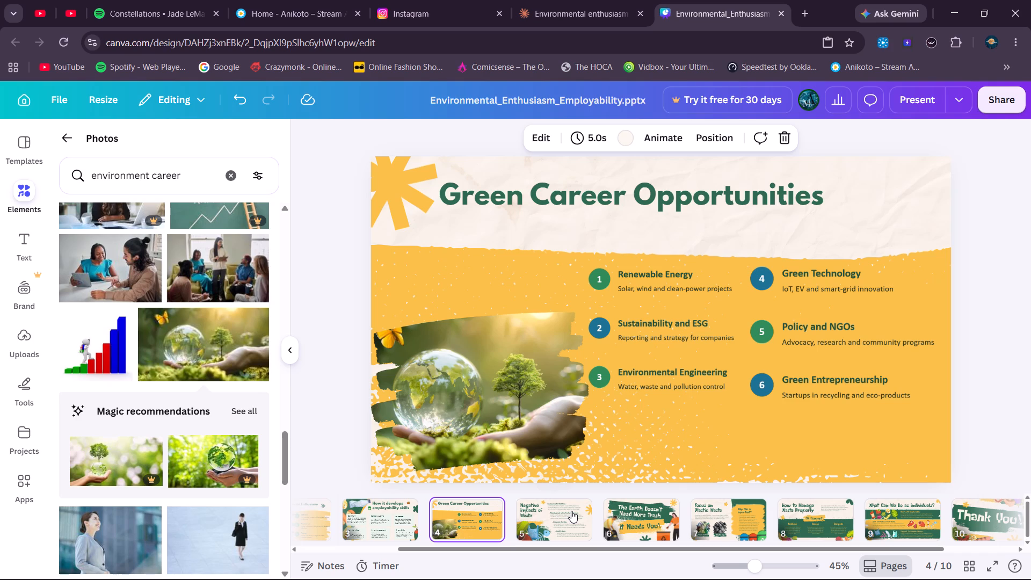
Review the finished pages 1 to 4, and continue on to template pages 5 and 6.
{"action": "left_click", "coordinate": [389, 530]}
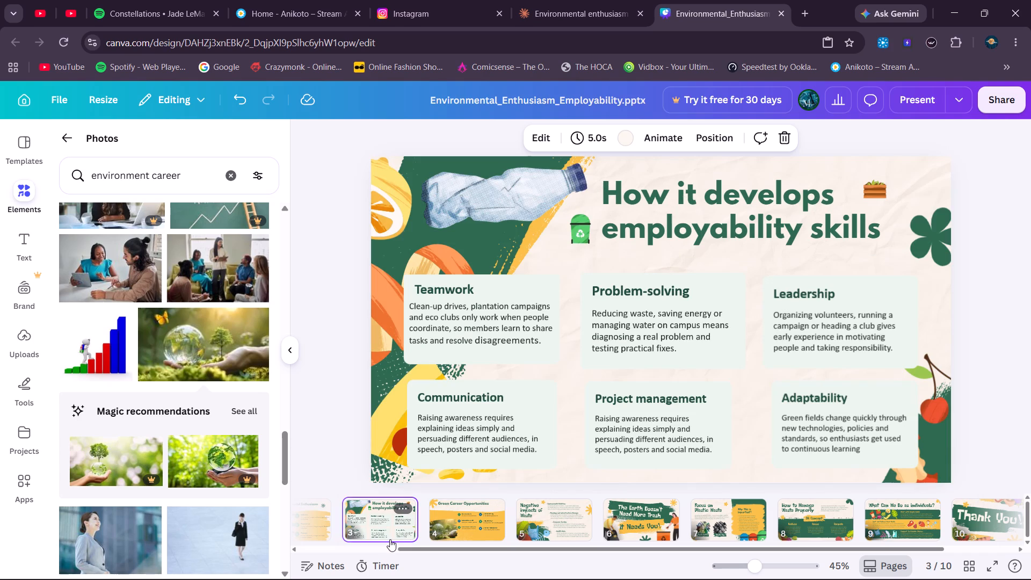
{"action": "left_click", "coordinate": [312, 538]}
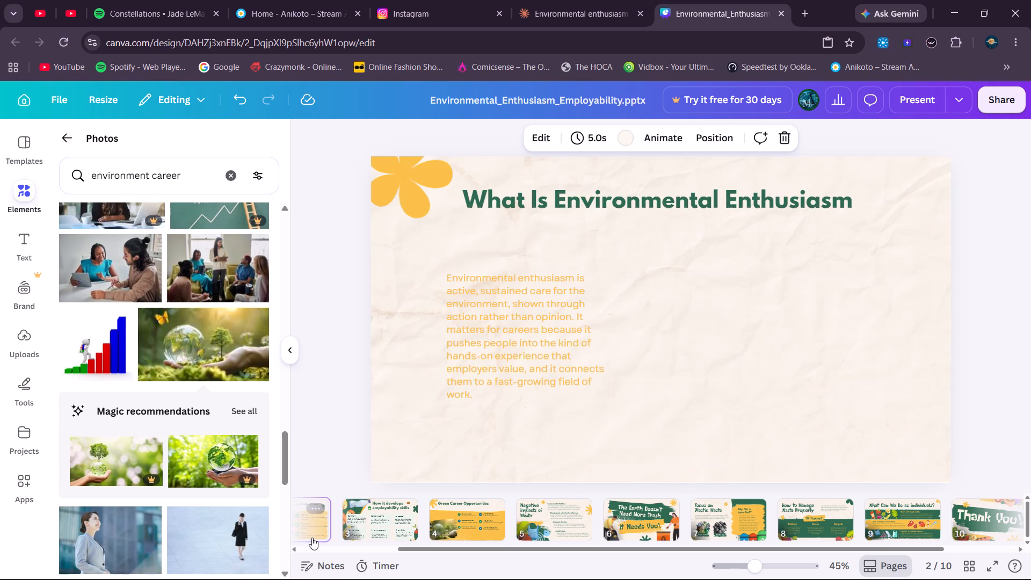
{"action": "scroll", "coordinate": [364, 527], "scroll_direction": "down", "scroll_amount": 2}
{"action": "scroll", "coordinate": [365, 527], "scroll_direction": "up", "scroll_amount": 5}
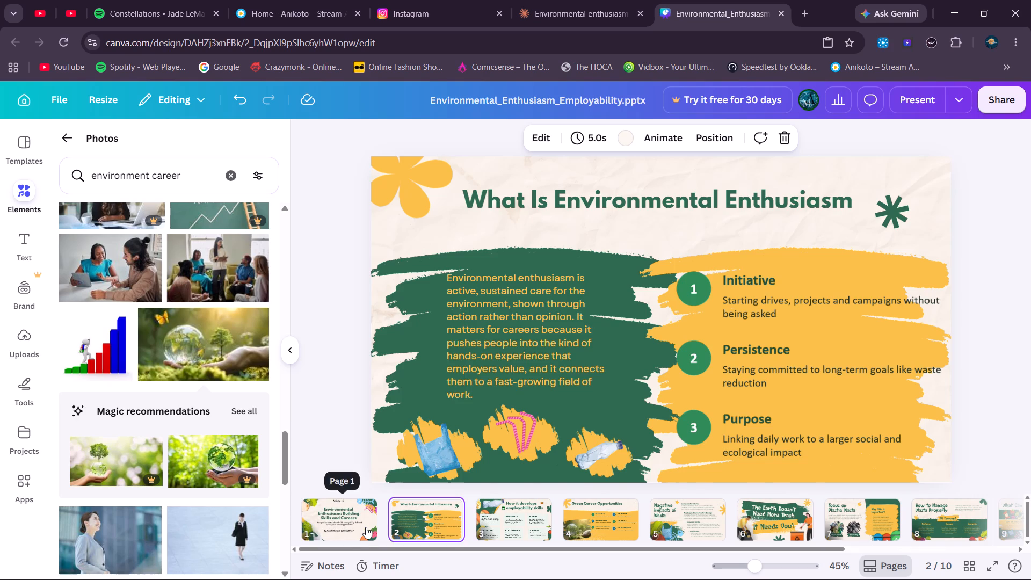
{"action": "left_click", "coordinate": [366, 527]}
{"action": "left_click", "coordinate": [418, 512]}
{"action": "left_click", "coordinate": [482, 518]}
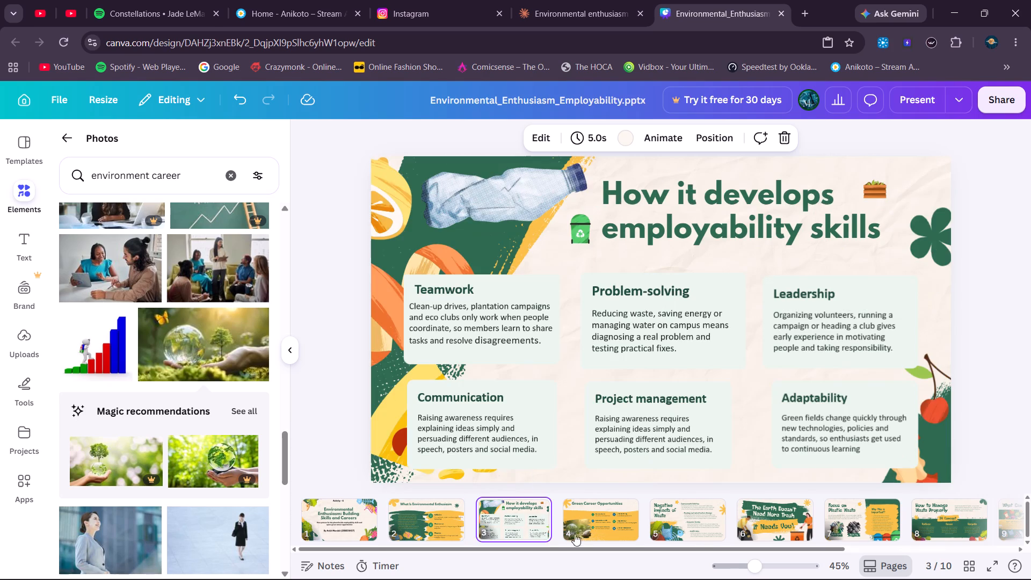
{"action": "left_click", "coordinate": [583, 534]}
{"action": "left_click", "coordinate": [702, 531]}
{"action": "left_click", "coordinate": [766, 516]}
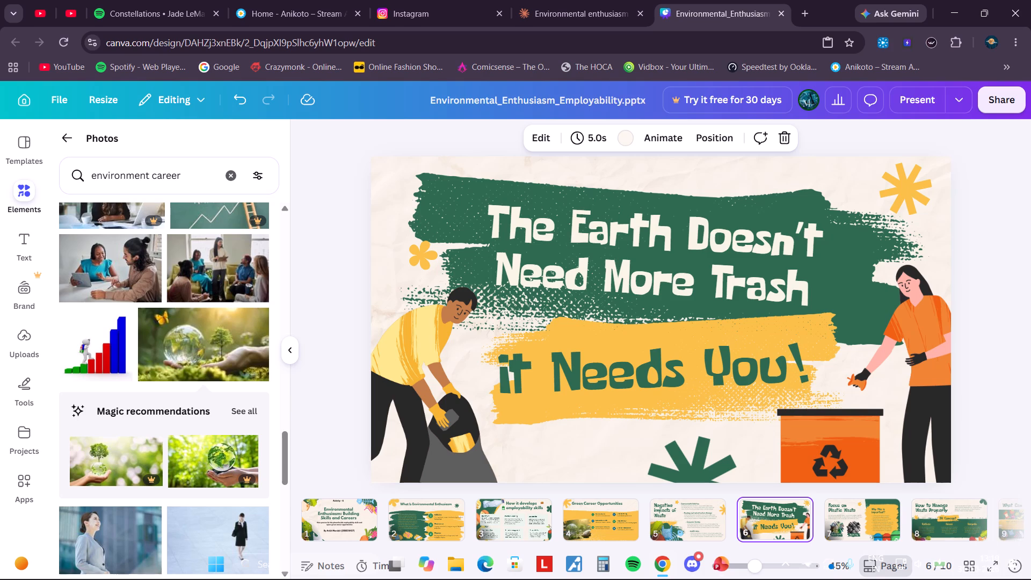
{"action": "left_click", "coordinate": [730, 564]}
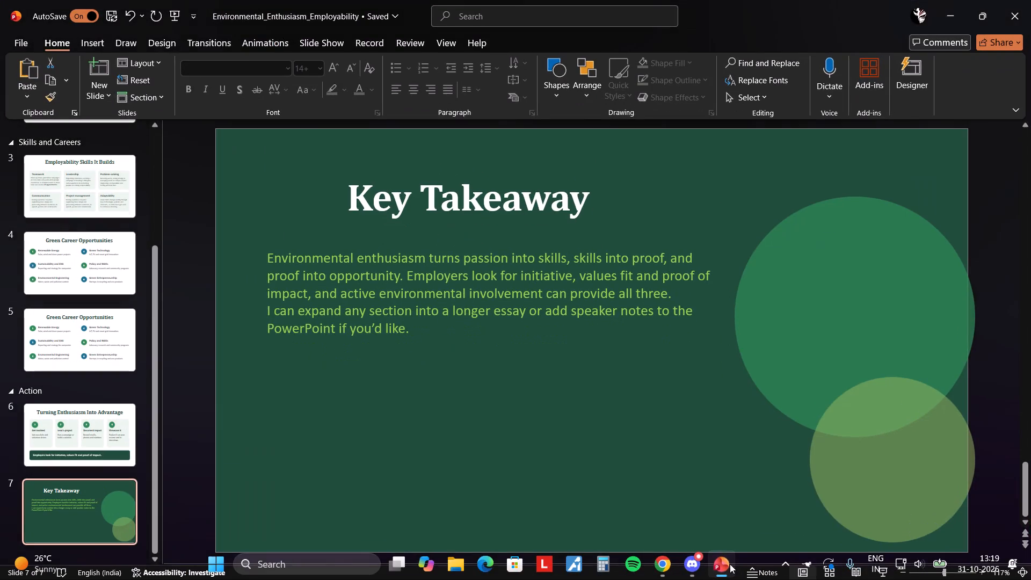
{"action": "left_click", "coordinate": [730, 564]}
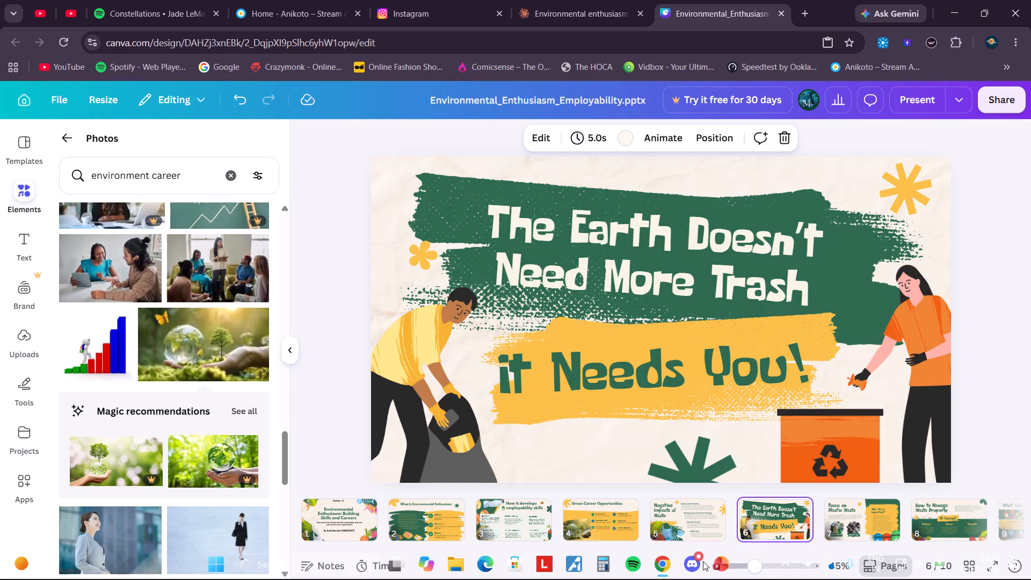
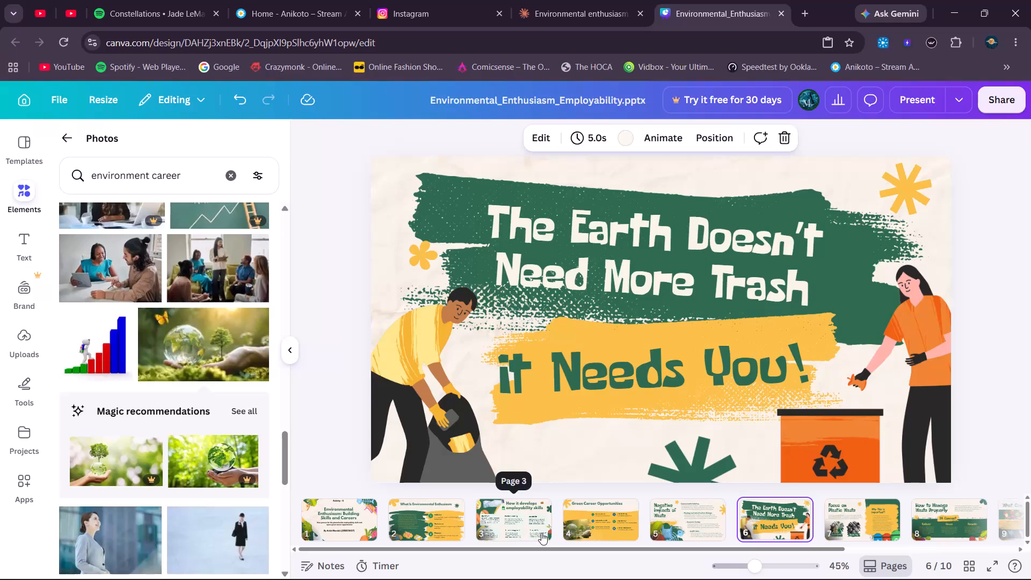
{"action": "left_click", "coordinate": [533, 515]}
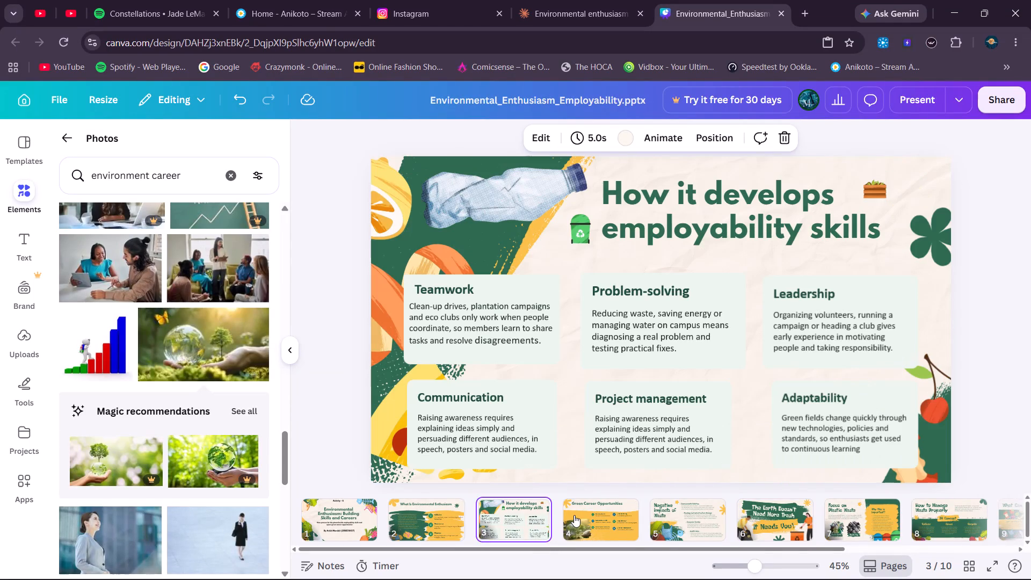